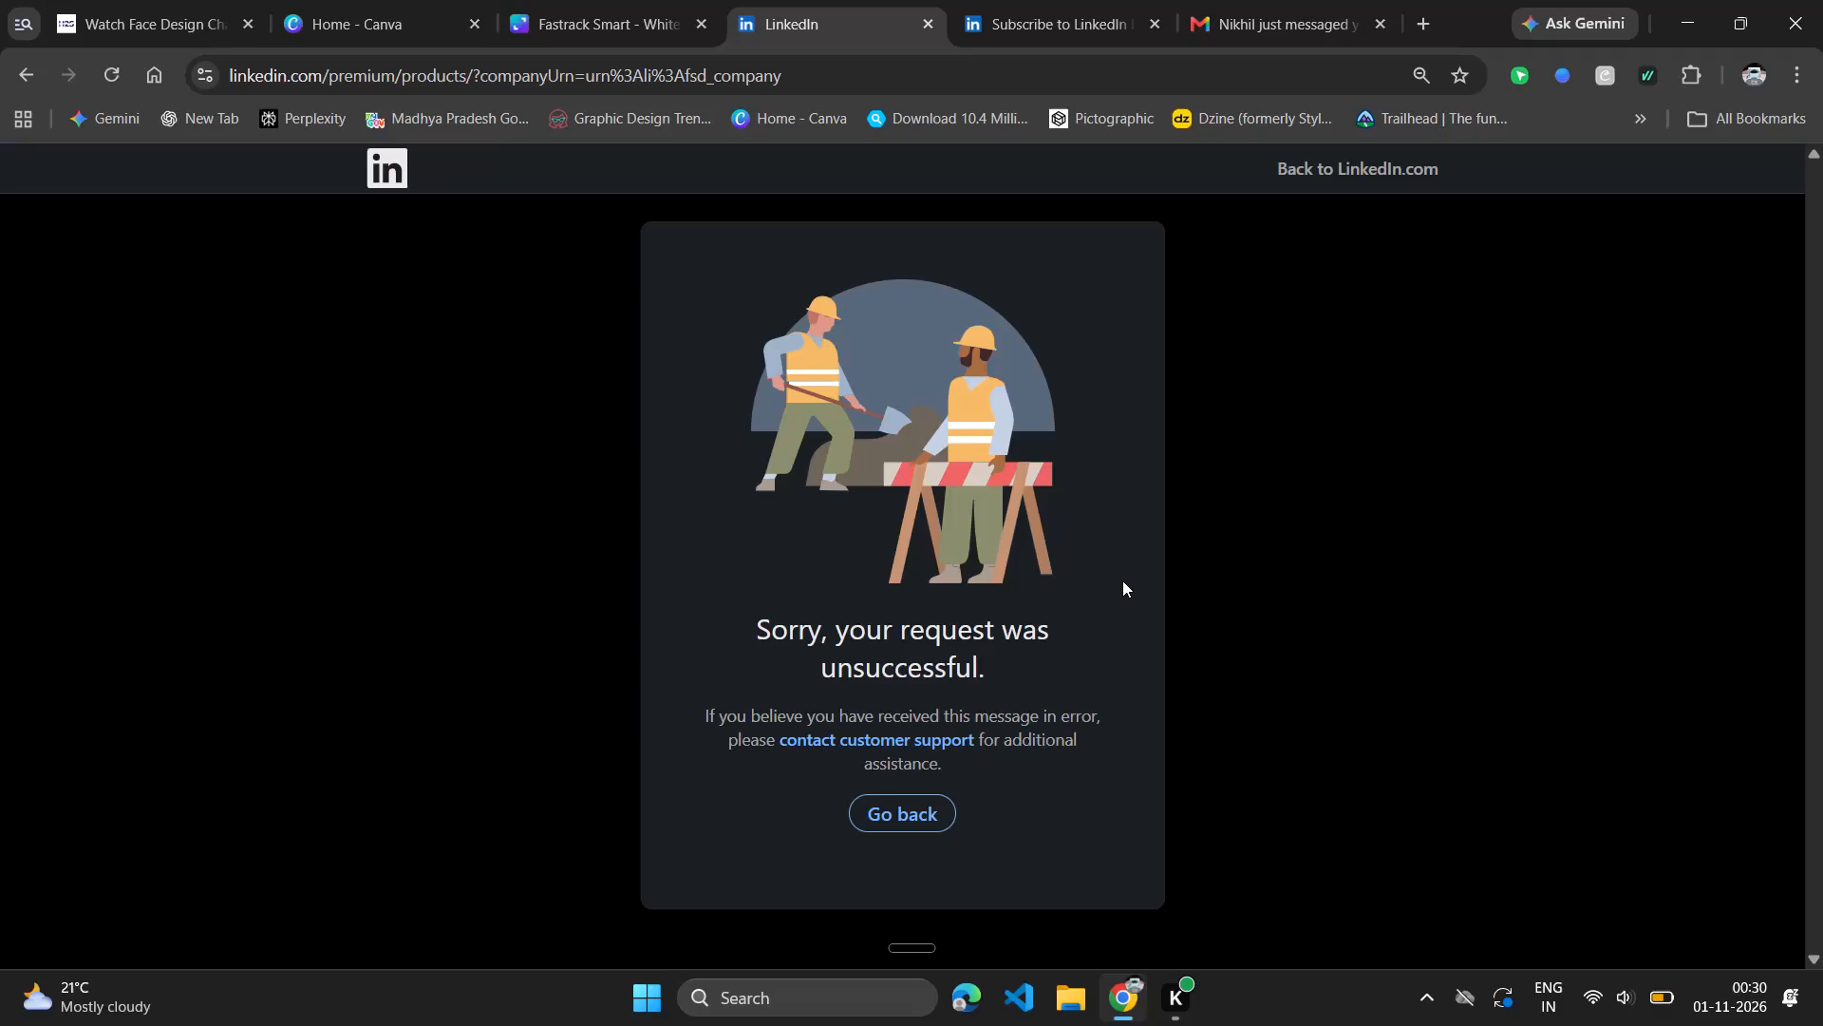
Switch to the open "Subscribe to LinkedIn" page to view the Premium offer for business pages.
{"action": "left_click", "coordinate": [1063, 0]}
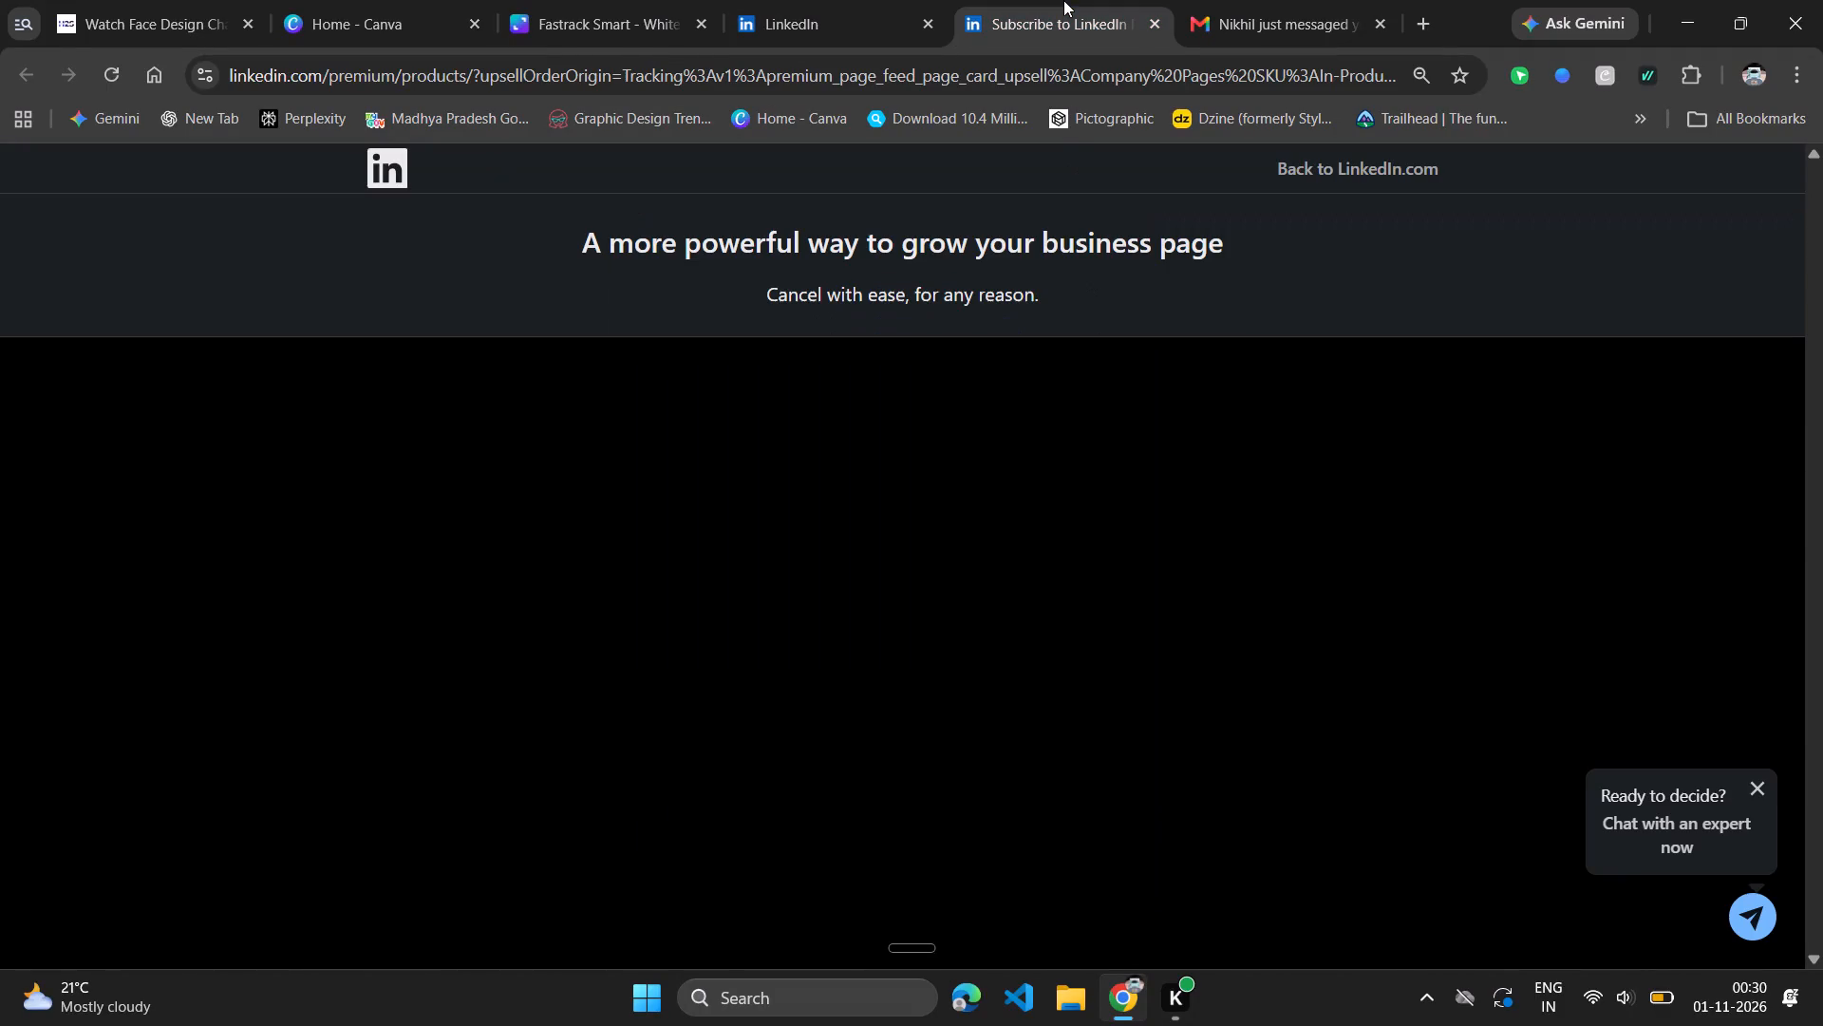
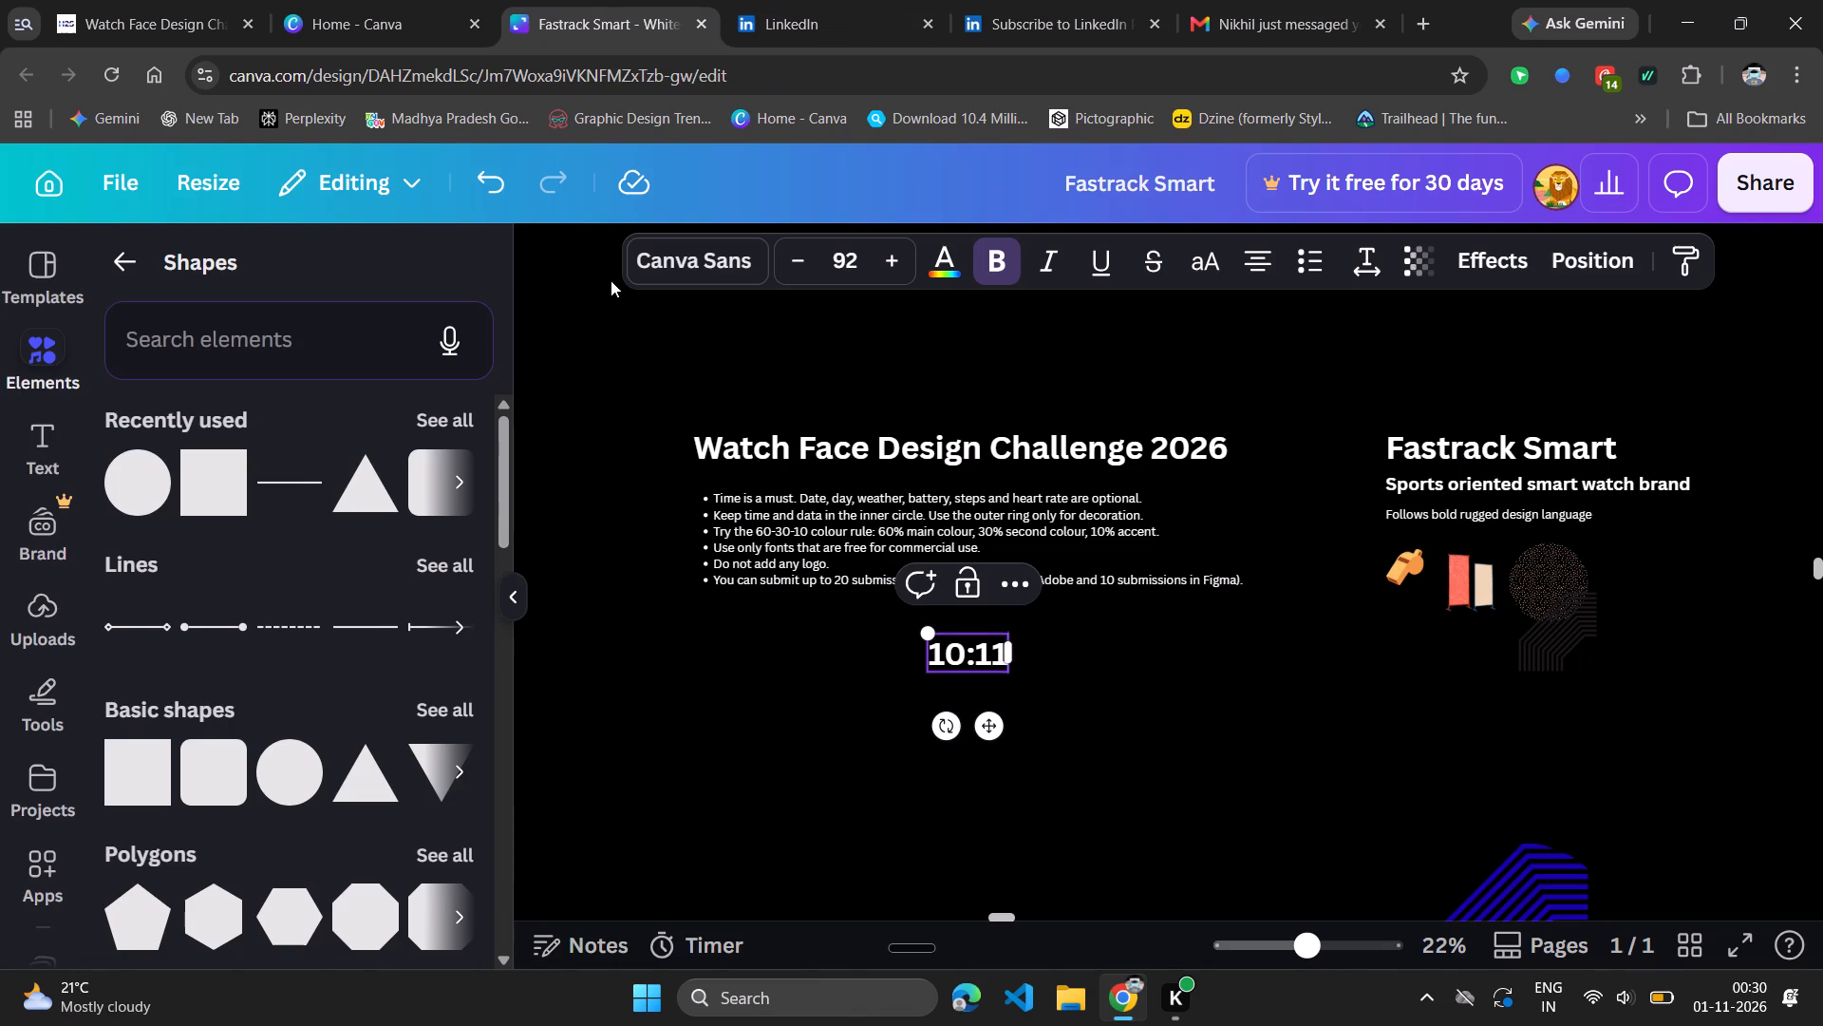
Change the time text below the Watch Face Design Challenge 2026 guidelines to 9:11.
{"action": "left_click", "coordinate": [955, 661]}
{"action": "left_click", "coordinate": [957, 661]}
{"action": "key", "text": "BackSpace"}
{"action": "key", "text": "BackSpace"}
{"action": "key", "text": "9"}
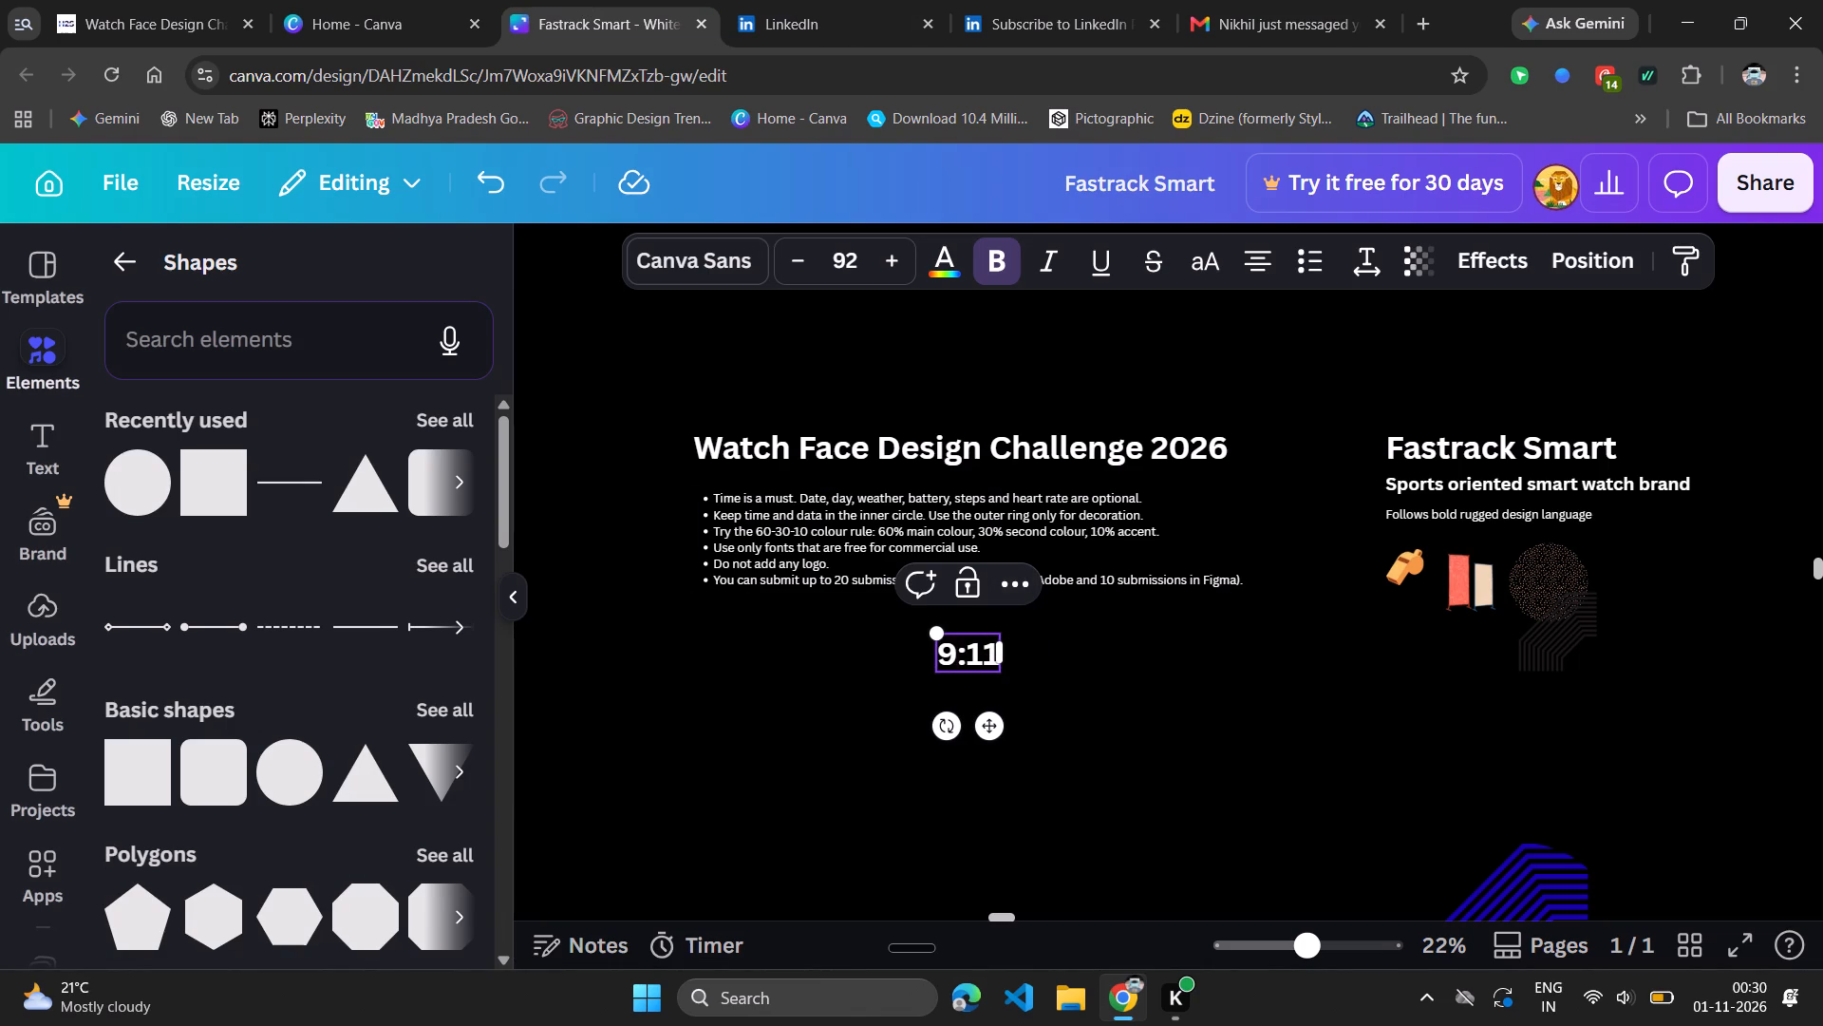
{"action": "left_click", "coordinate": [1182, 678]}
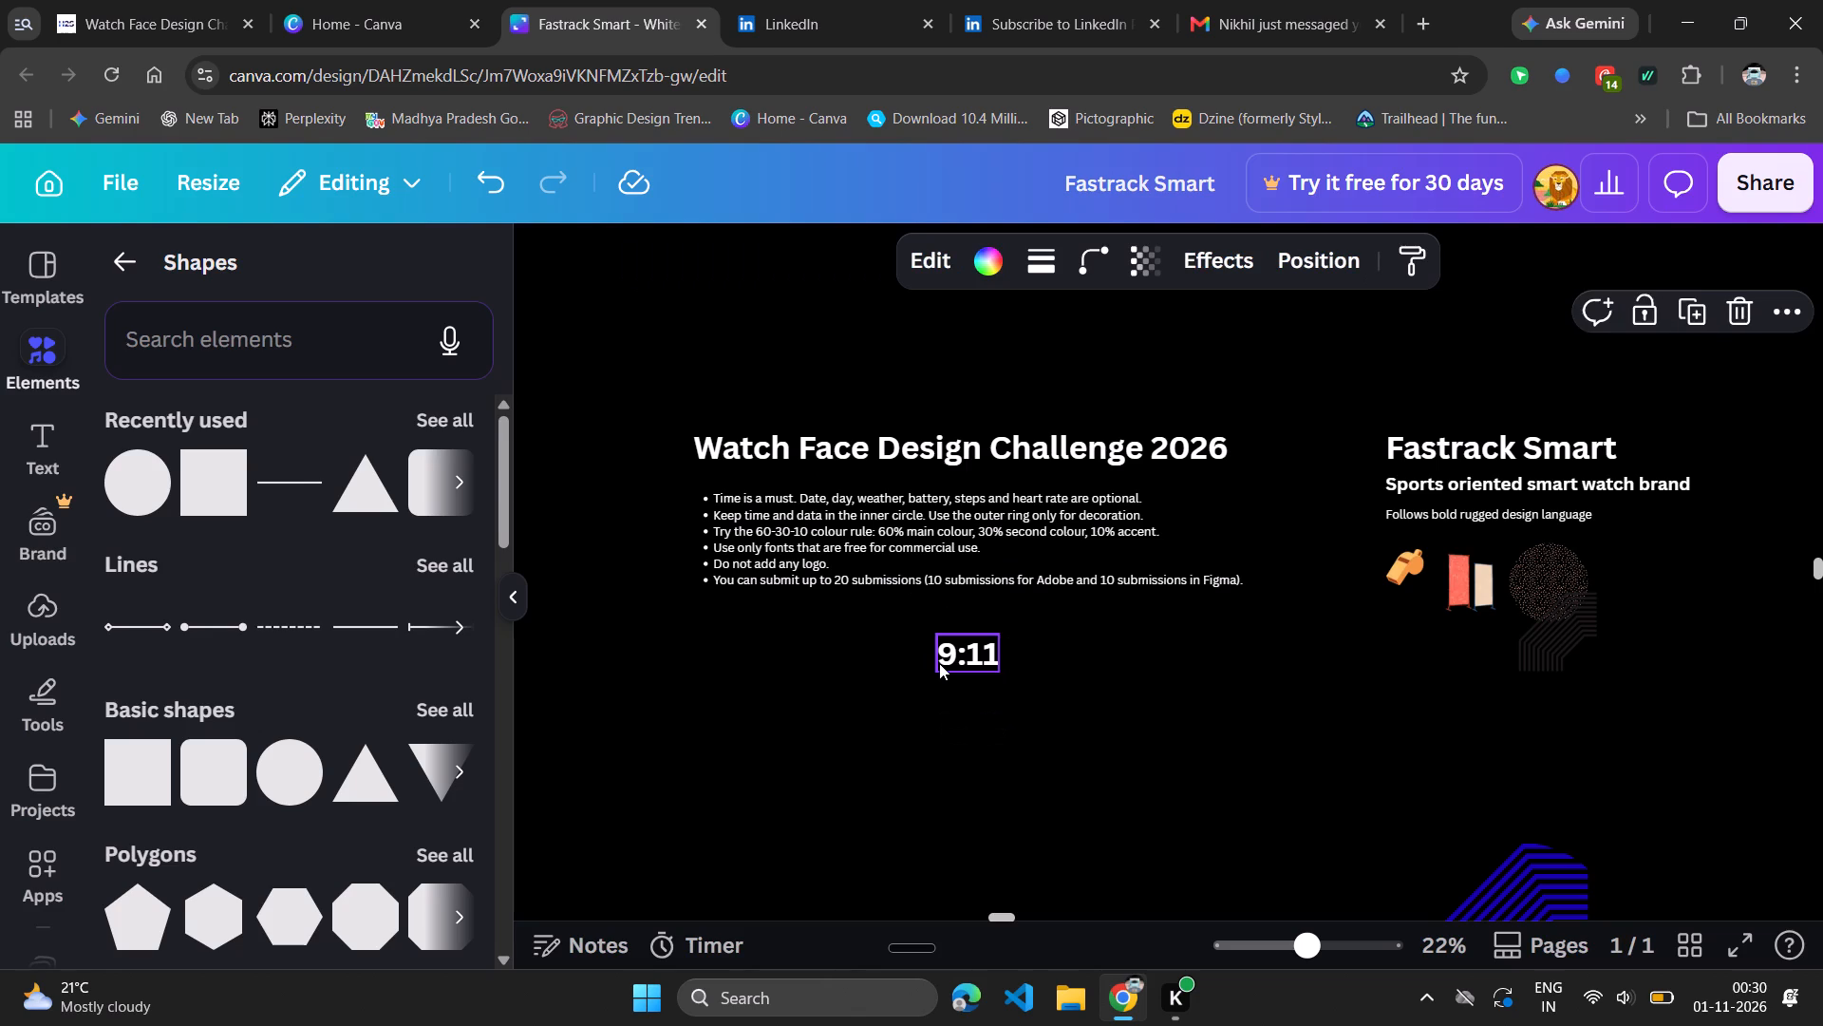
Duplicate the 9:11 time text and place the copy directly beneath the original, slightly offset to its left.
{"action": "left_click", "coordinate": [939, 663]}
{"action": "left_click", "coordinate": [969, 597]}
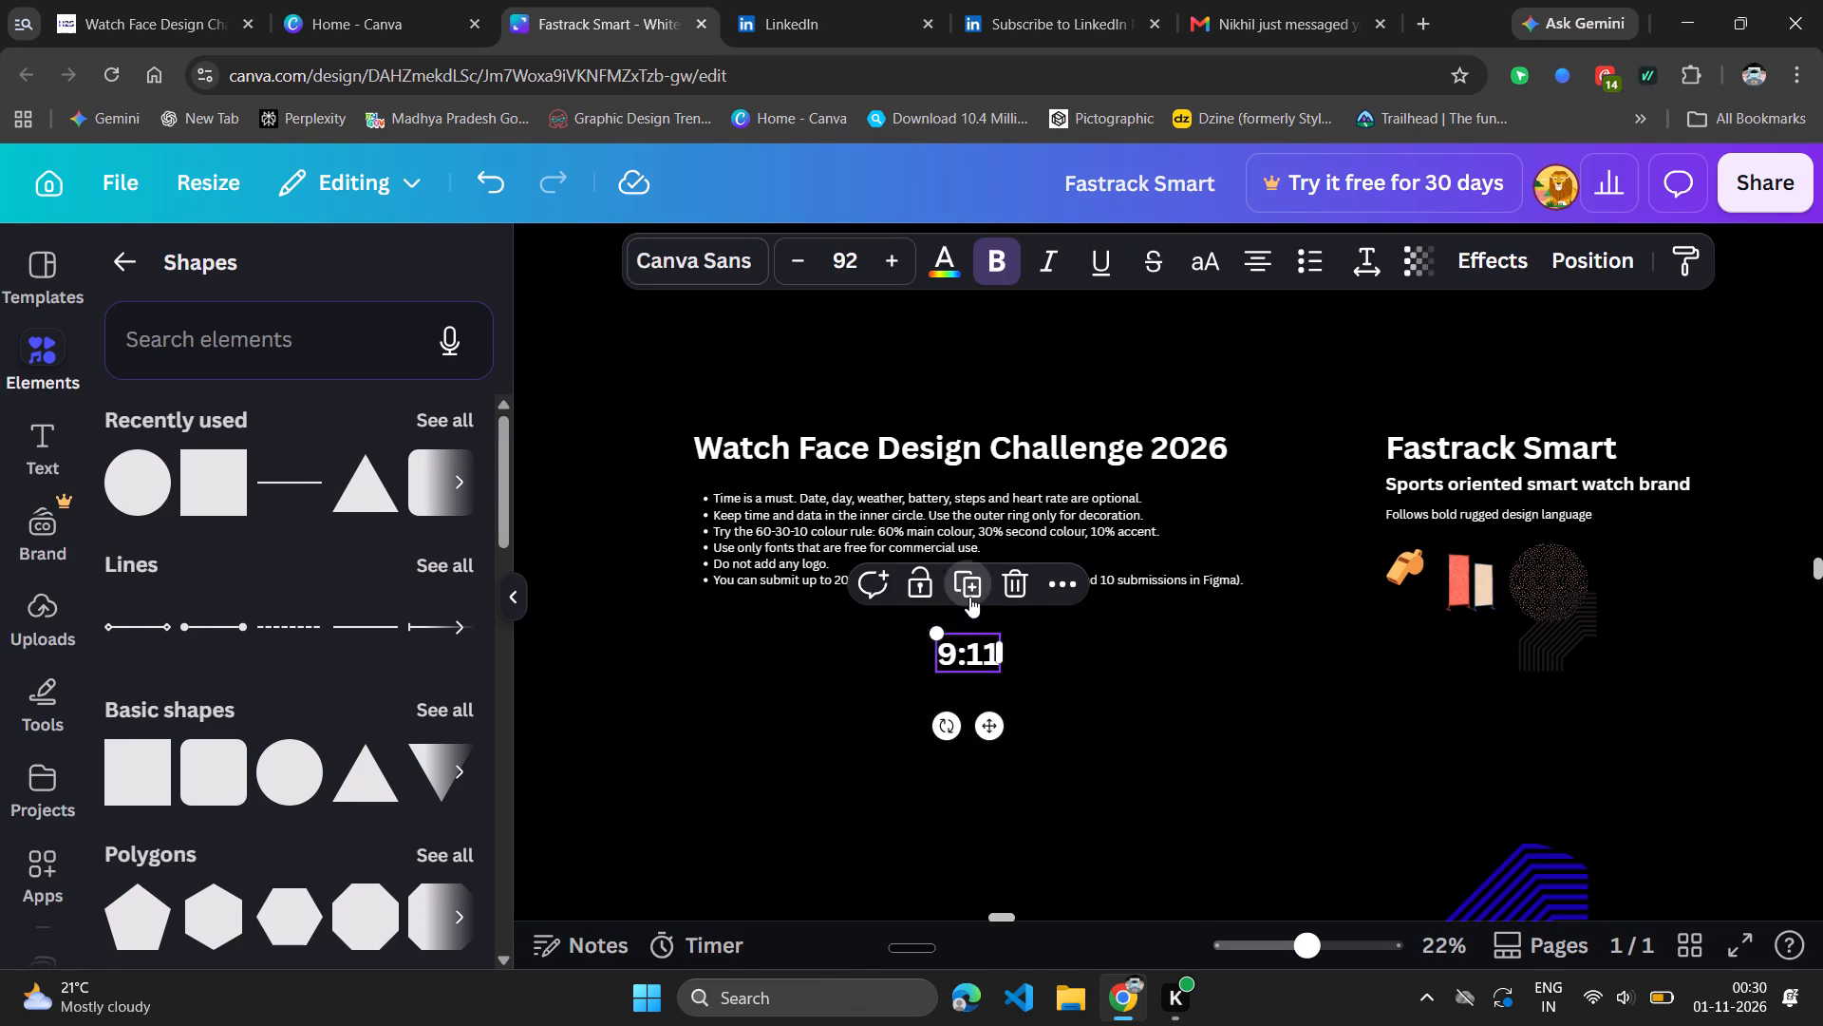
{"action": "left_click_drag", "start_coordinate": [1203, 855], "coordinate": [1003, 747]}
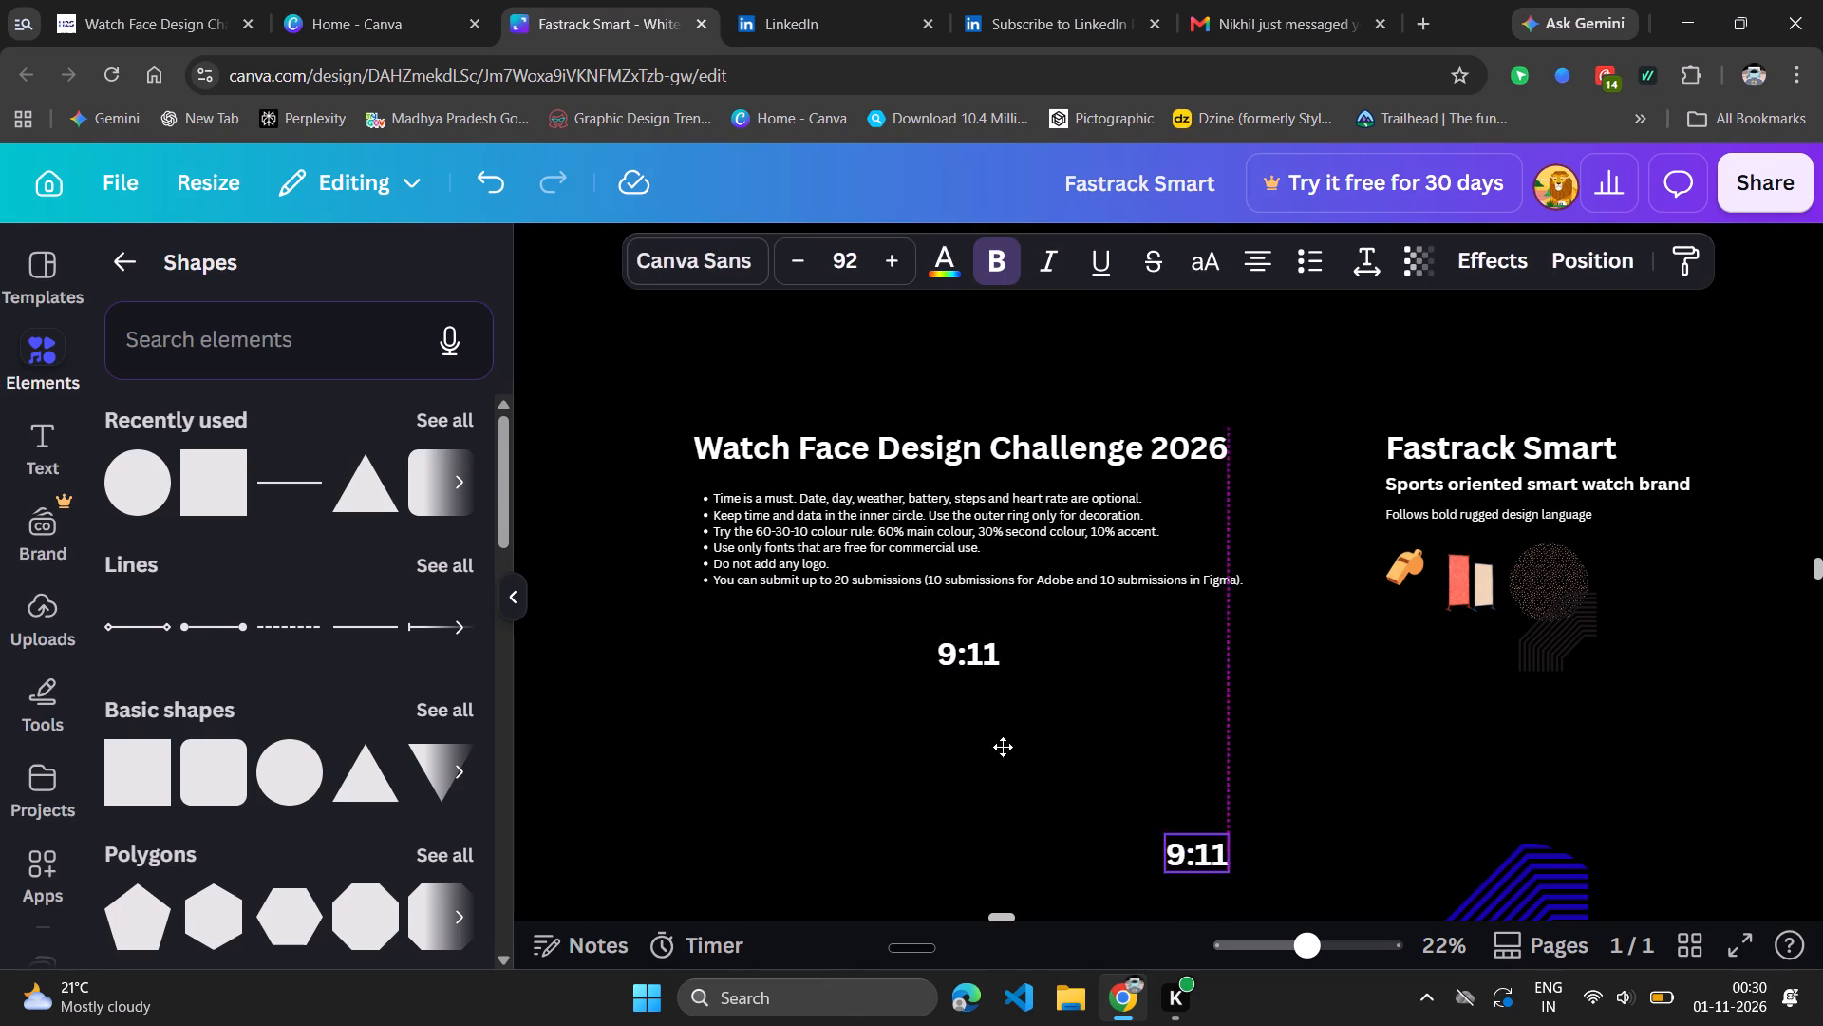
{"action": "left_click_drag", "start_coordinate": [1003, 747], "coordinate": [938, 693]}
Open the duplicated 9:11 text for editing with its whole content selected.
{"action": "left_click", "coordinate": [938, 693]}
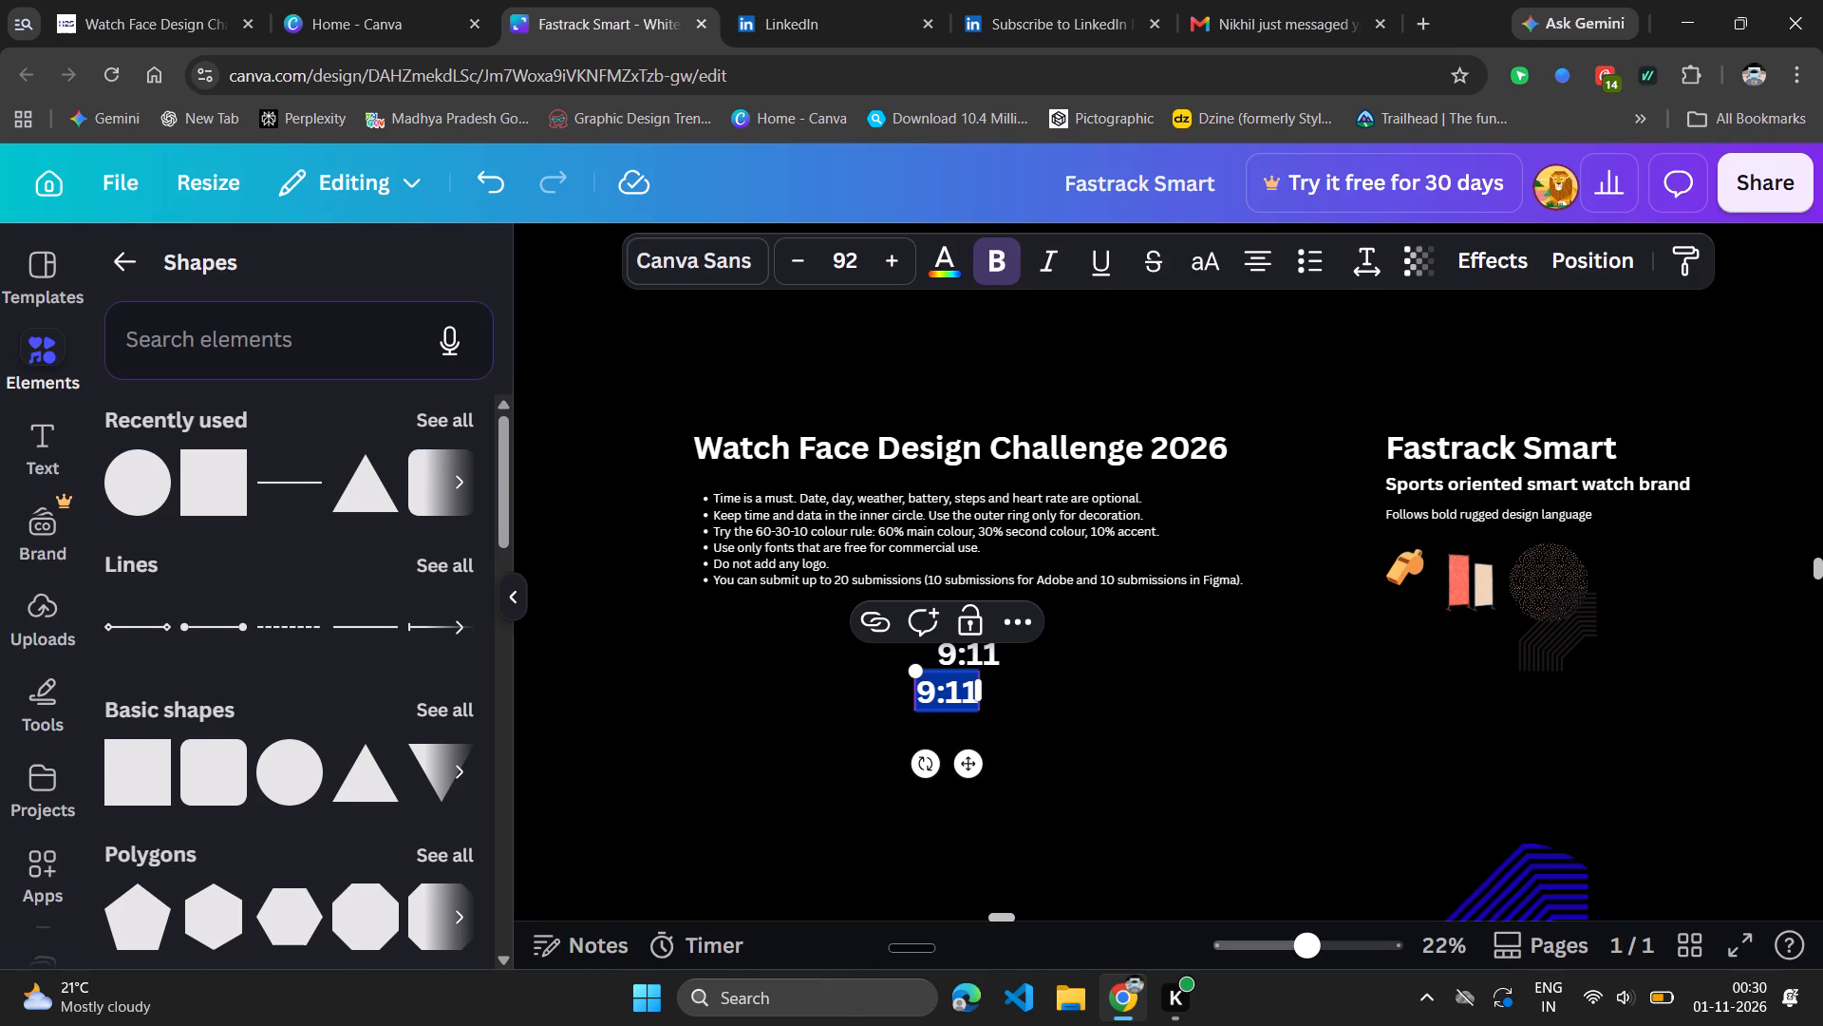
Replace the text of the lower 9:11 label with "10k steps".
{"action": "type", "text": "10"}
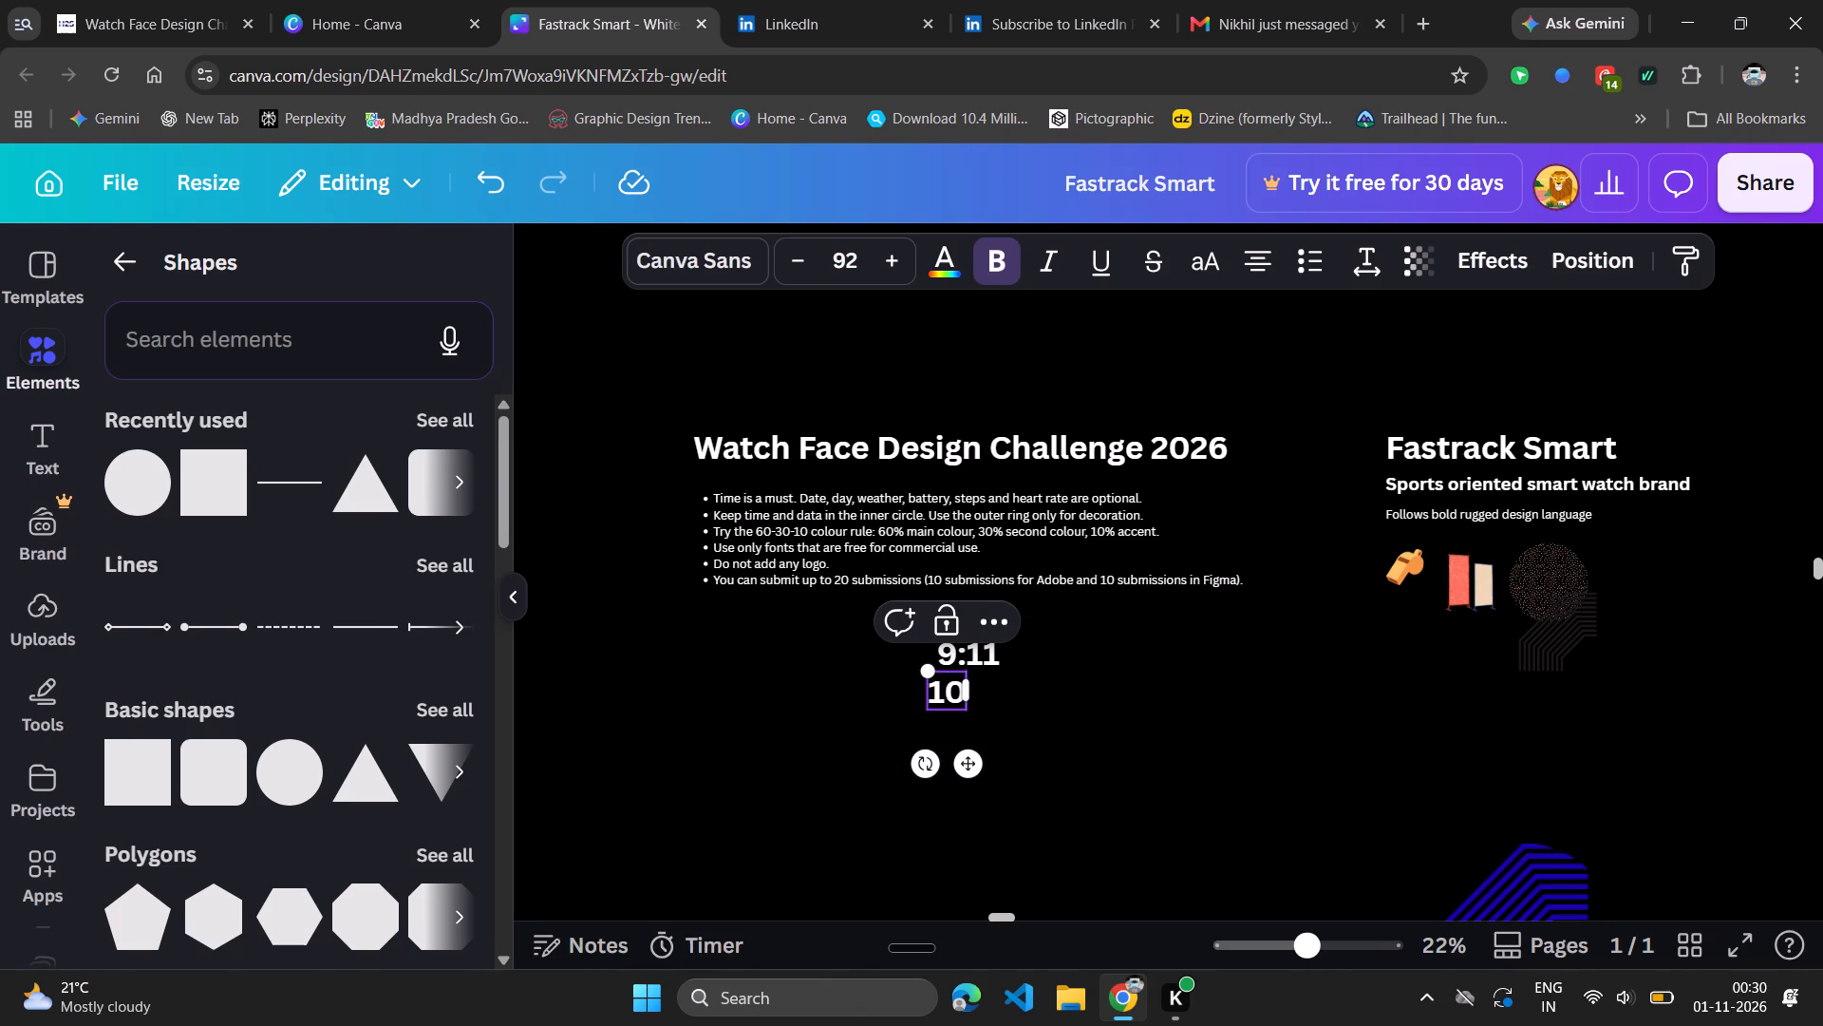
{"action": "type", "text": "k"}
{"action": "key", "text": "space"}
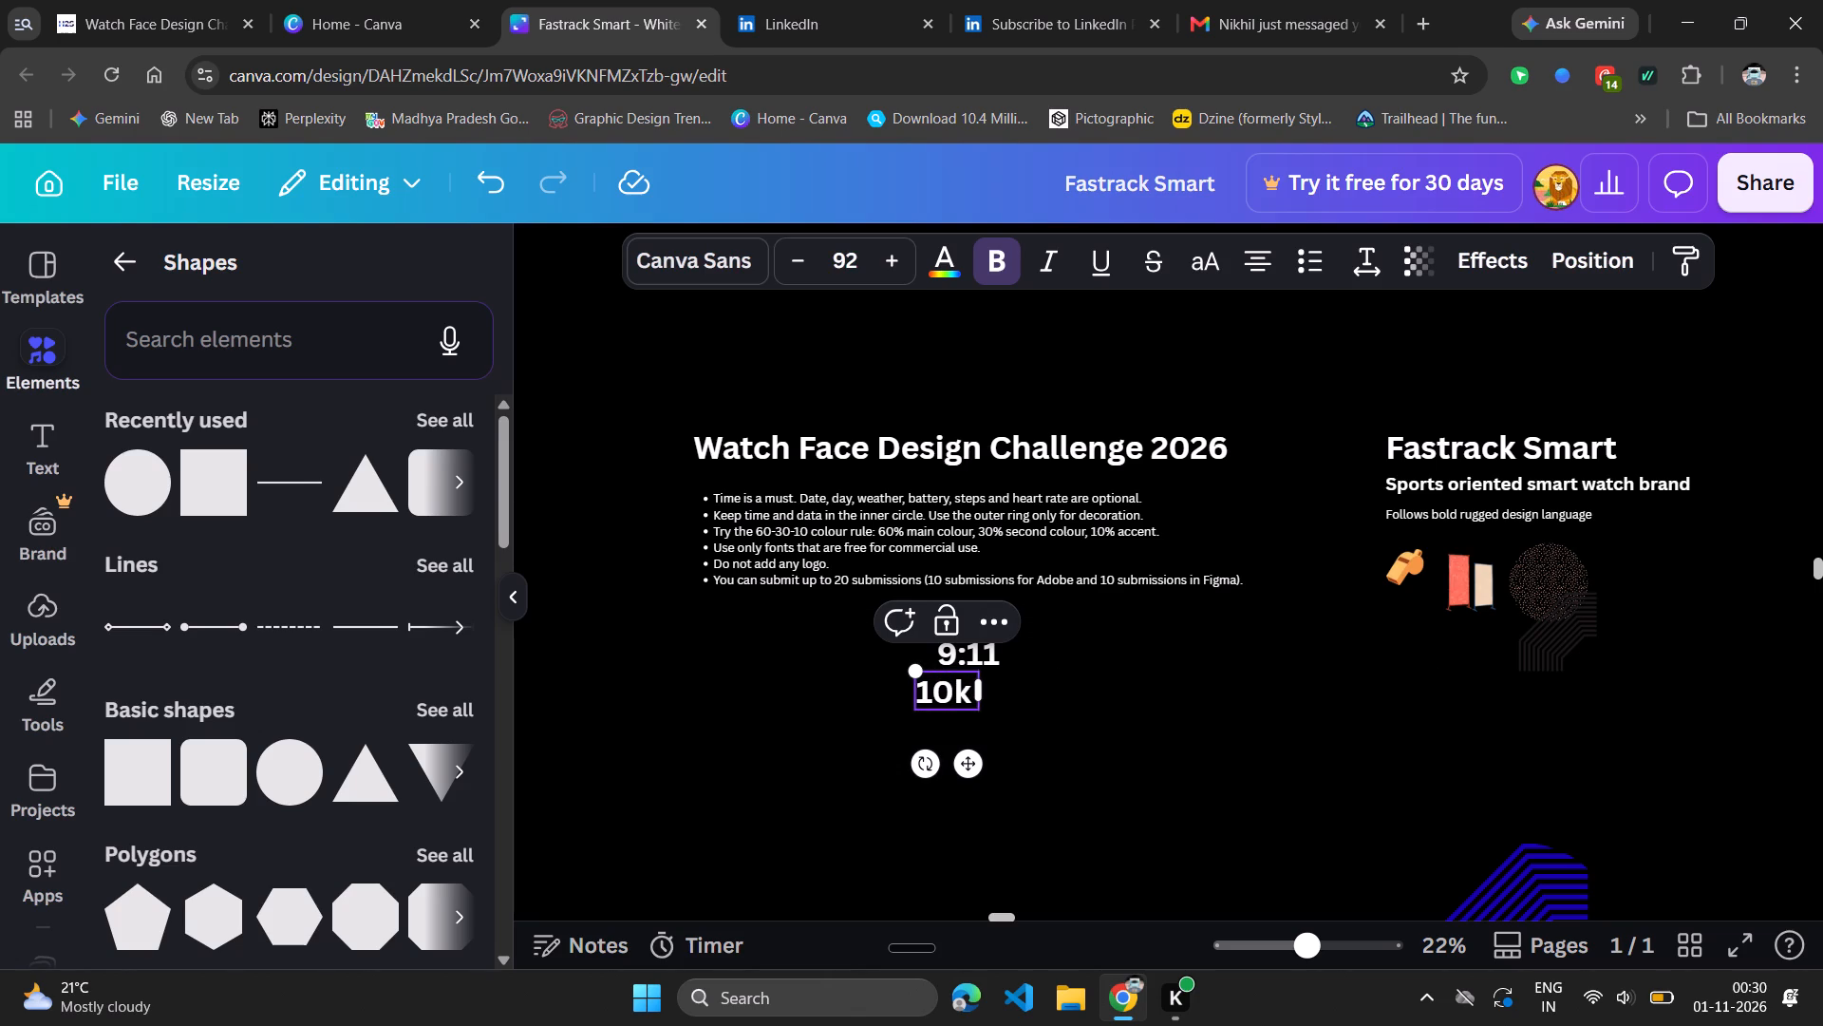
{"action": "type", "text": "steps"}
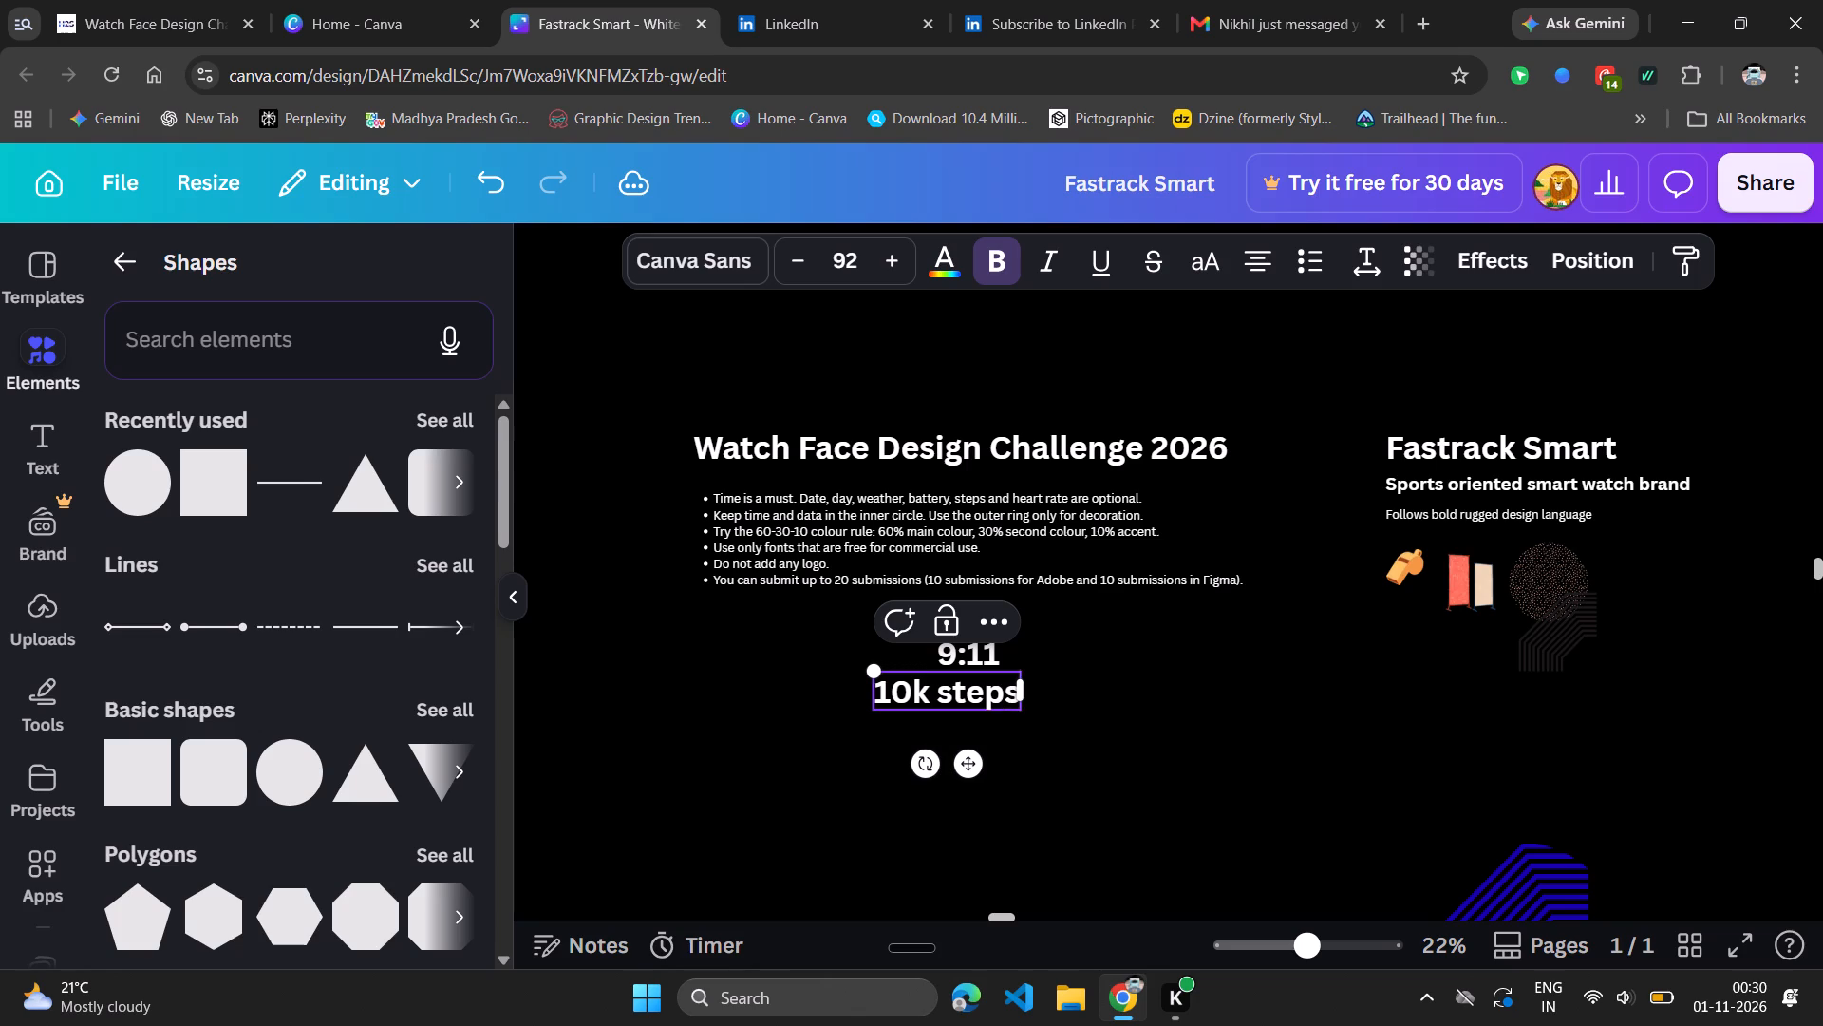
{"action": "key", "text": "BackSpace"}
{"action": "key", "text": "s"}
{"action": "left_click", "coordinate": [1102, 711]}
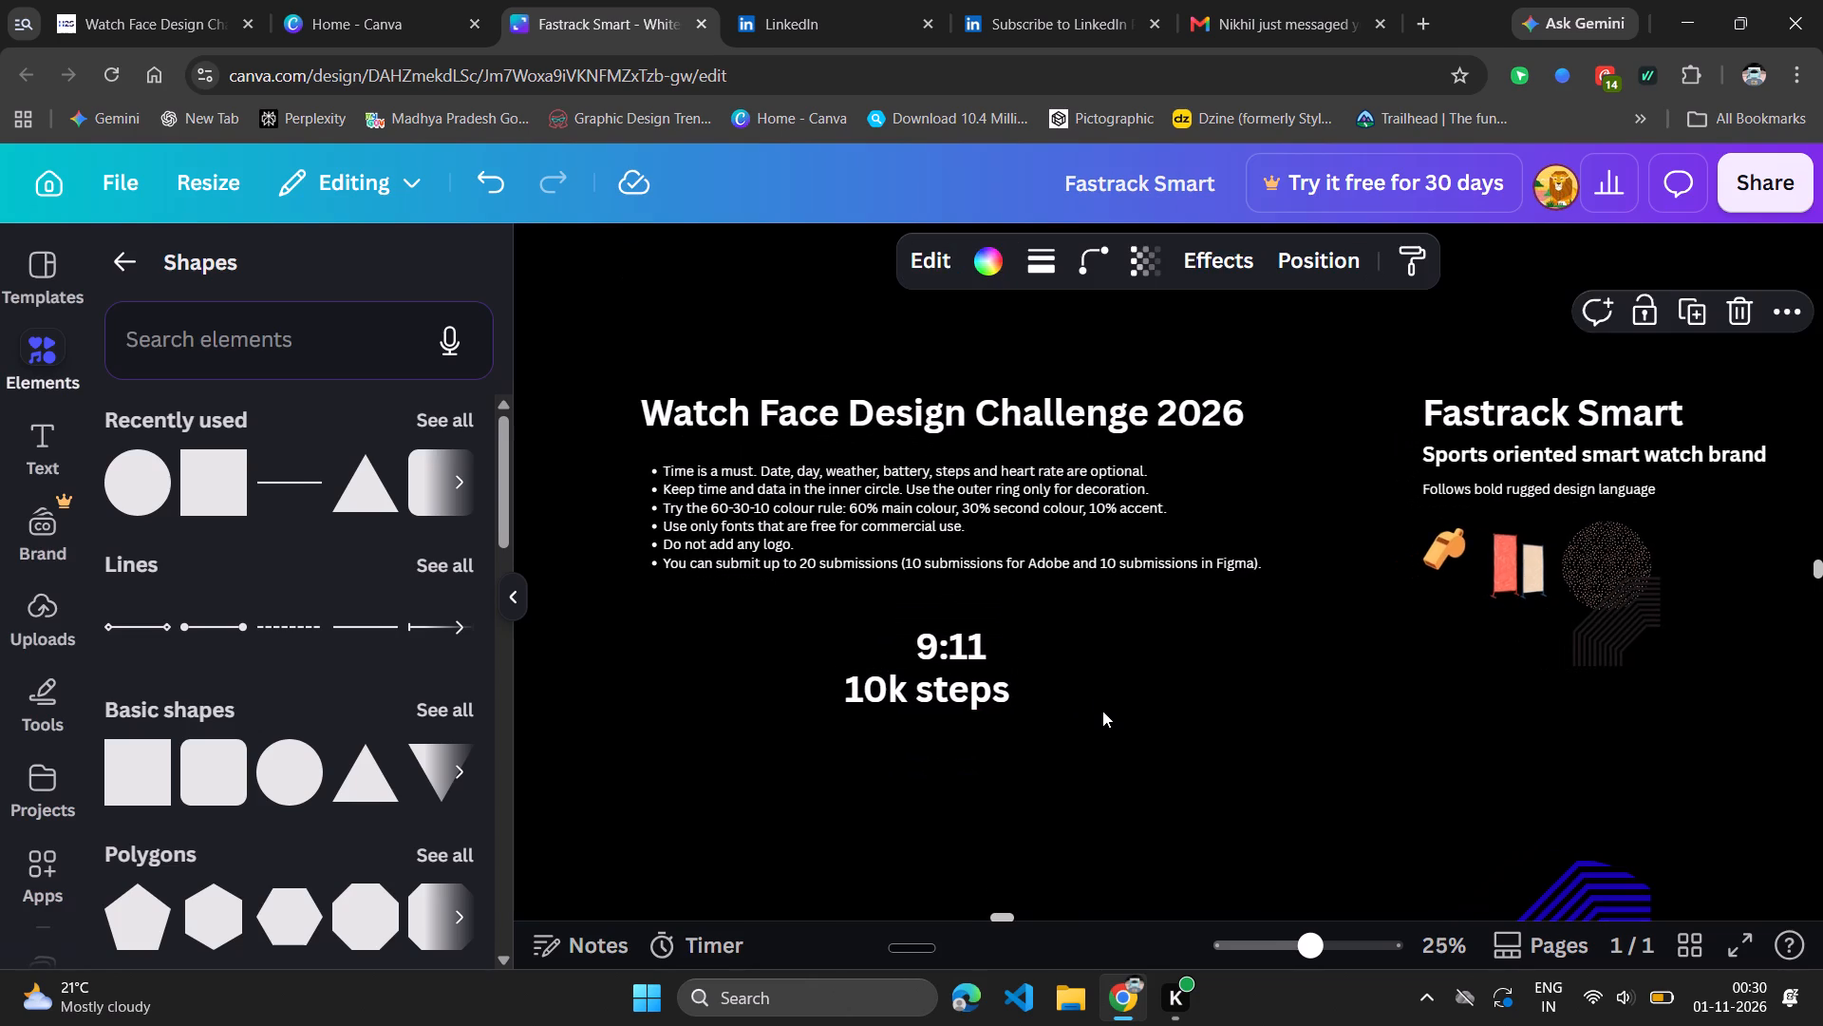
Move the 9:11 text sideways so its right edge lines up with the right edge of "10k steps".
{"action": "scroll", "coordinate": [894, 625], "scroll_direction": "right", "scroll_amount": 1}
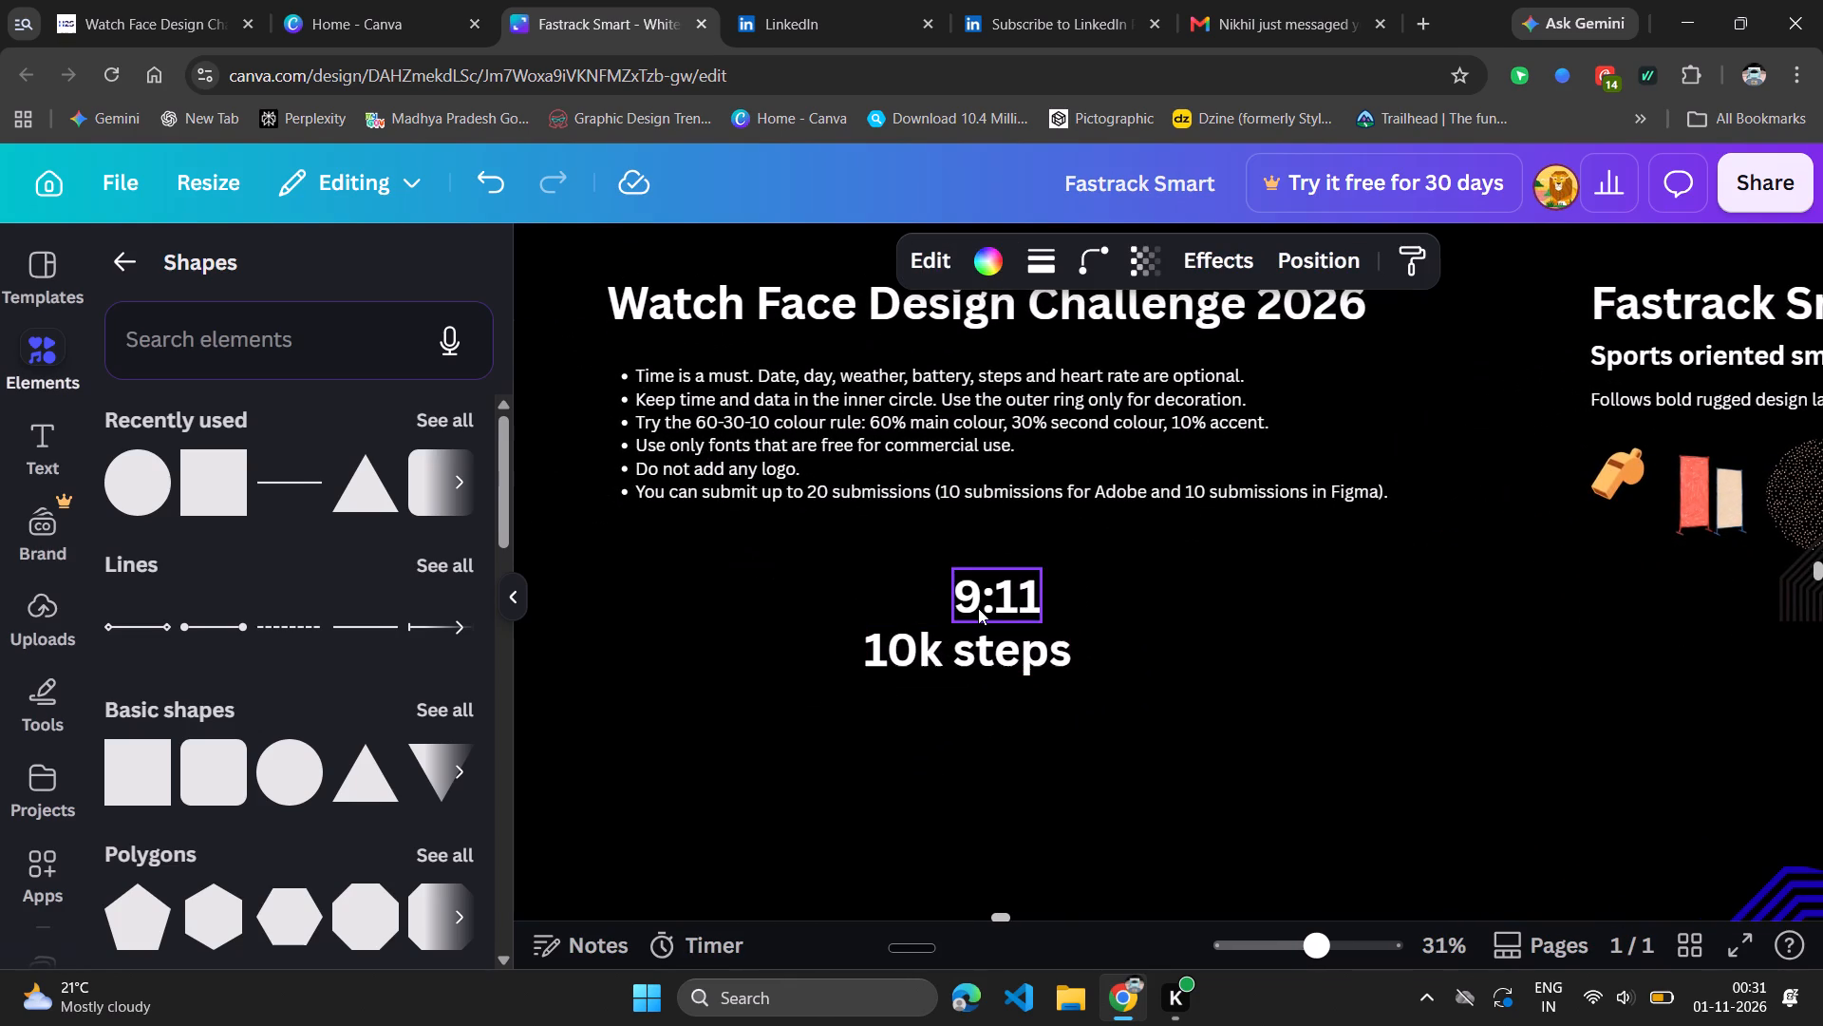
{"action": "left_click_drag", "start_coordinate": [978, 607], "coordinate": [1014, 606]}
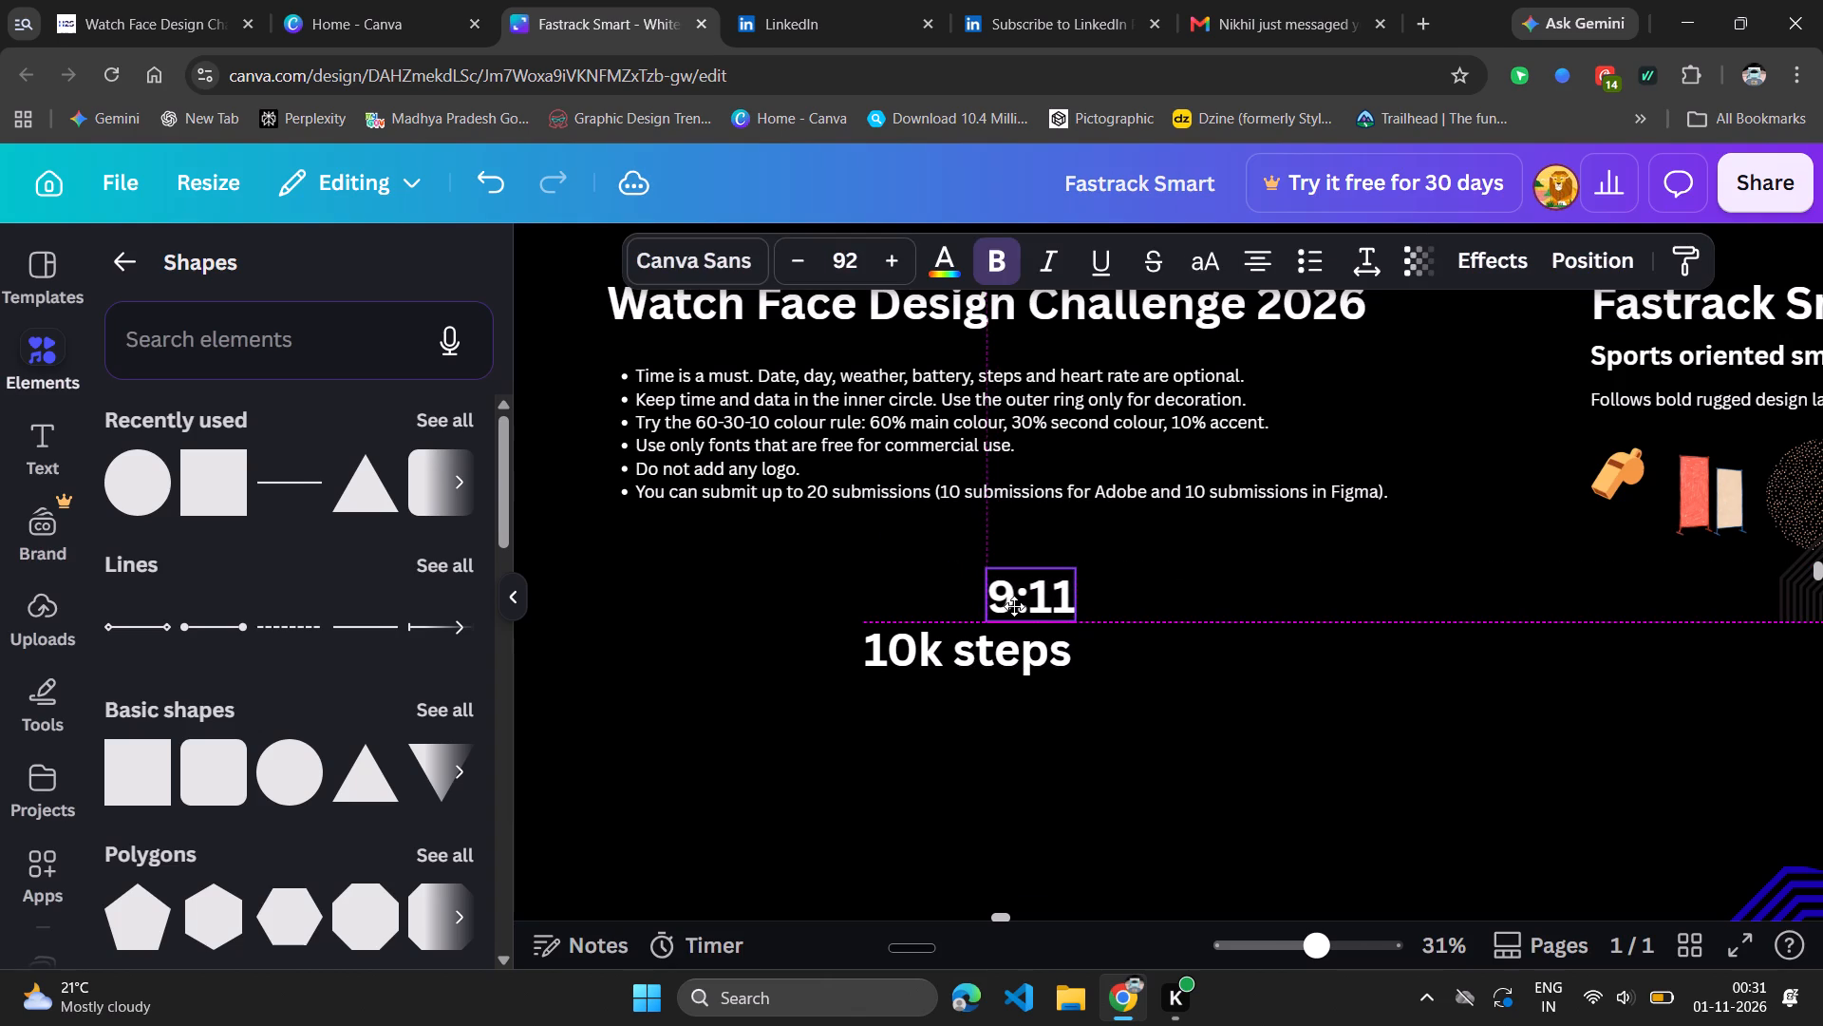
{"action": "left_click_drag", "start_coordinate": [1014, 606], "coordinate": [1006, 608]}
{"action": "left_click", "coordinate": [1142, 607]}
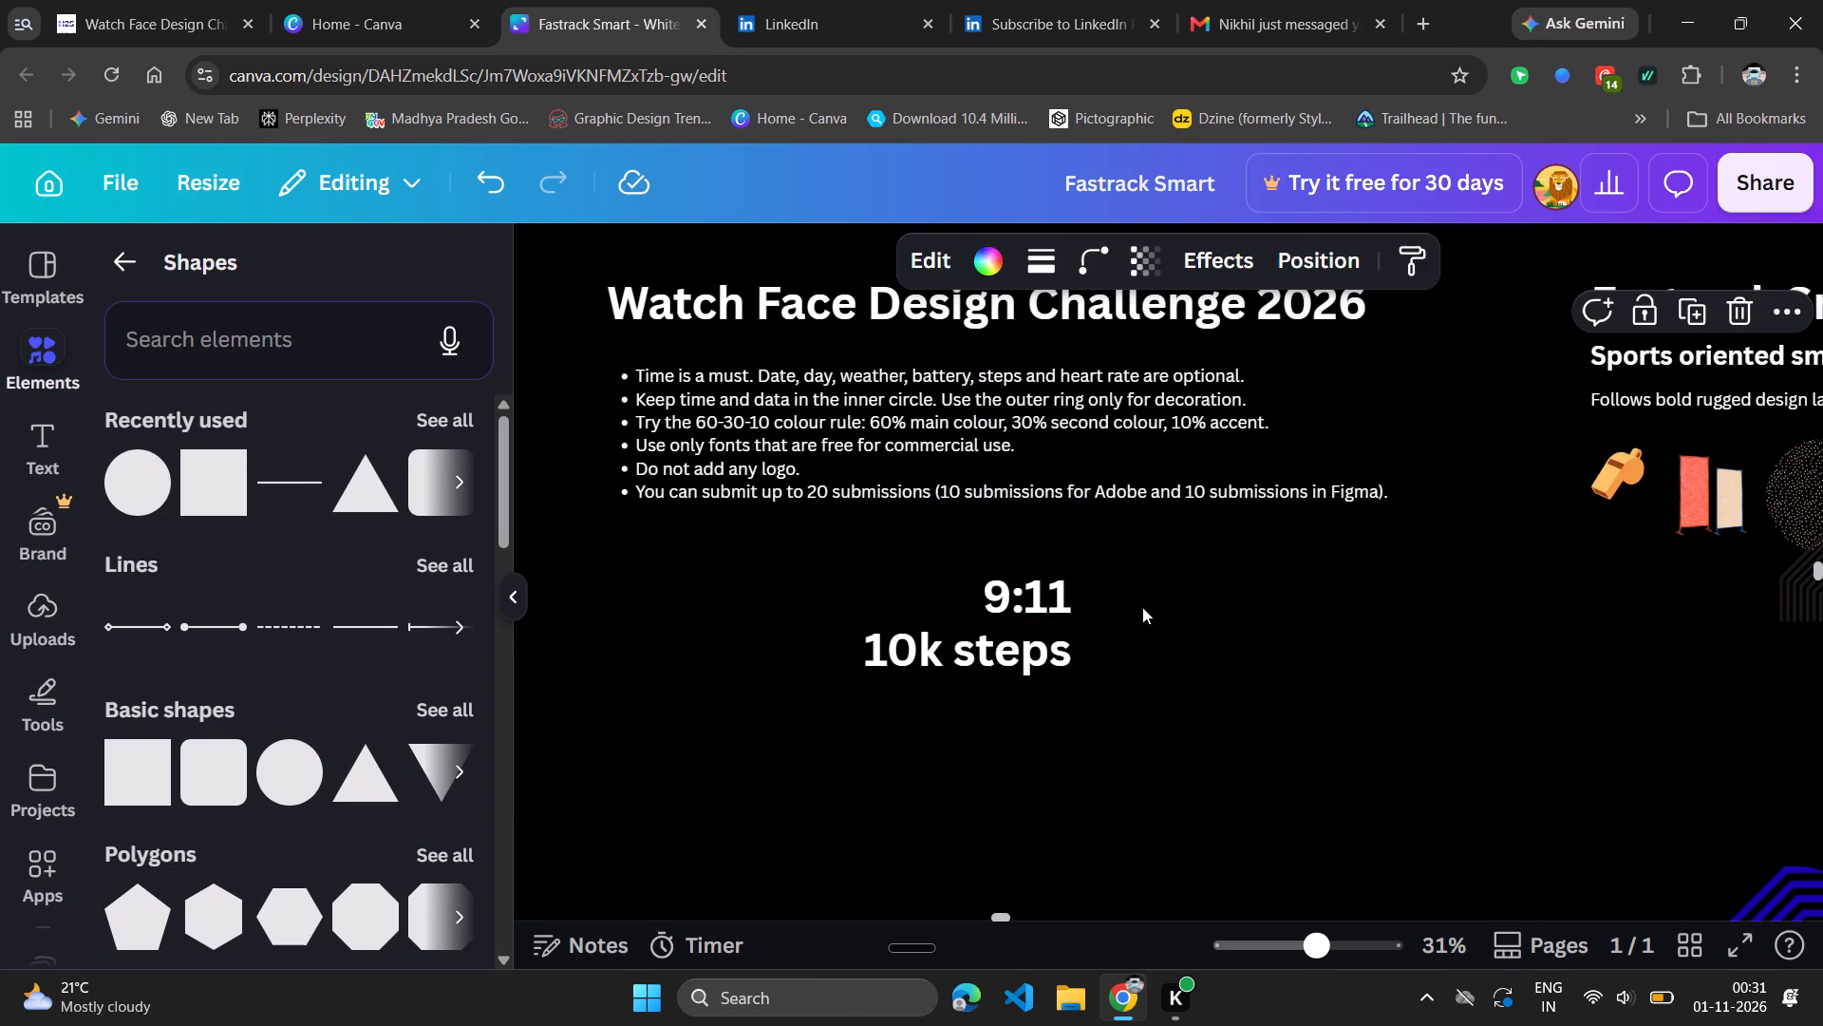
Duplicate the 9:11 text, place the copy below "10k steps", and change its text to "84 BPM".
{"action": "left_click", "coordinate": [1021, 579]}
{"action": "left_click", "coordinate": [1038, 537]}
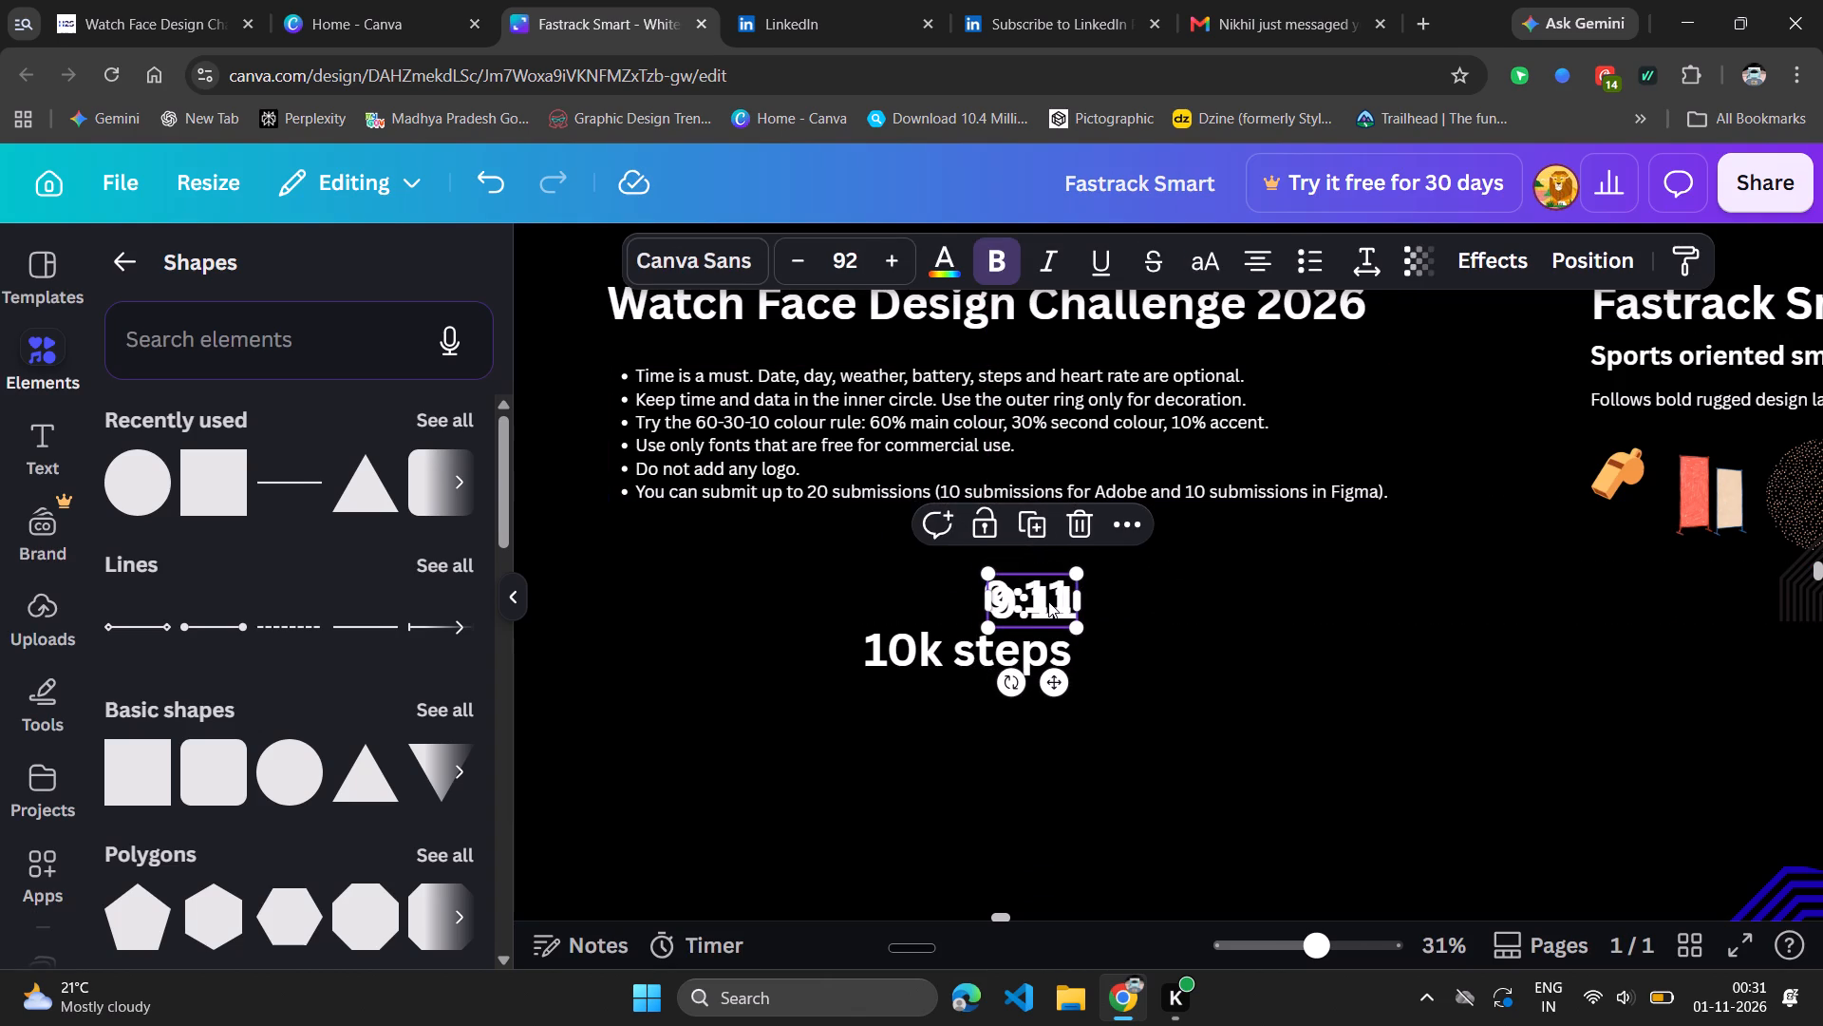
{"action": "left_click_drag", "start_coordinate": [1048, 601], "coordinate": [1042, 717]}
{"action": "double_click", "coordinate": [1042, 717]}
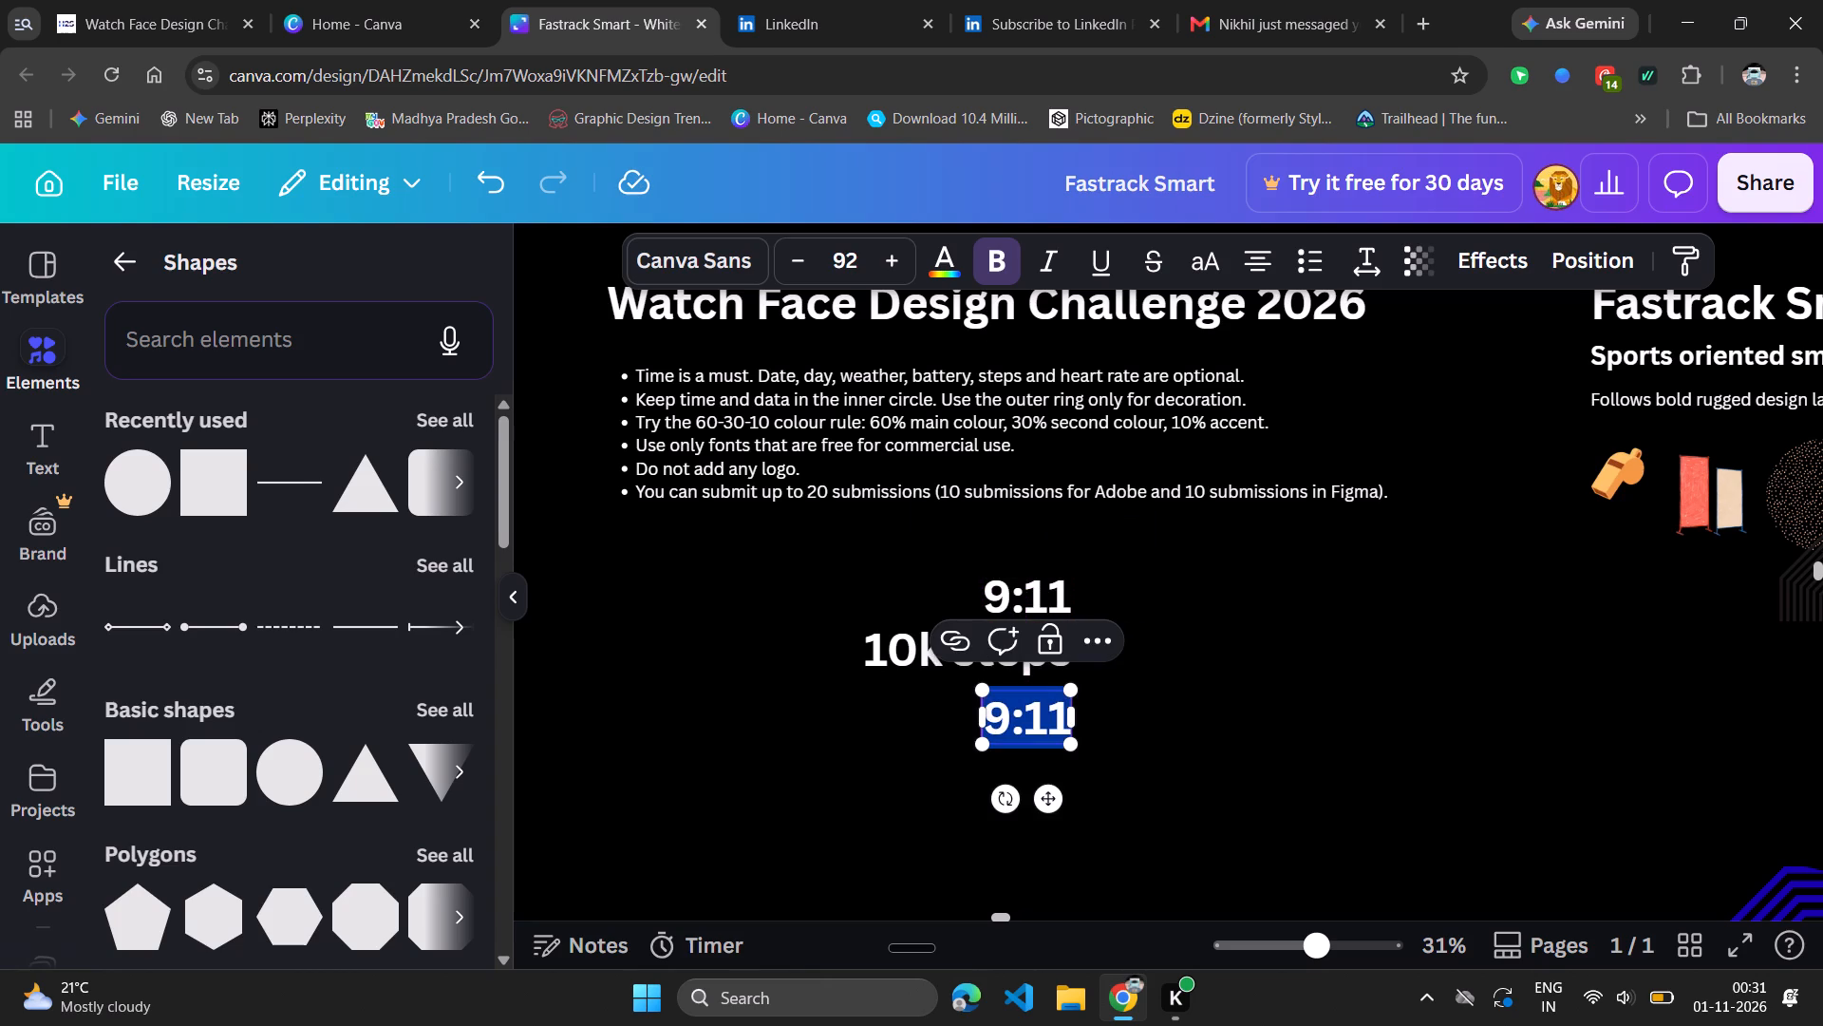
{"action": "type", "text": "84"}
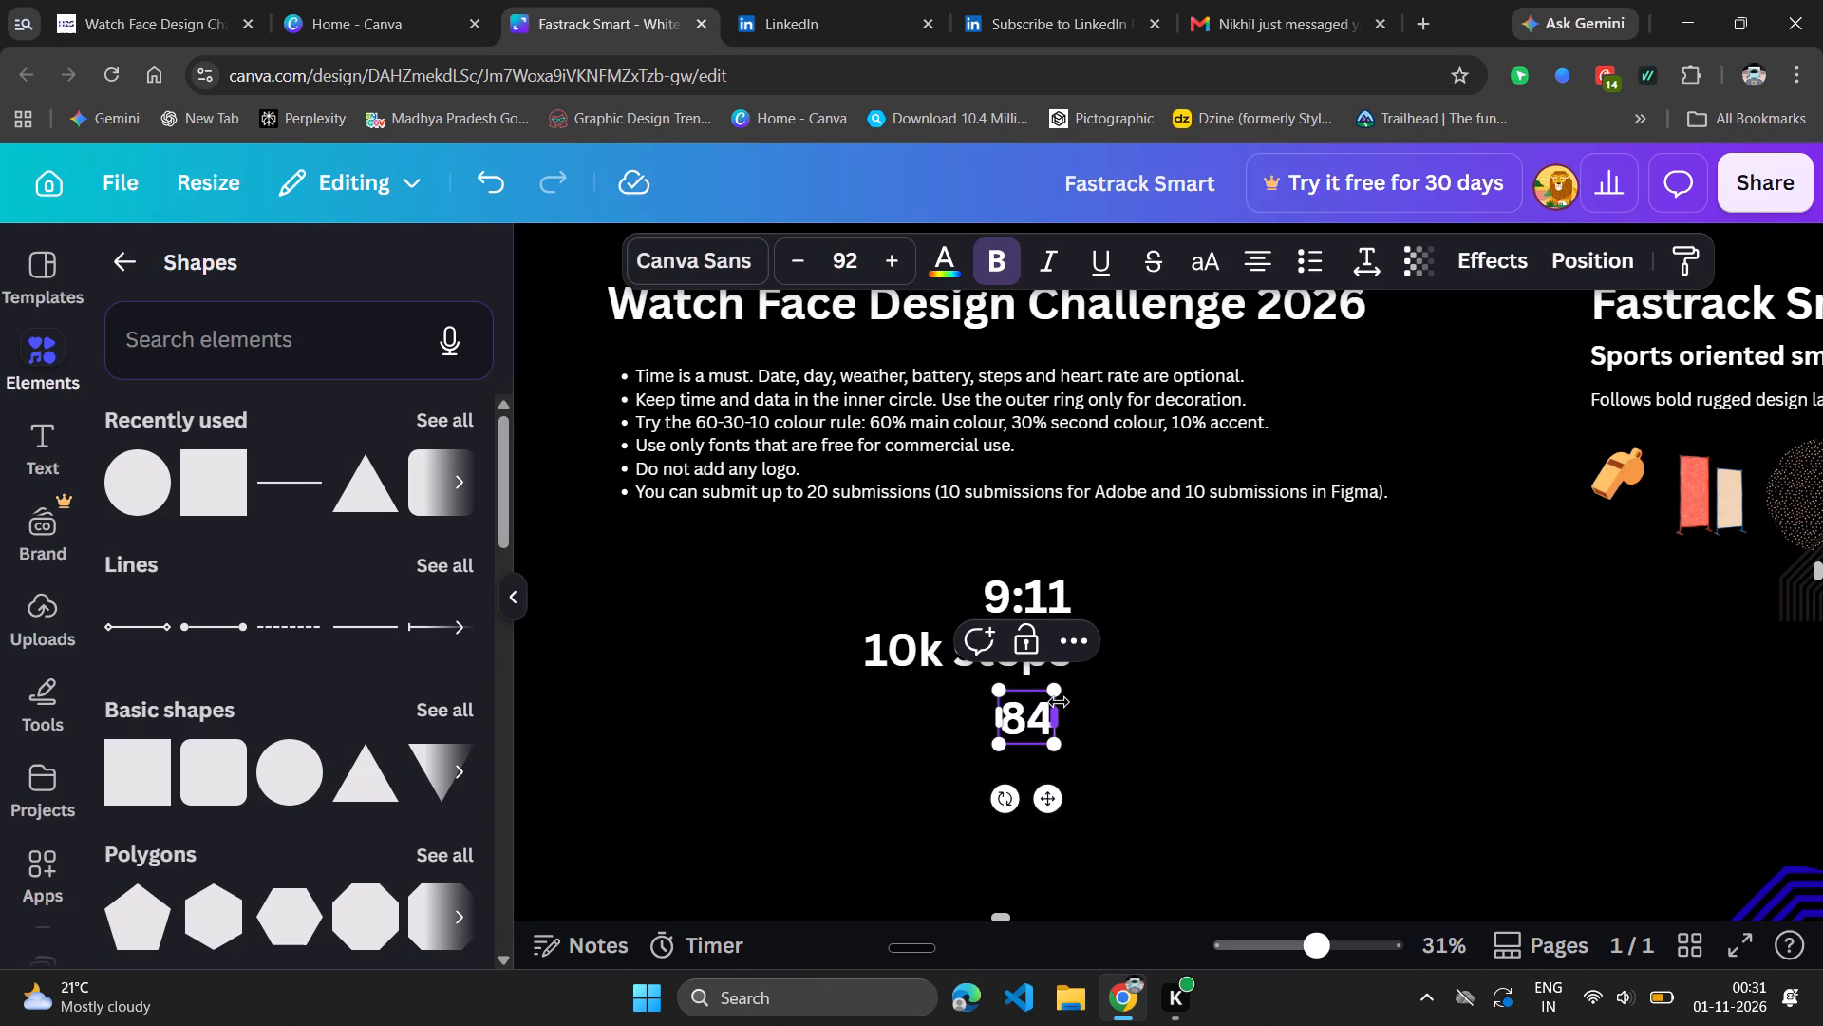
{"action": "type", "text": "BPM"}
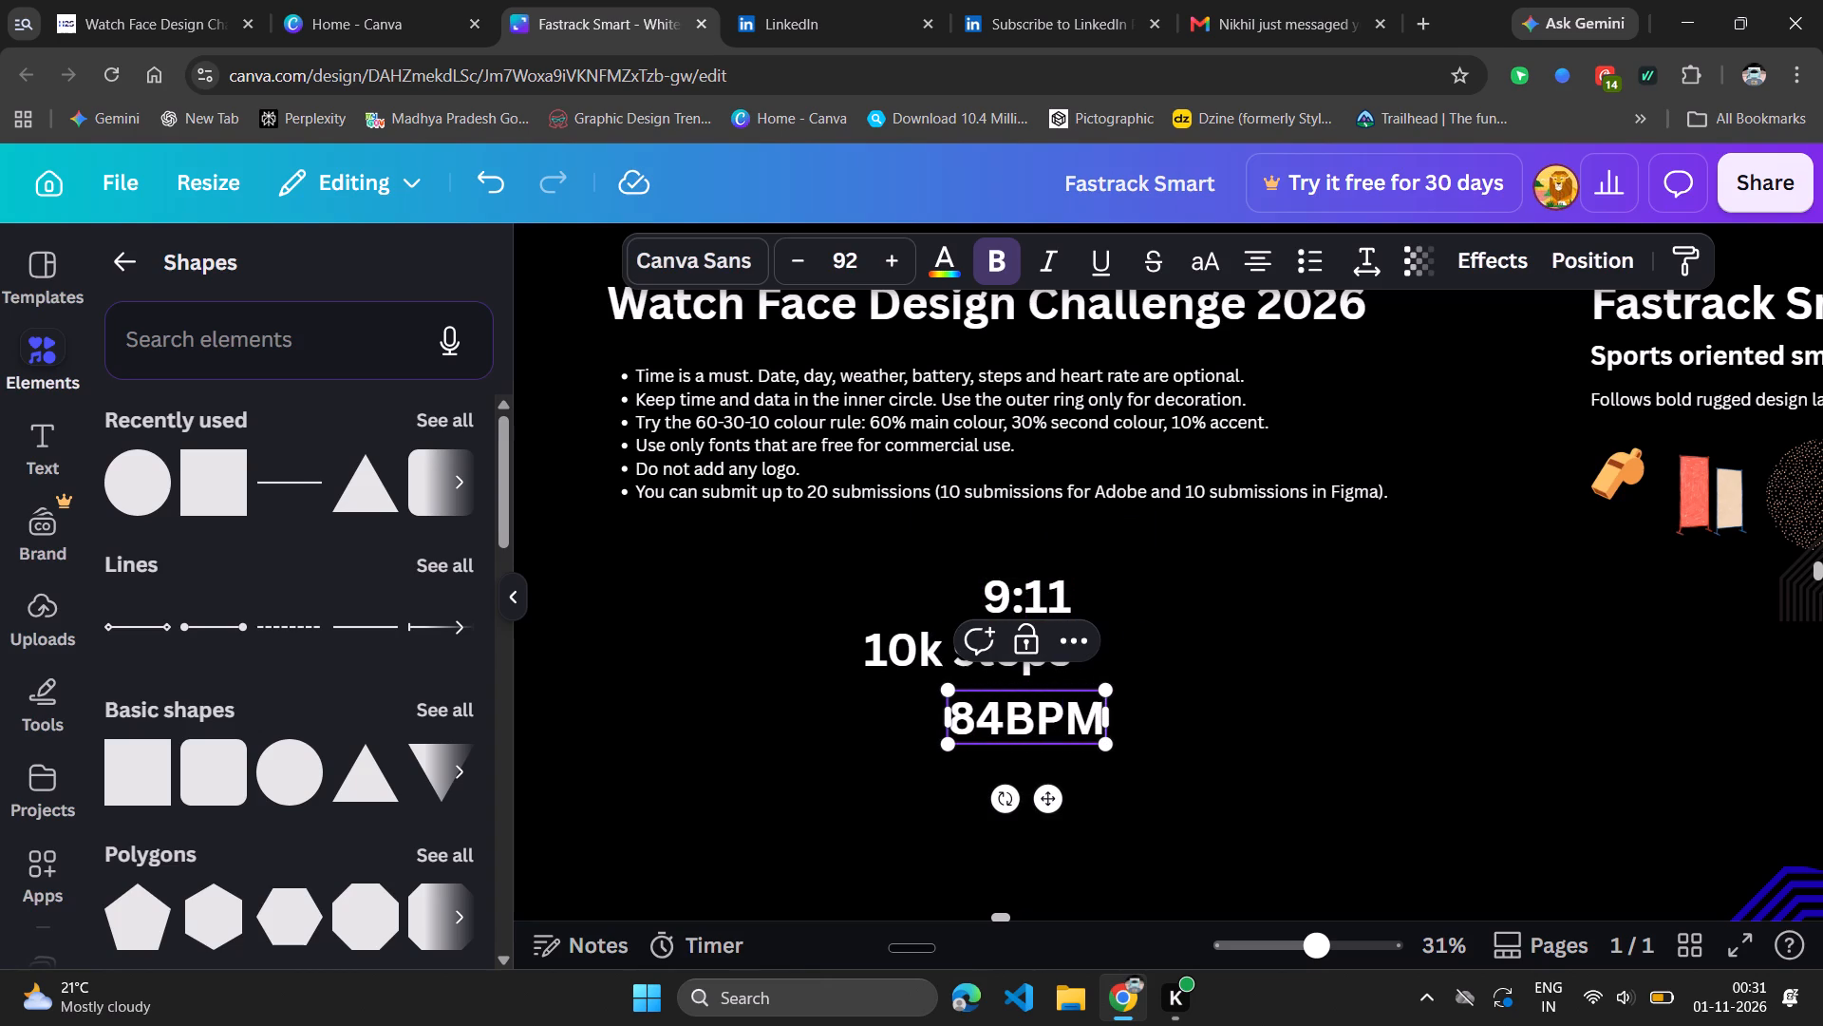
{"action": "left_click", "coordinate": [1009, 725]}
{"action": "key", "text": "space"}
{"action": "left_click", "coordinate": [1224, 721]}
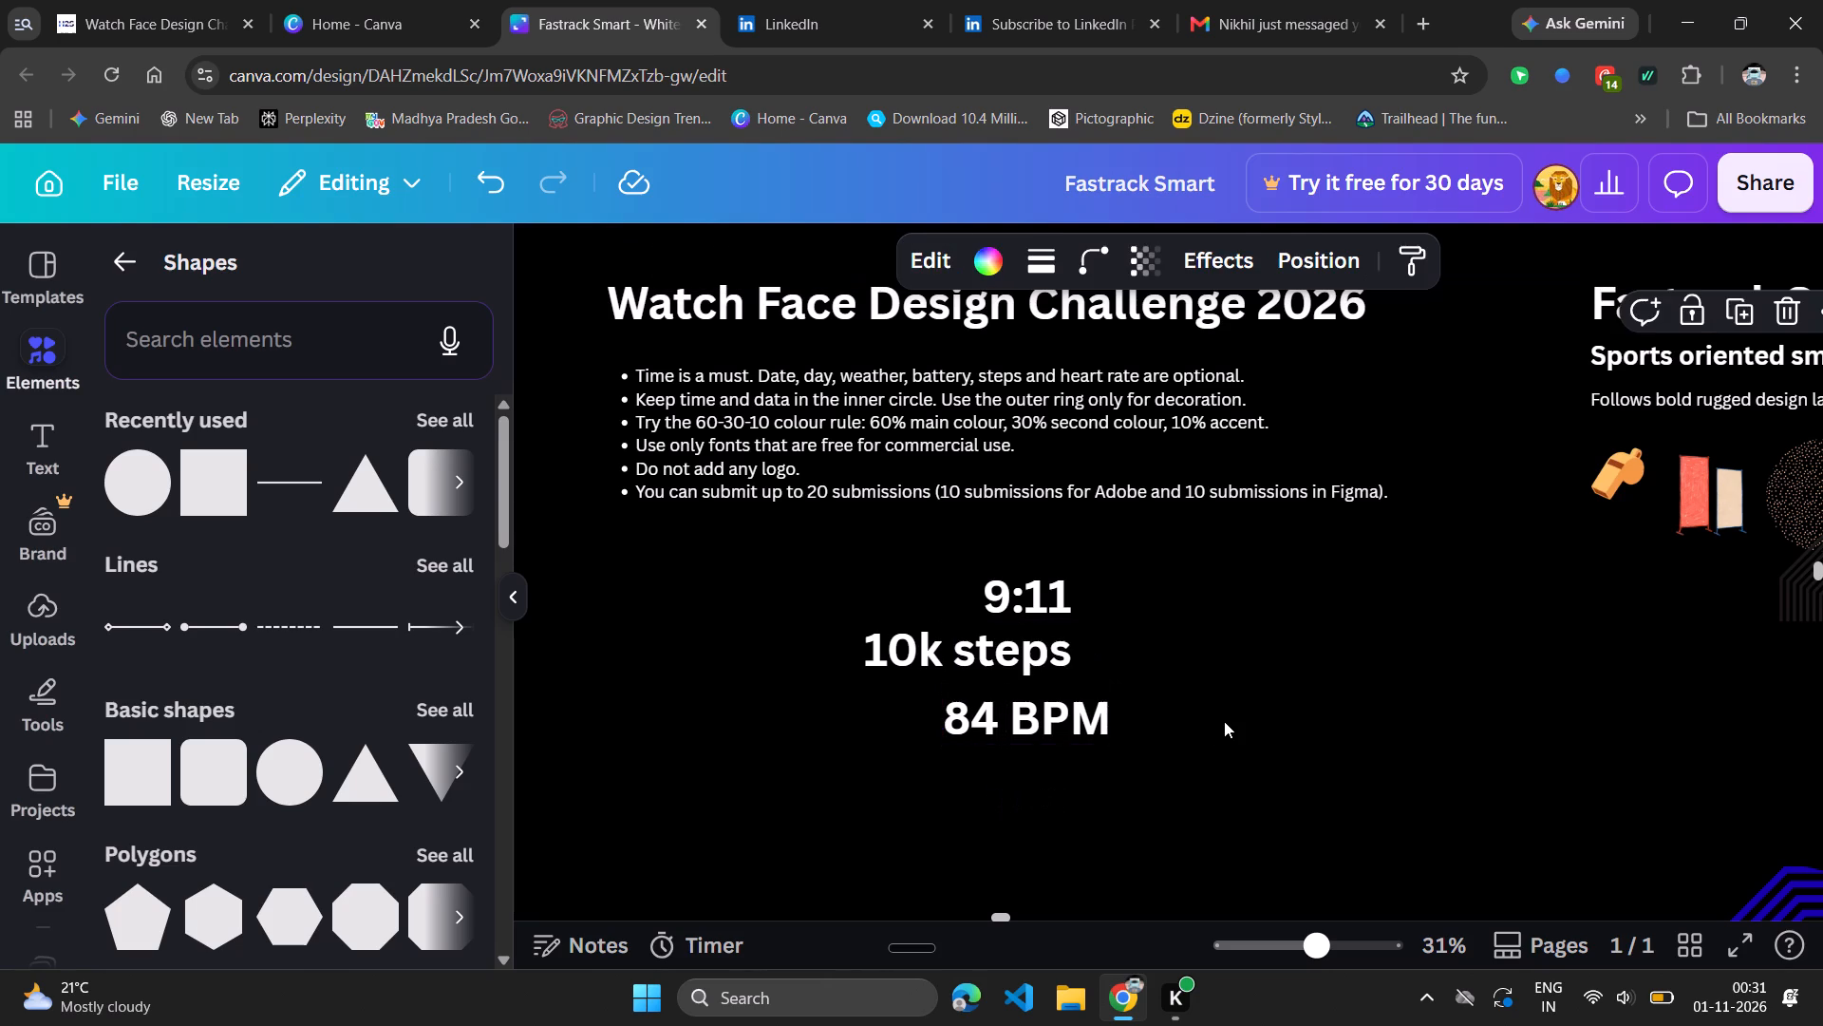
Shift the "84 BPM" text slightly left beneath "10k steps" so their right ends roughly line up.
{"action": "left_click_drag", "start_coordinate": [1094, 723], "coordinate": [1062, 723]}
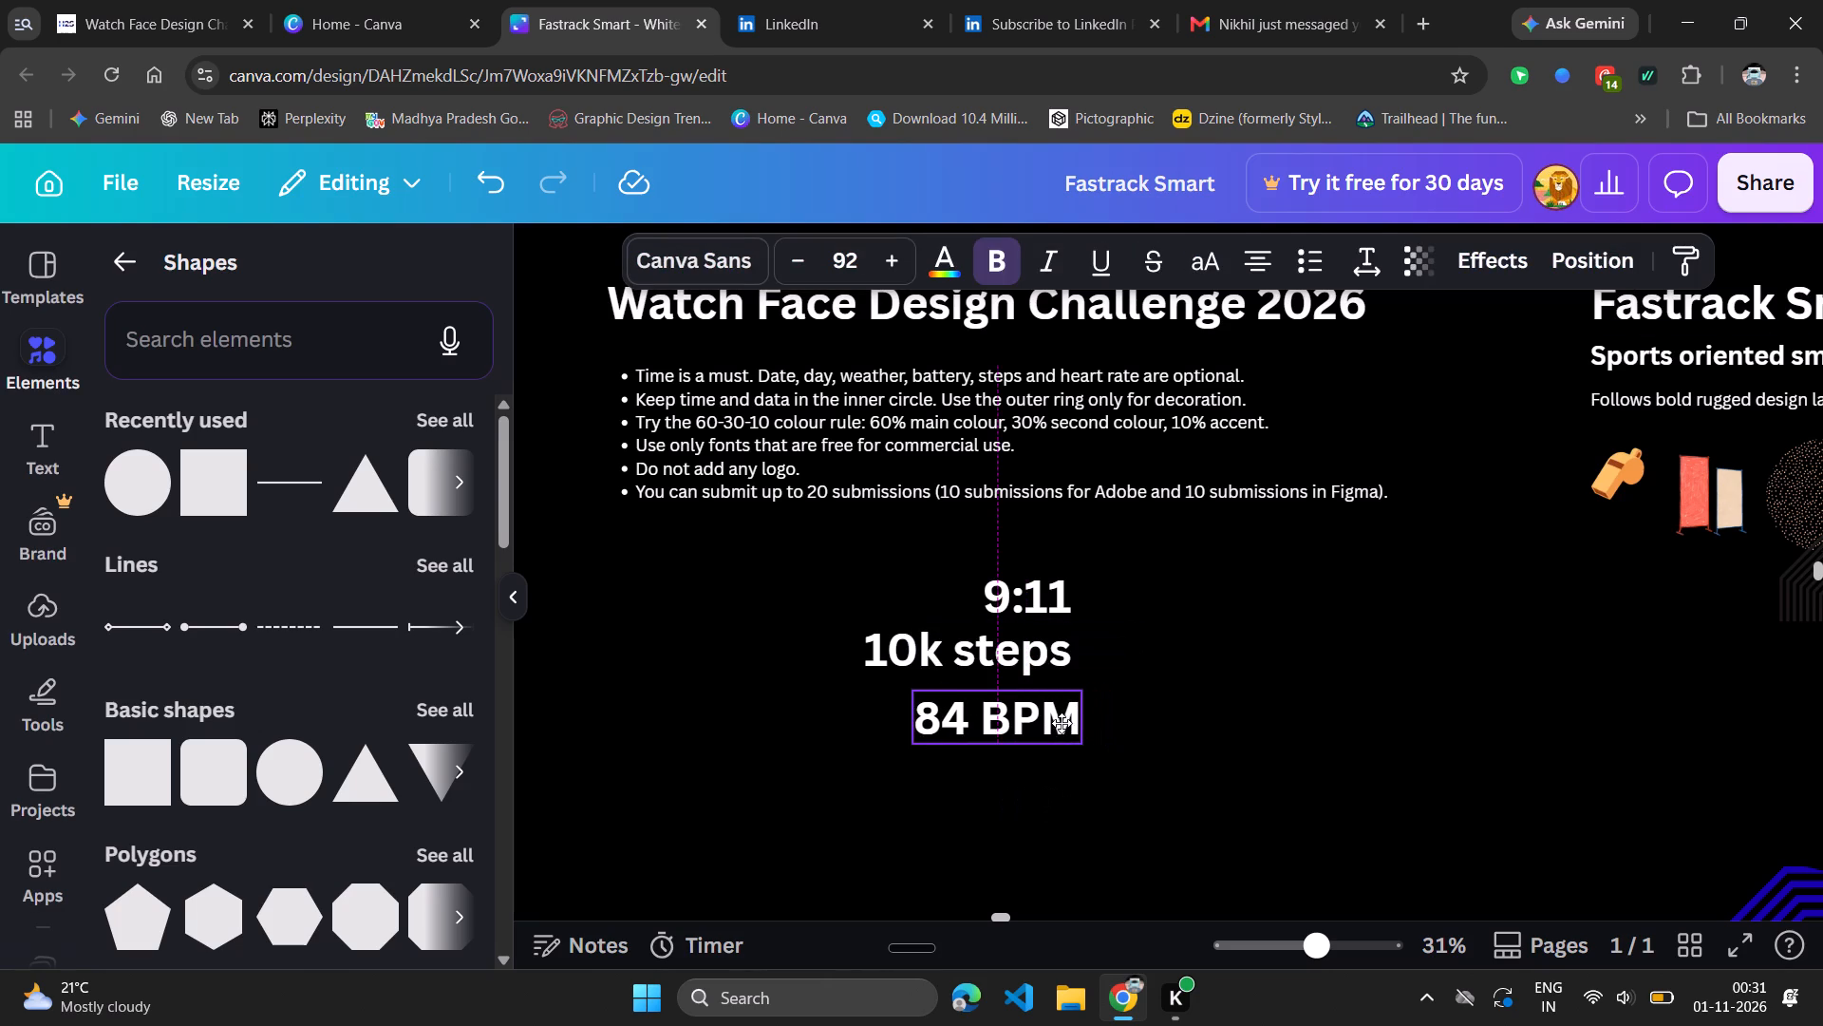
{"action": "left_click_drag", "start_coordinate": [1062, 723], "coordinate": [1061, 723]}
{"action": "left_click", "coordinate": [1227, 726]}
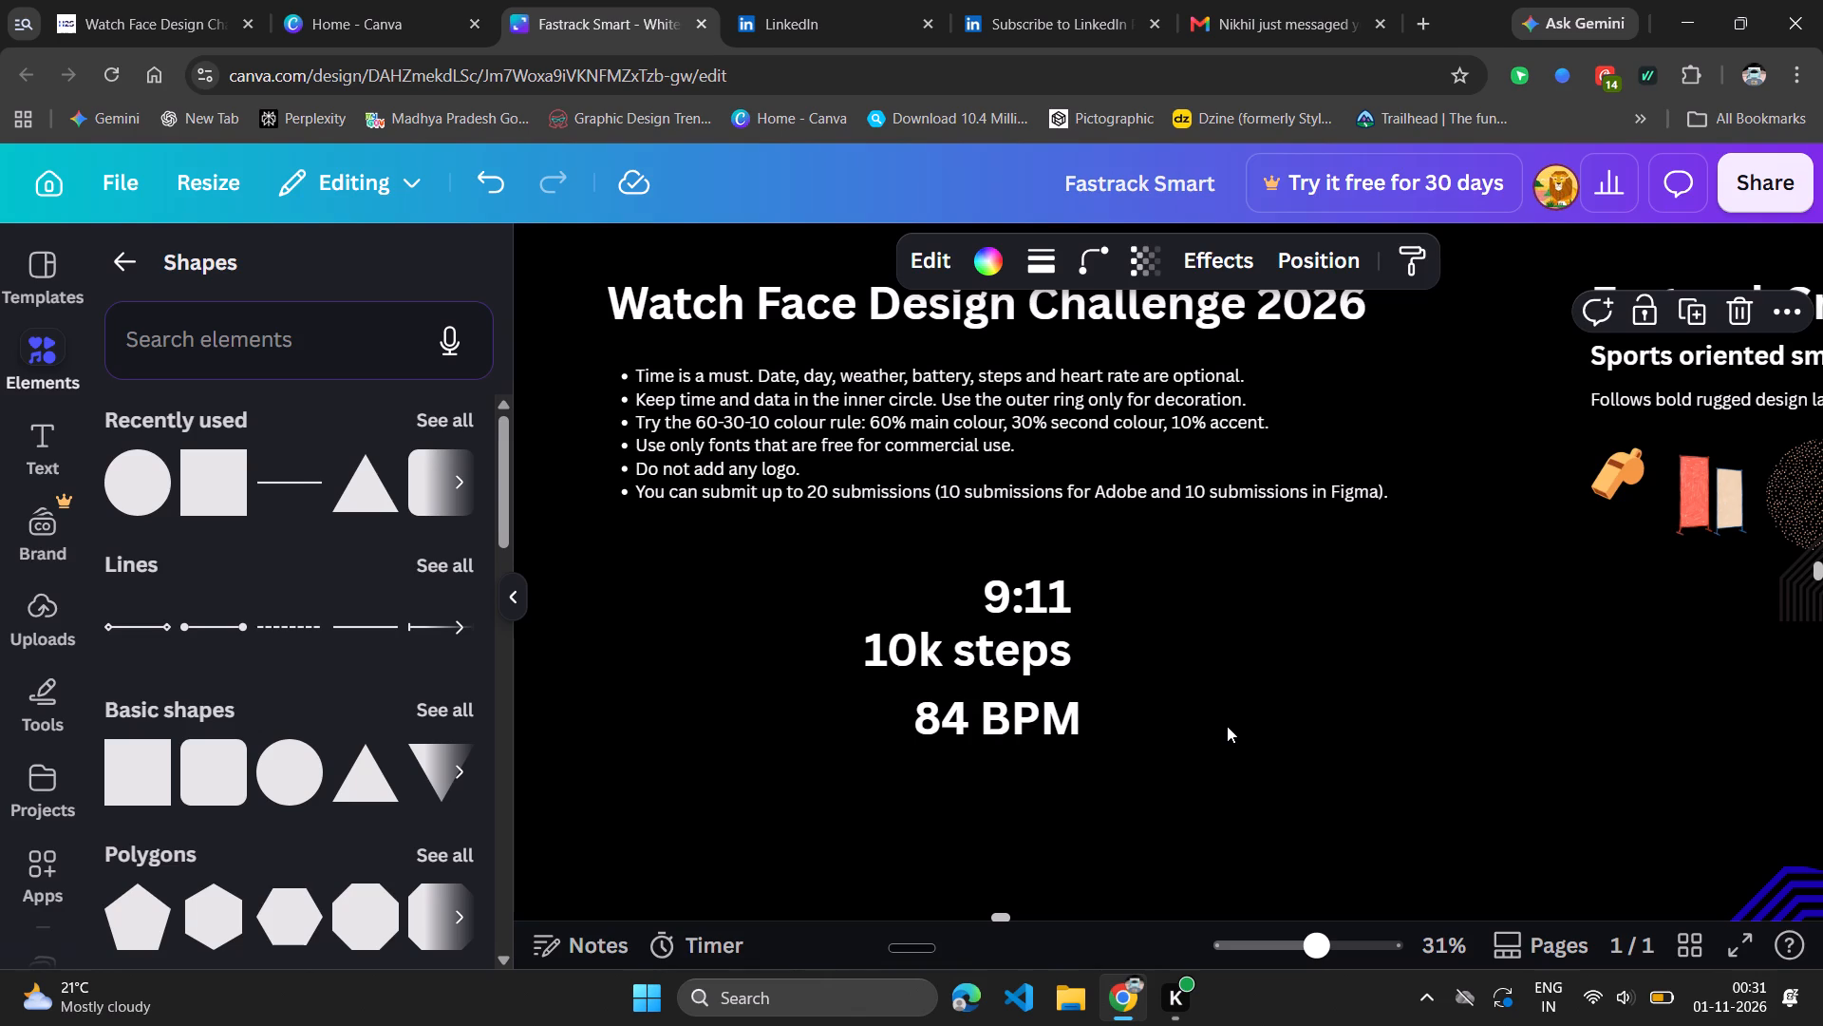
Duplicate the "84 BPM" text, place the copy directly below it, and change its text to "84%".
{"action": "left_click", "coordinate": [1029, 725]}
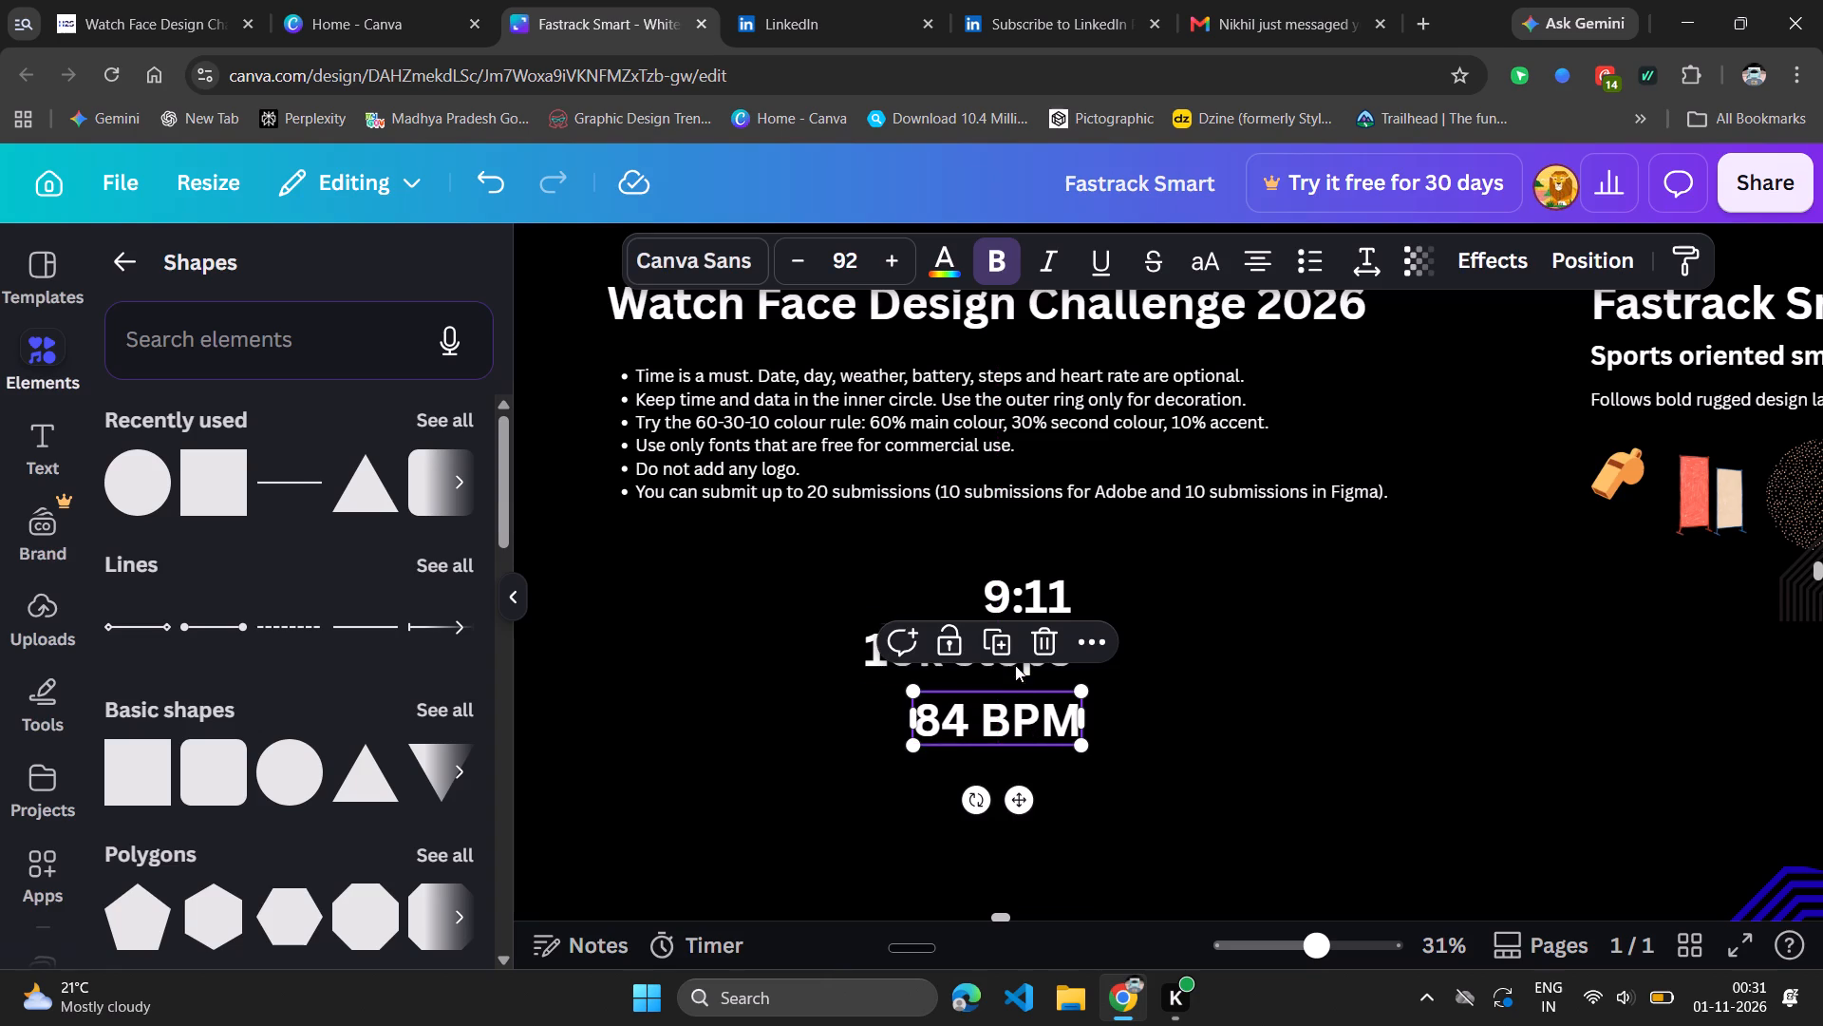
{"action": "left_click", "coordinate": [1003, 640]}
{"action": "left_click_drag", "start_coordinate": [950, 831], "coordinate": [1016, 781]}
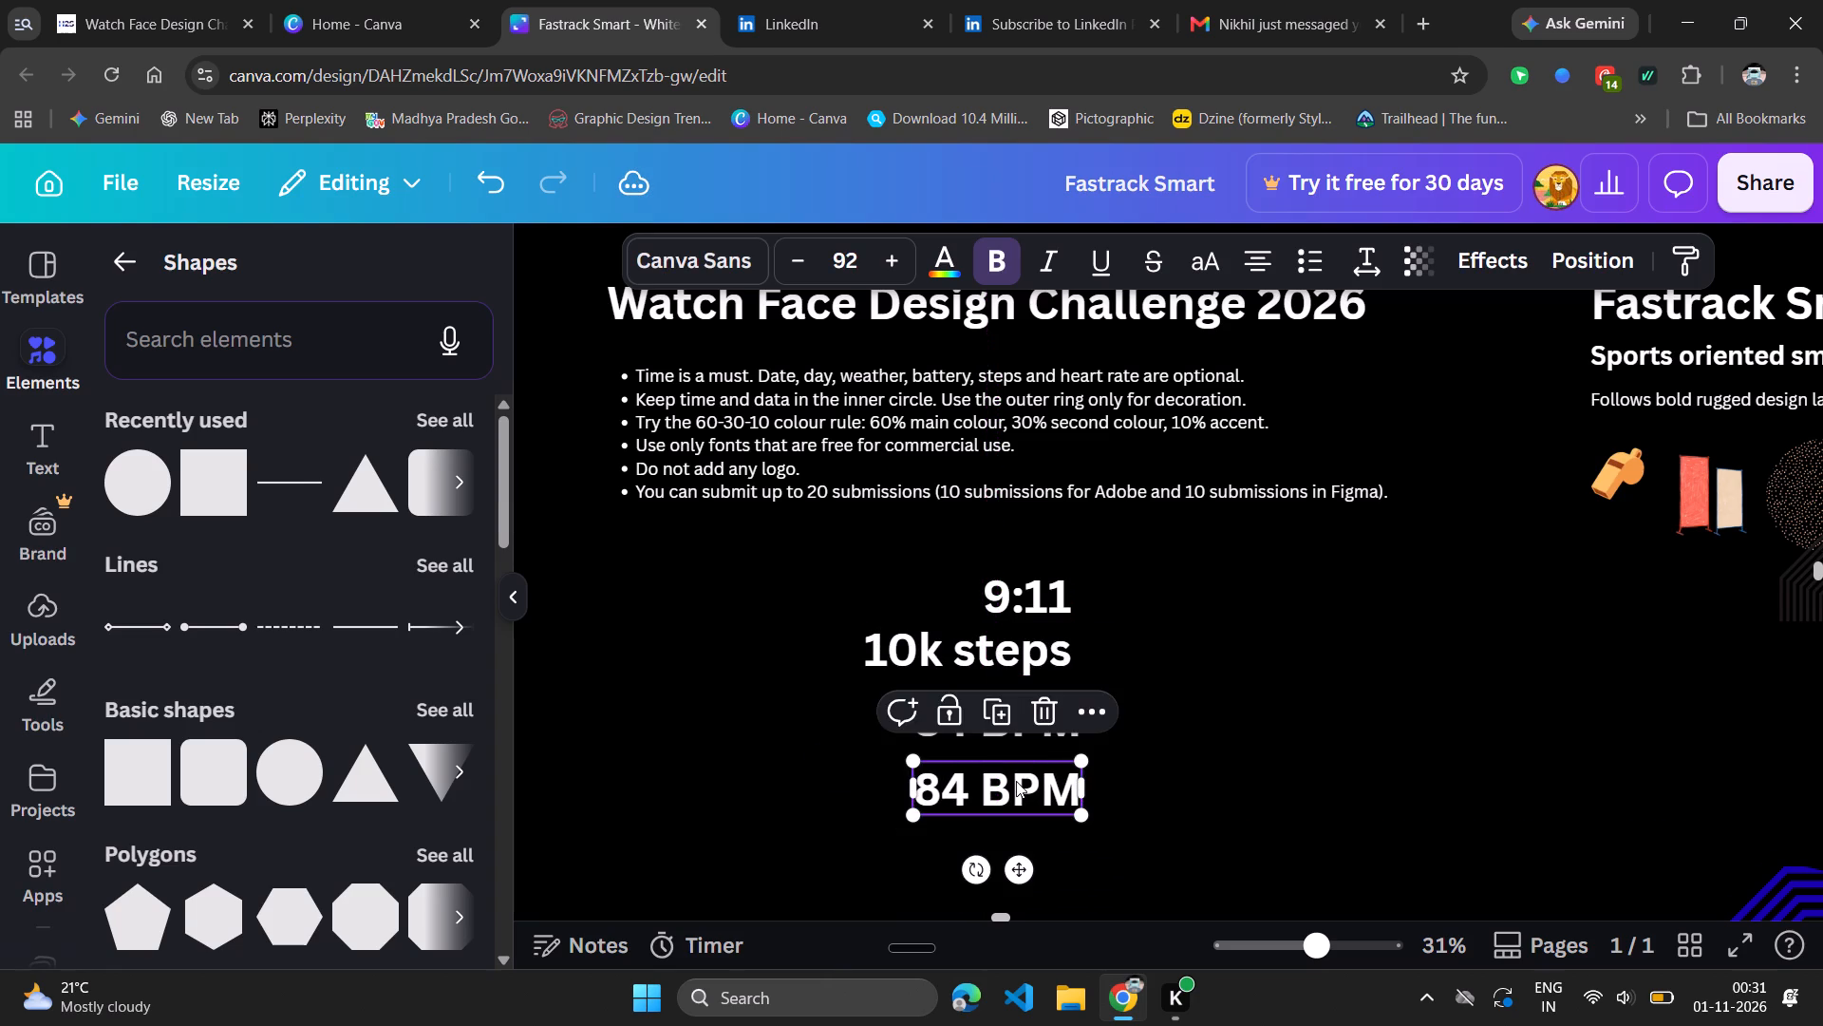
{"action": "double_click", "coordinate": [1016, 781]}
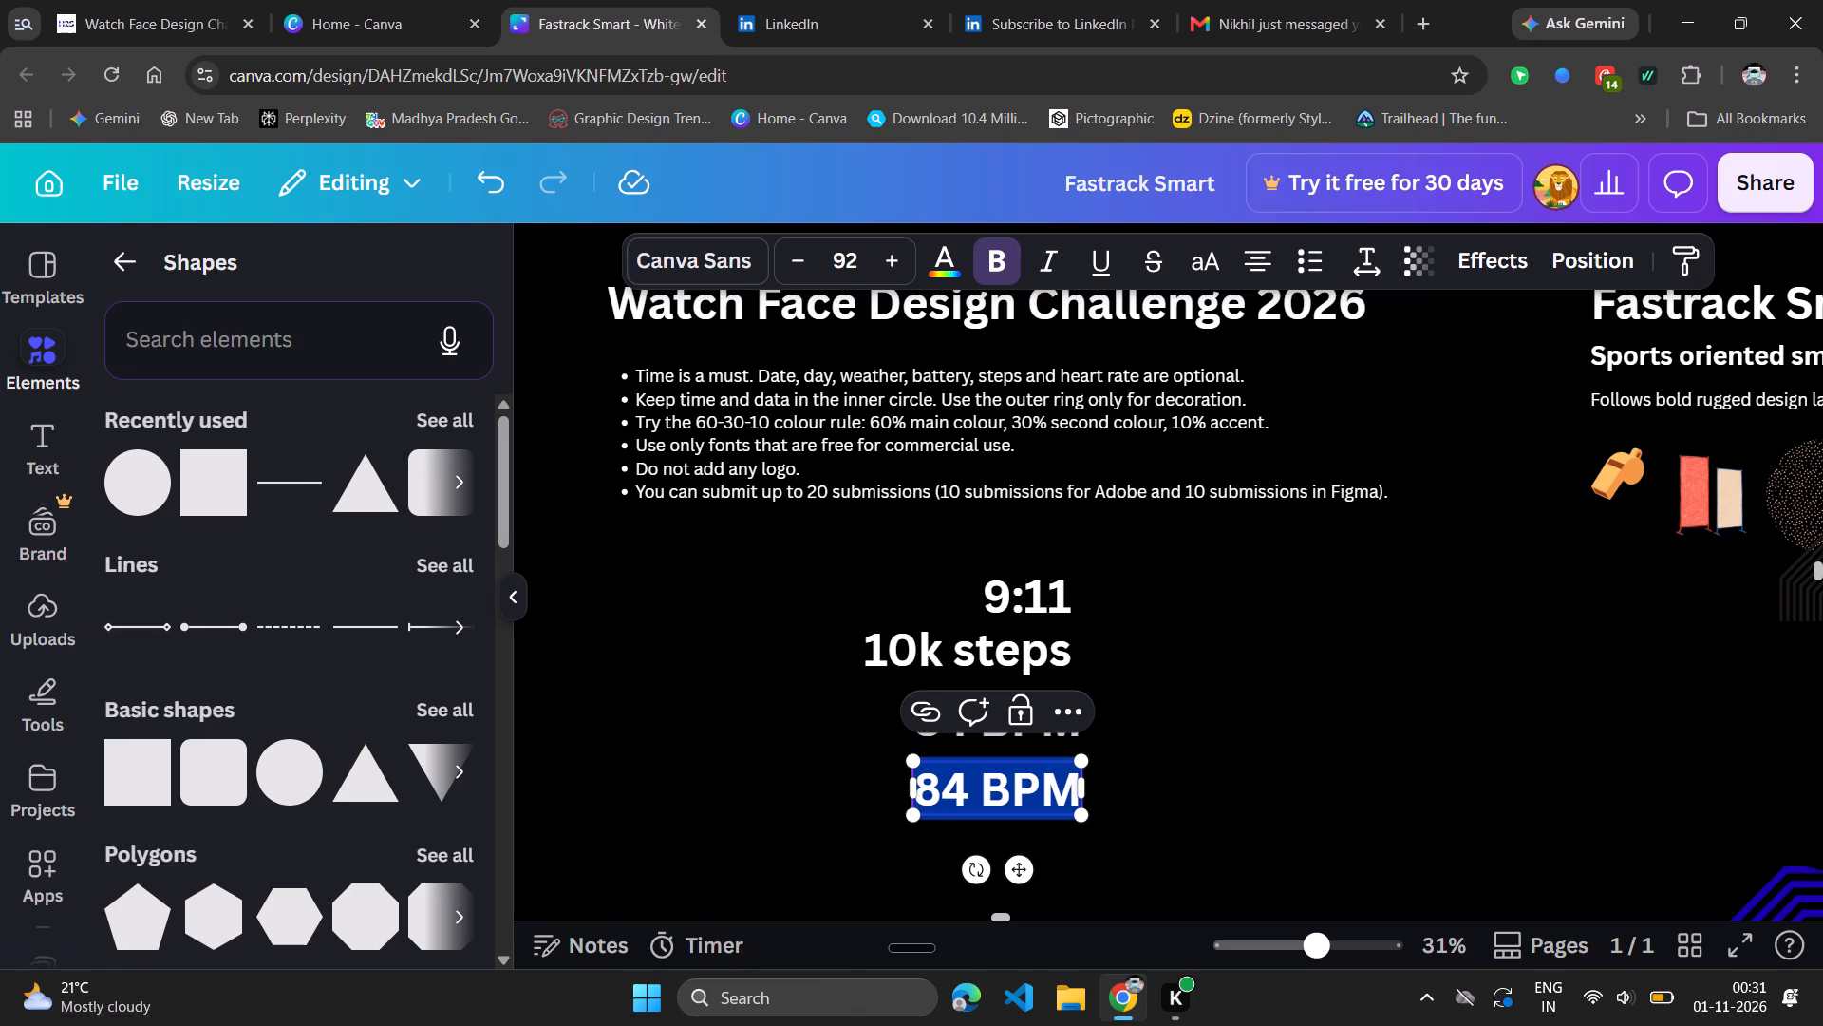
{"action": "key", "text": "8"}
{"action": "key", "text": "4"}
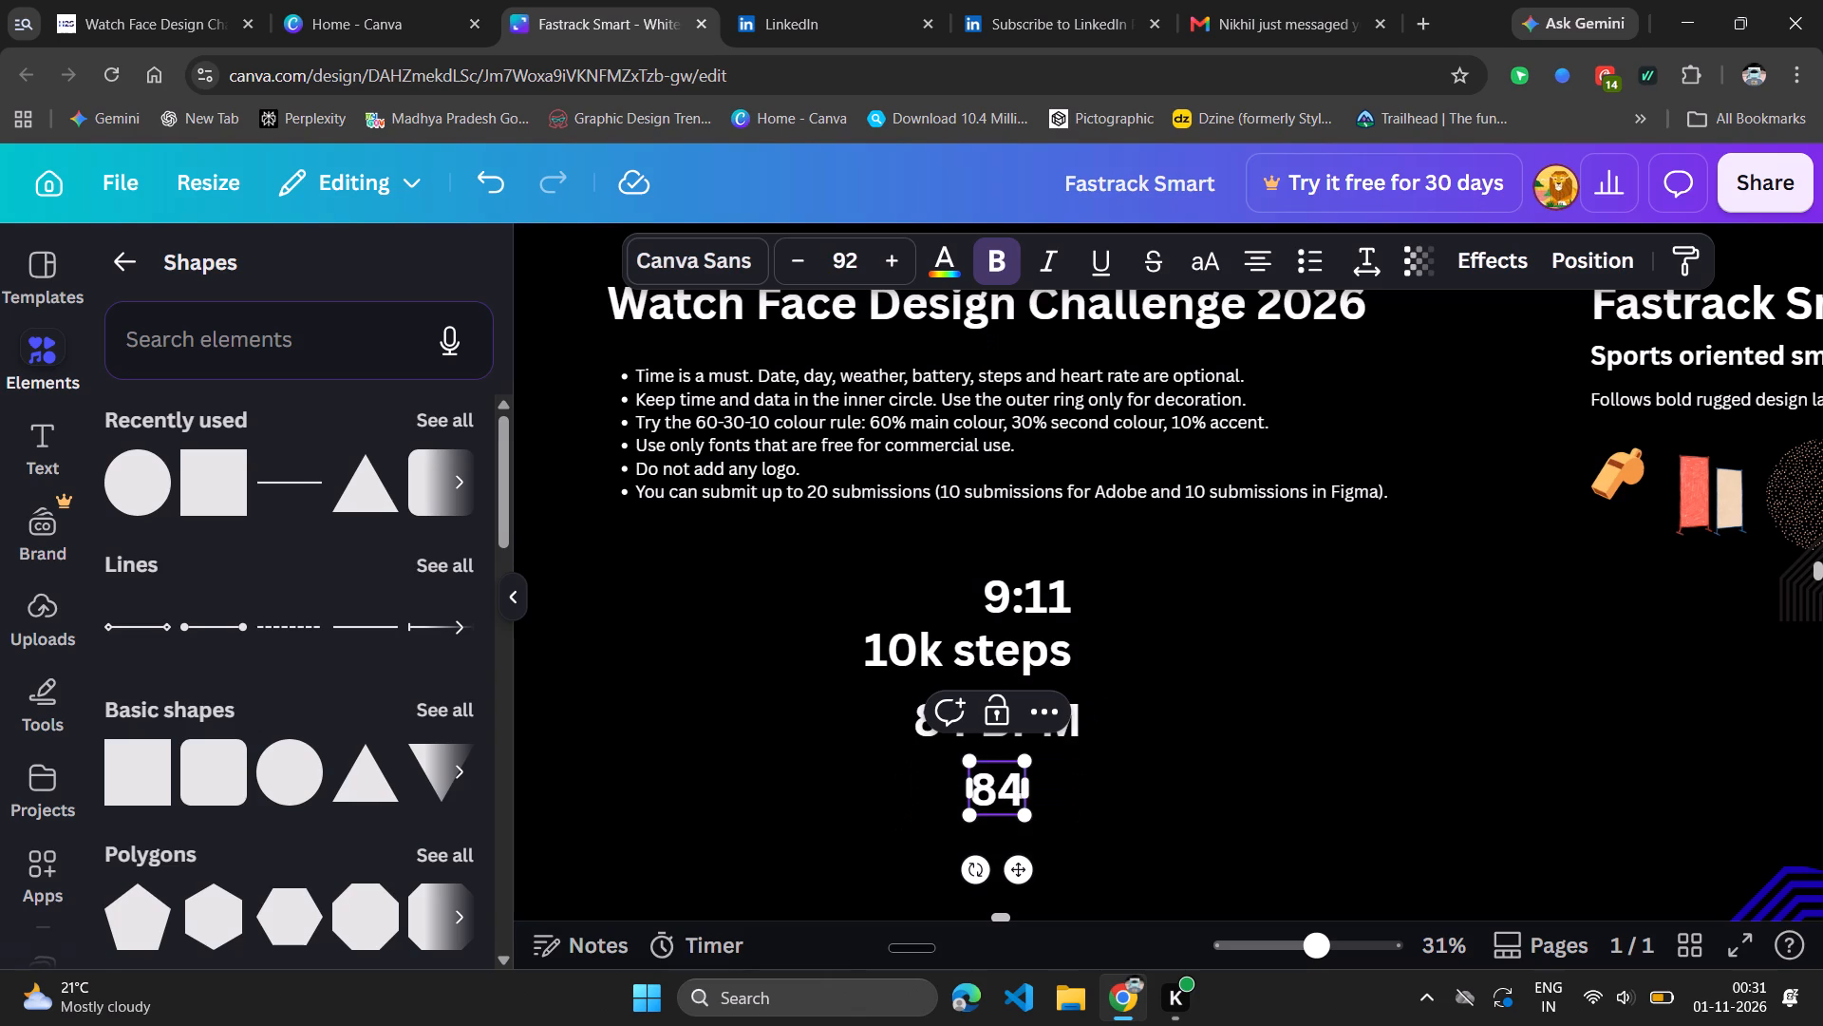
{"action": "key", "text": "shift+percent"}
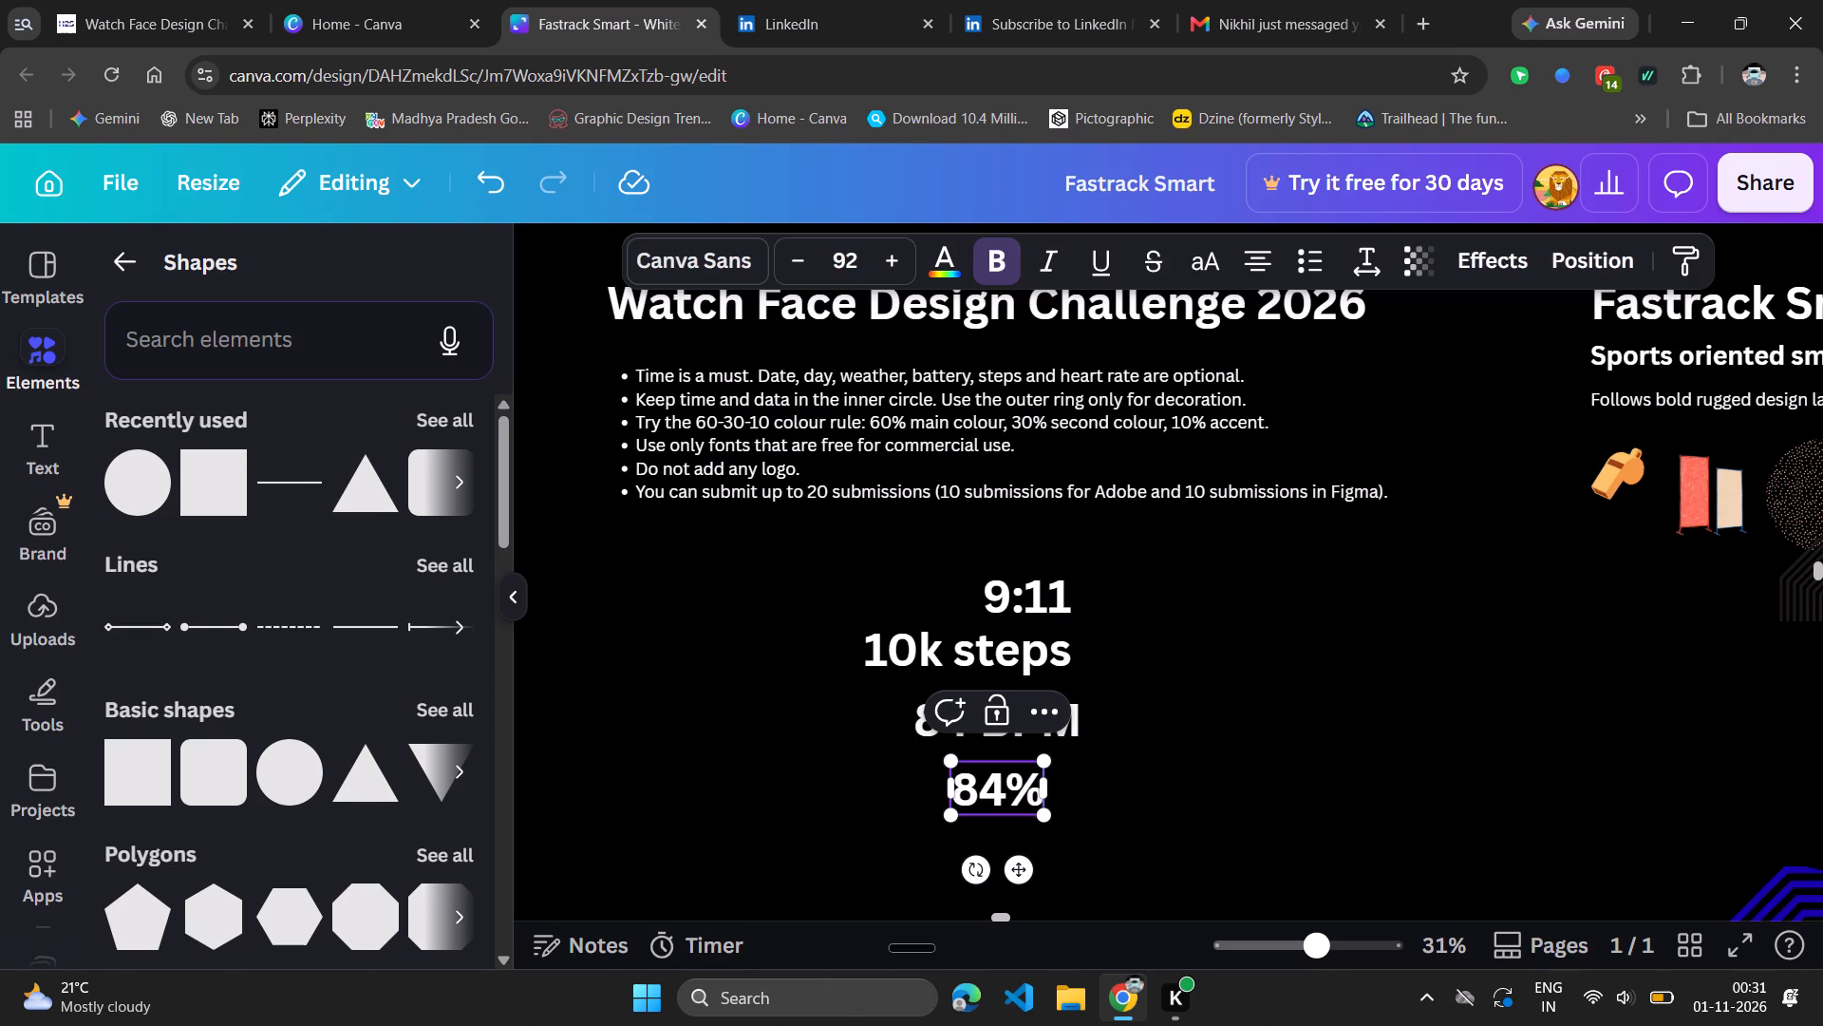
{"action": "left_click", "coordinate": [1183, 793]}
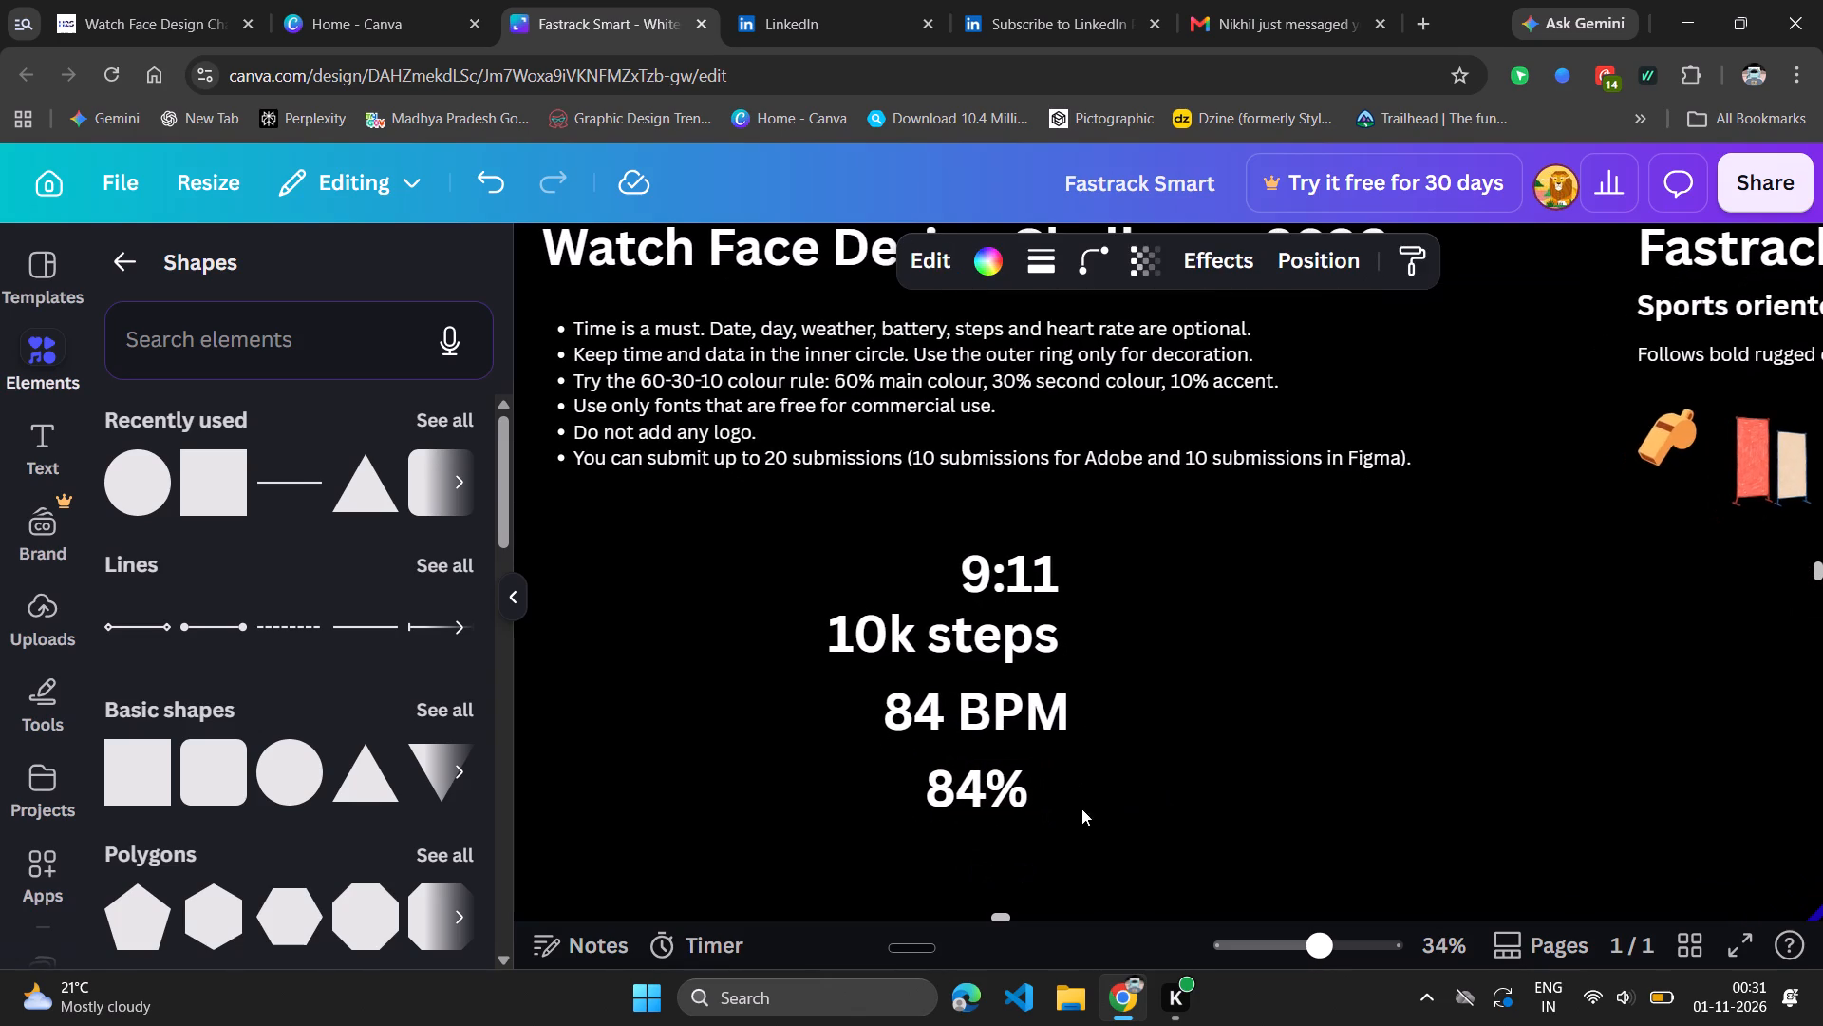
Move the "84%" text right and slightly down, centring it under the 9:11 text.
{"action": "left_click_drag", "start_coordinate": [961, 815], "coordinate": [994, 819]}
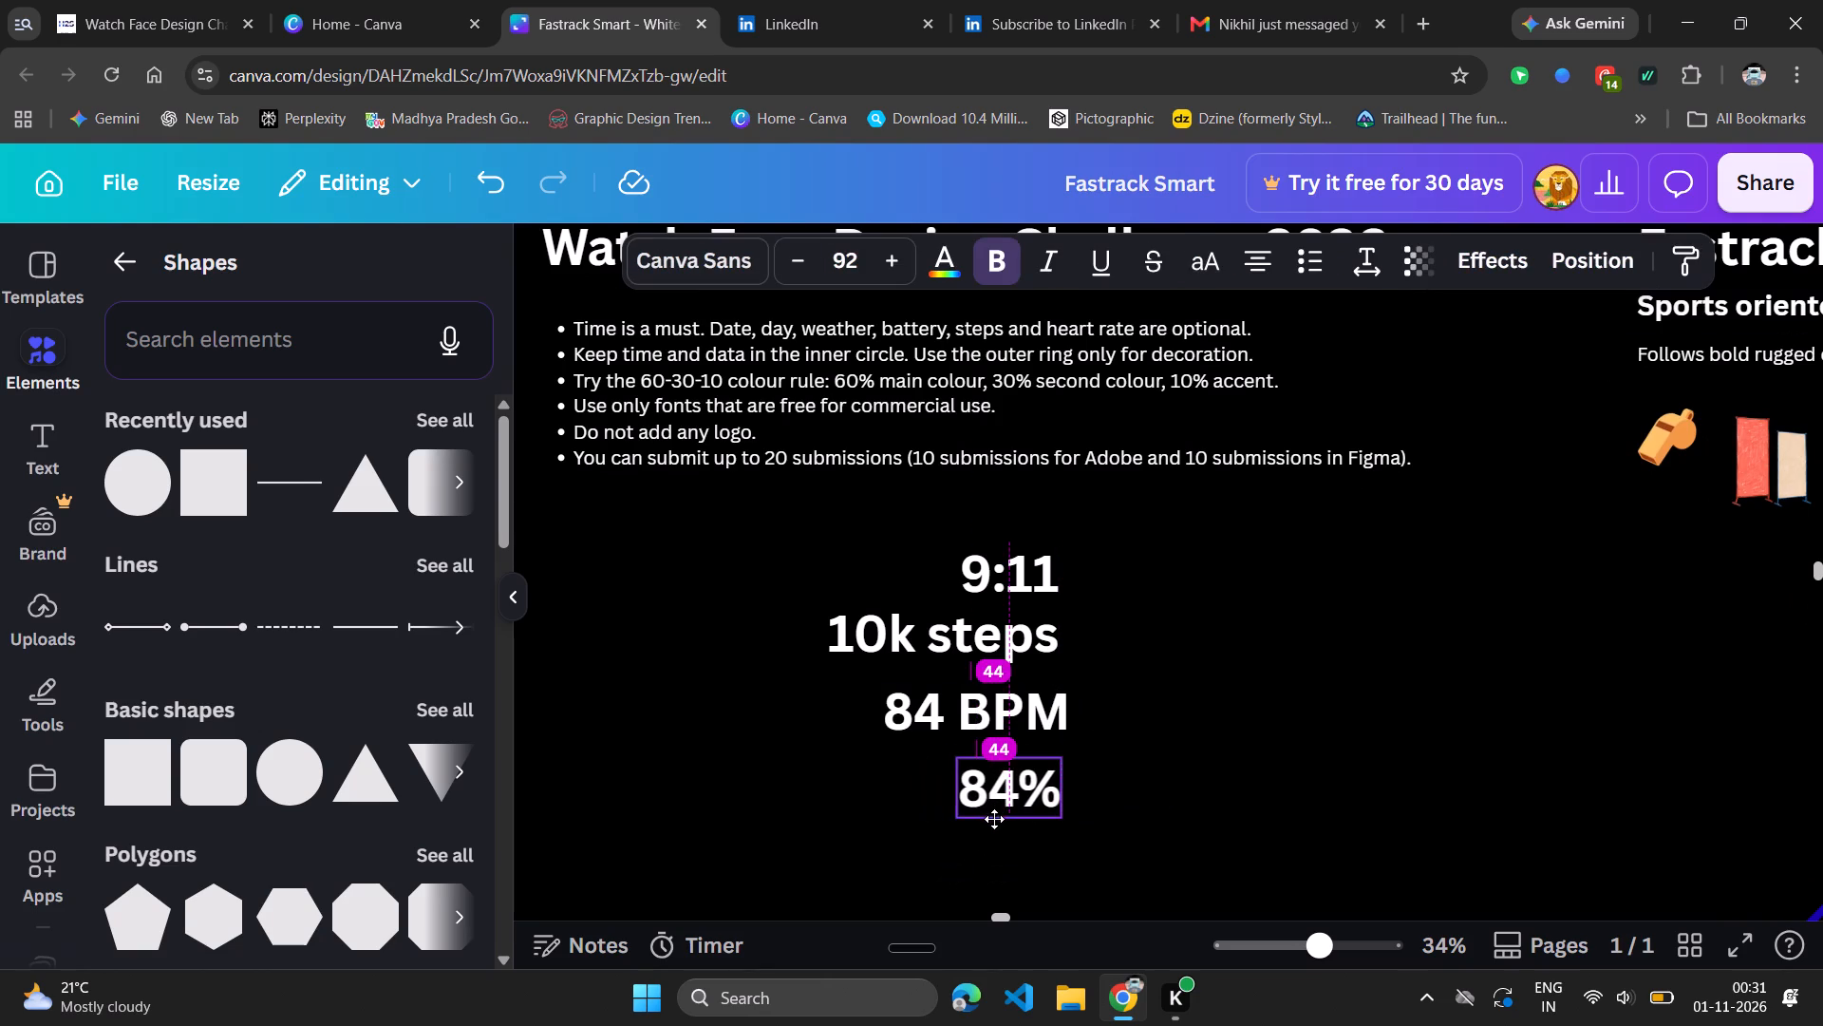
{"action": "left_click_drag", "start_coordinate": [994, 819], "coordinate": [993, 826]}
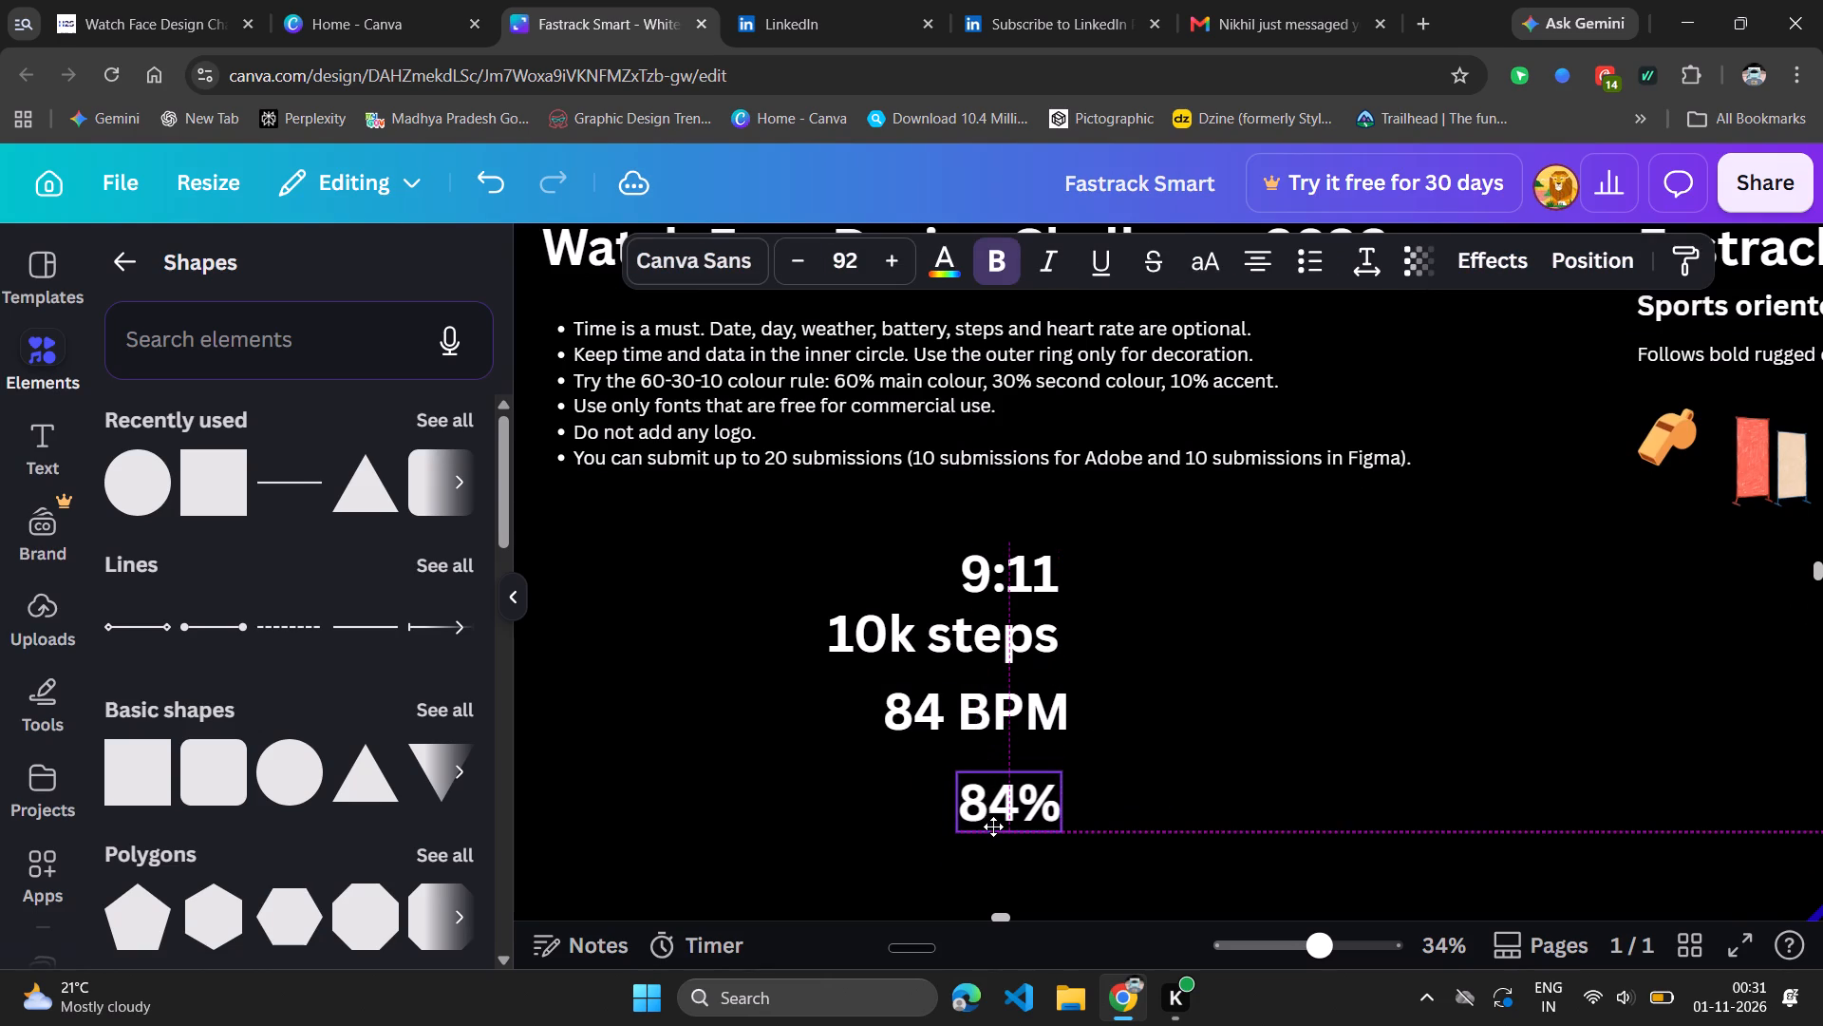
{"action": "left_click_drag", "start_coordinate": [993, 826], "coordinate": [993, 825]}
{"action": "left_click", "coordinate": [1178, 764]}
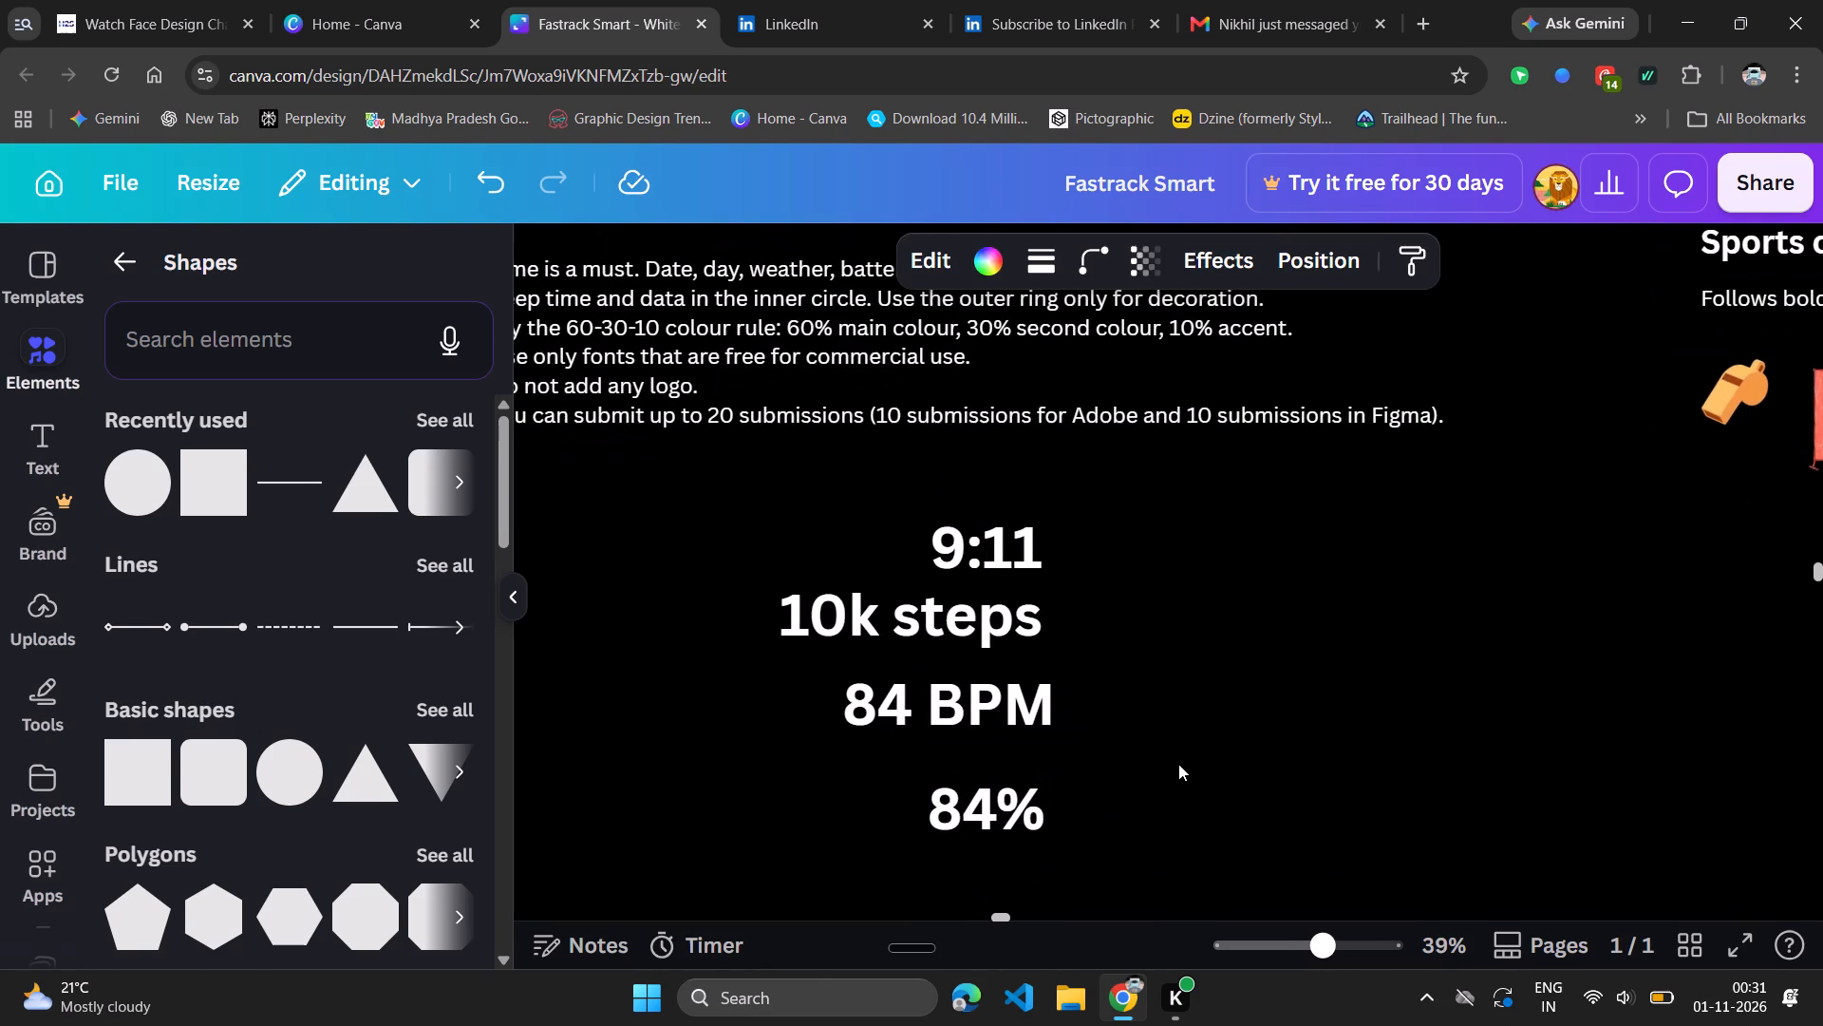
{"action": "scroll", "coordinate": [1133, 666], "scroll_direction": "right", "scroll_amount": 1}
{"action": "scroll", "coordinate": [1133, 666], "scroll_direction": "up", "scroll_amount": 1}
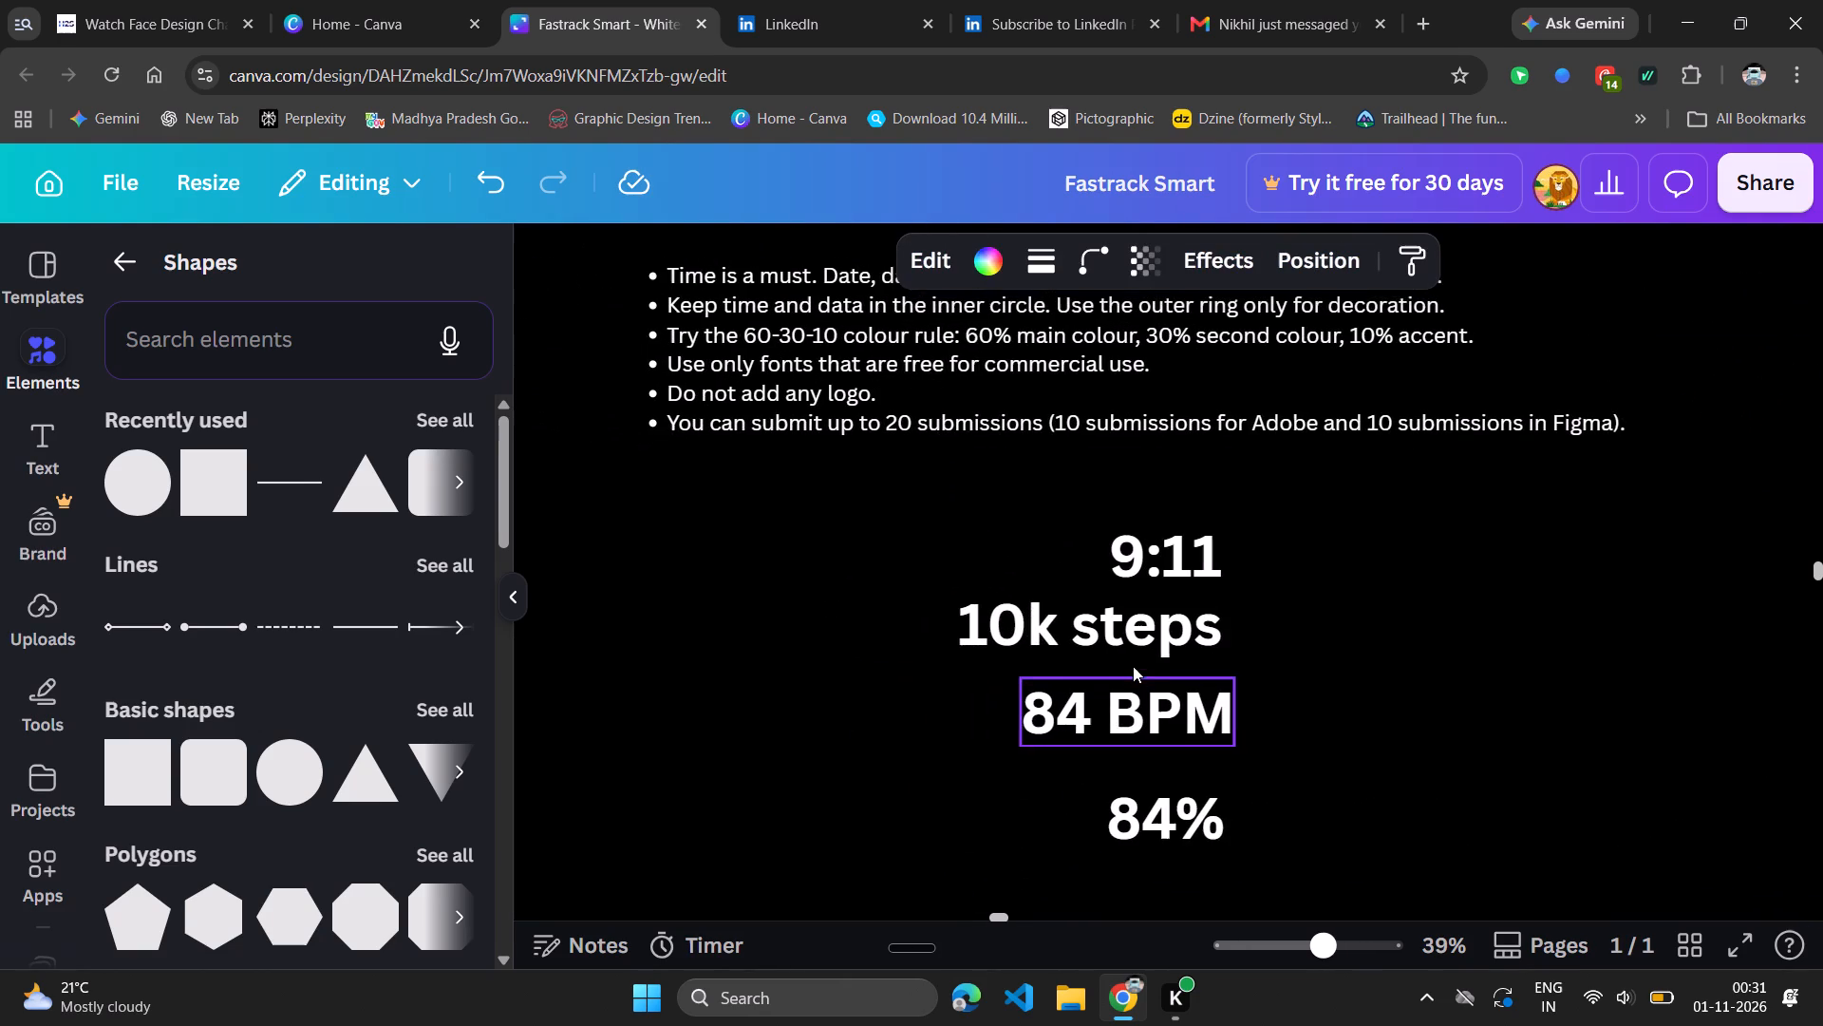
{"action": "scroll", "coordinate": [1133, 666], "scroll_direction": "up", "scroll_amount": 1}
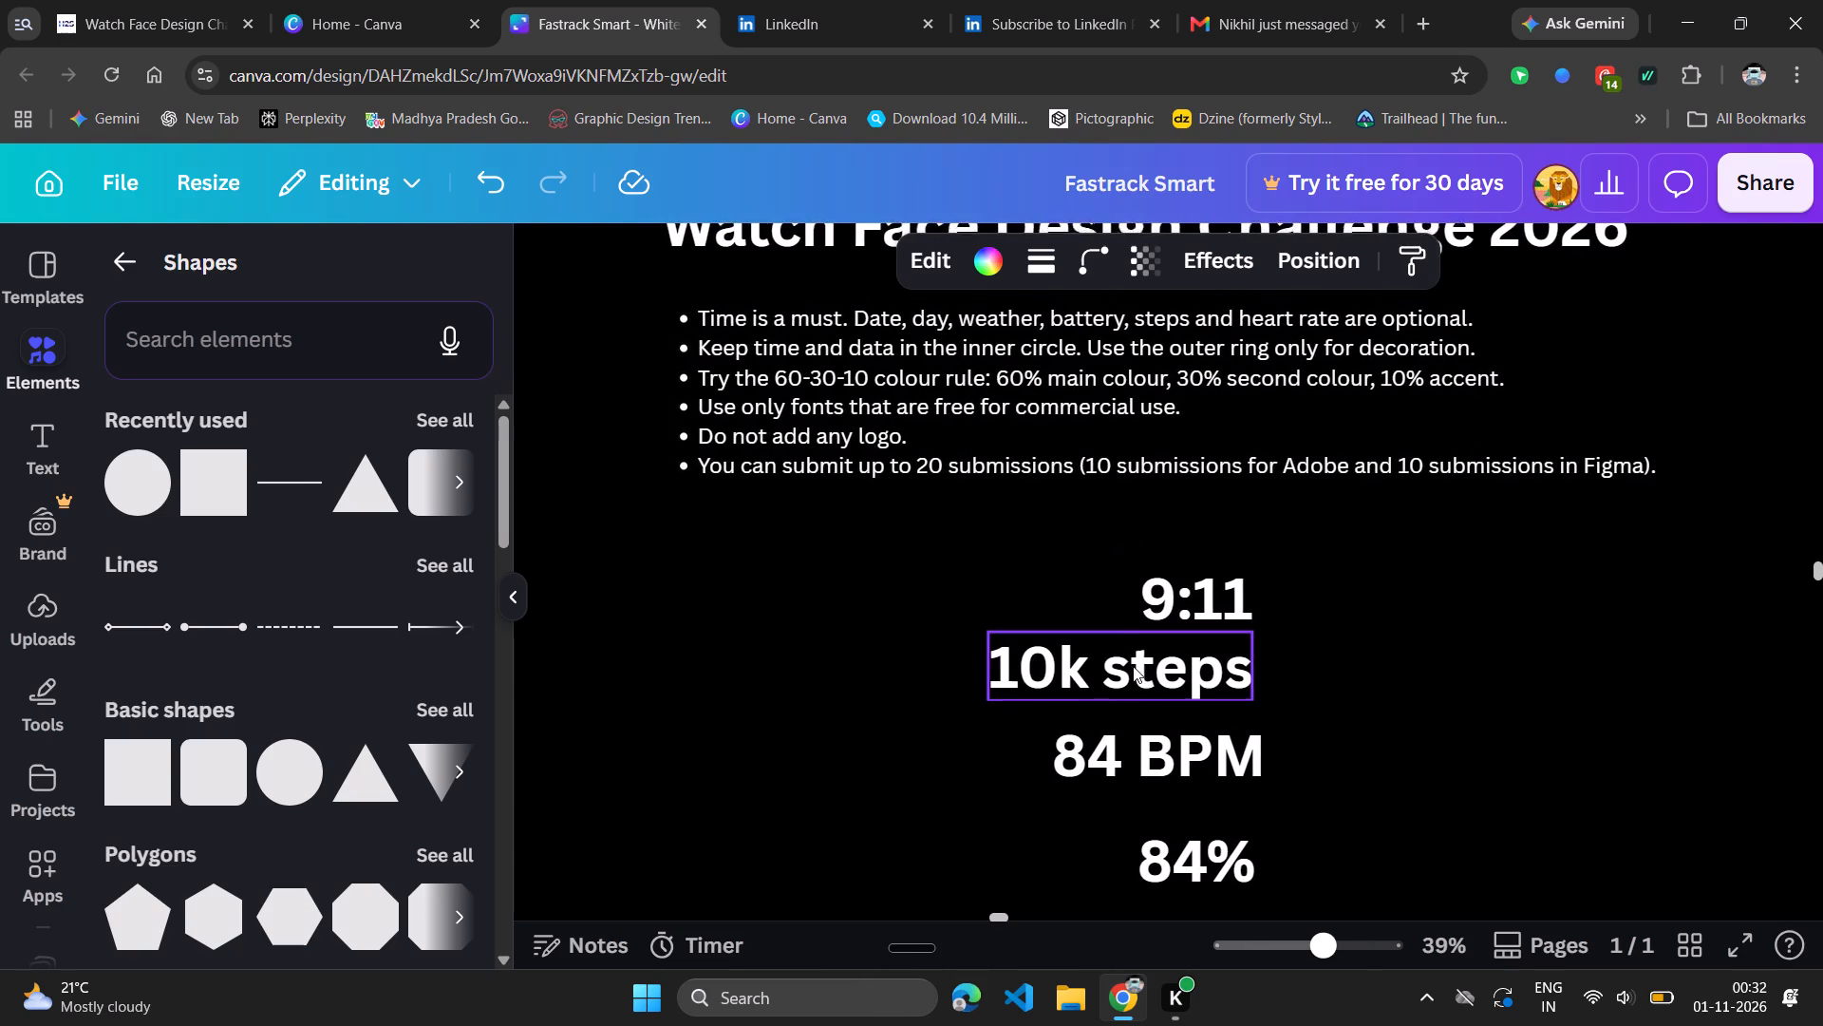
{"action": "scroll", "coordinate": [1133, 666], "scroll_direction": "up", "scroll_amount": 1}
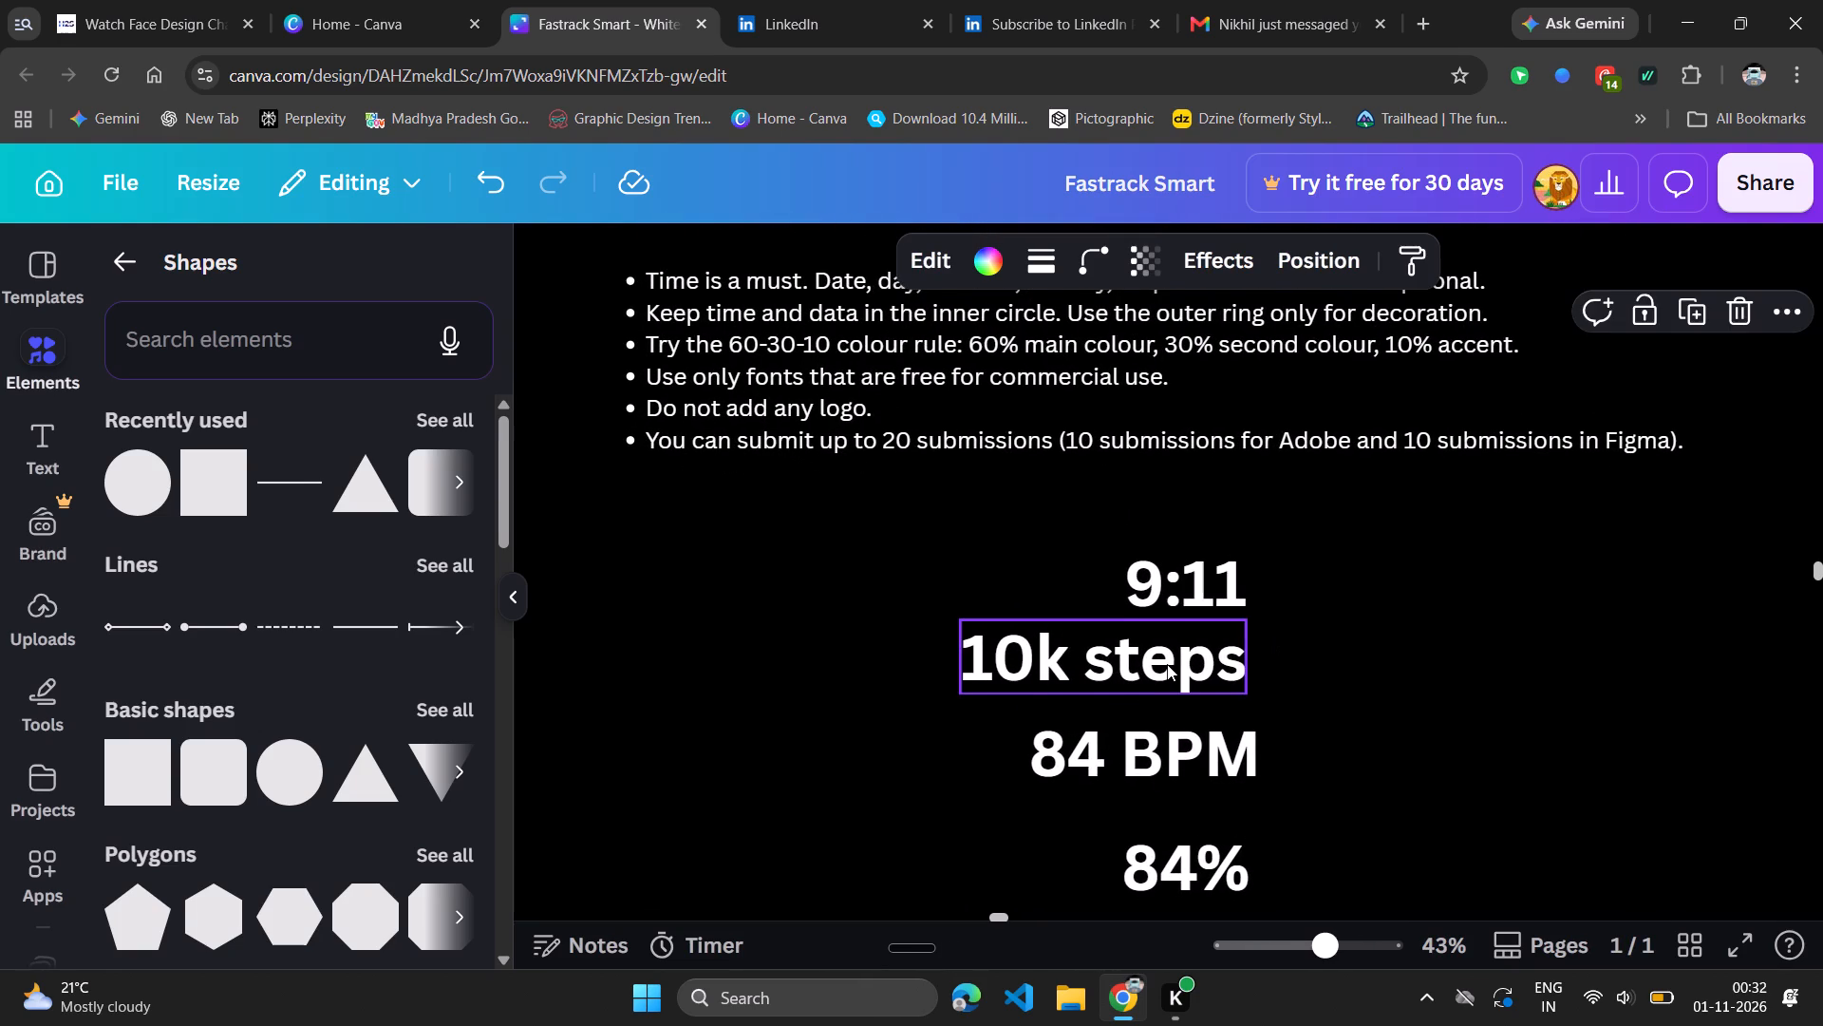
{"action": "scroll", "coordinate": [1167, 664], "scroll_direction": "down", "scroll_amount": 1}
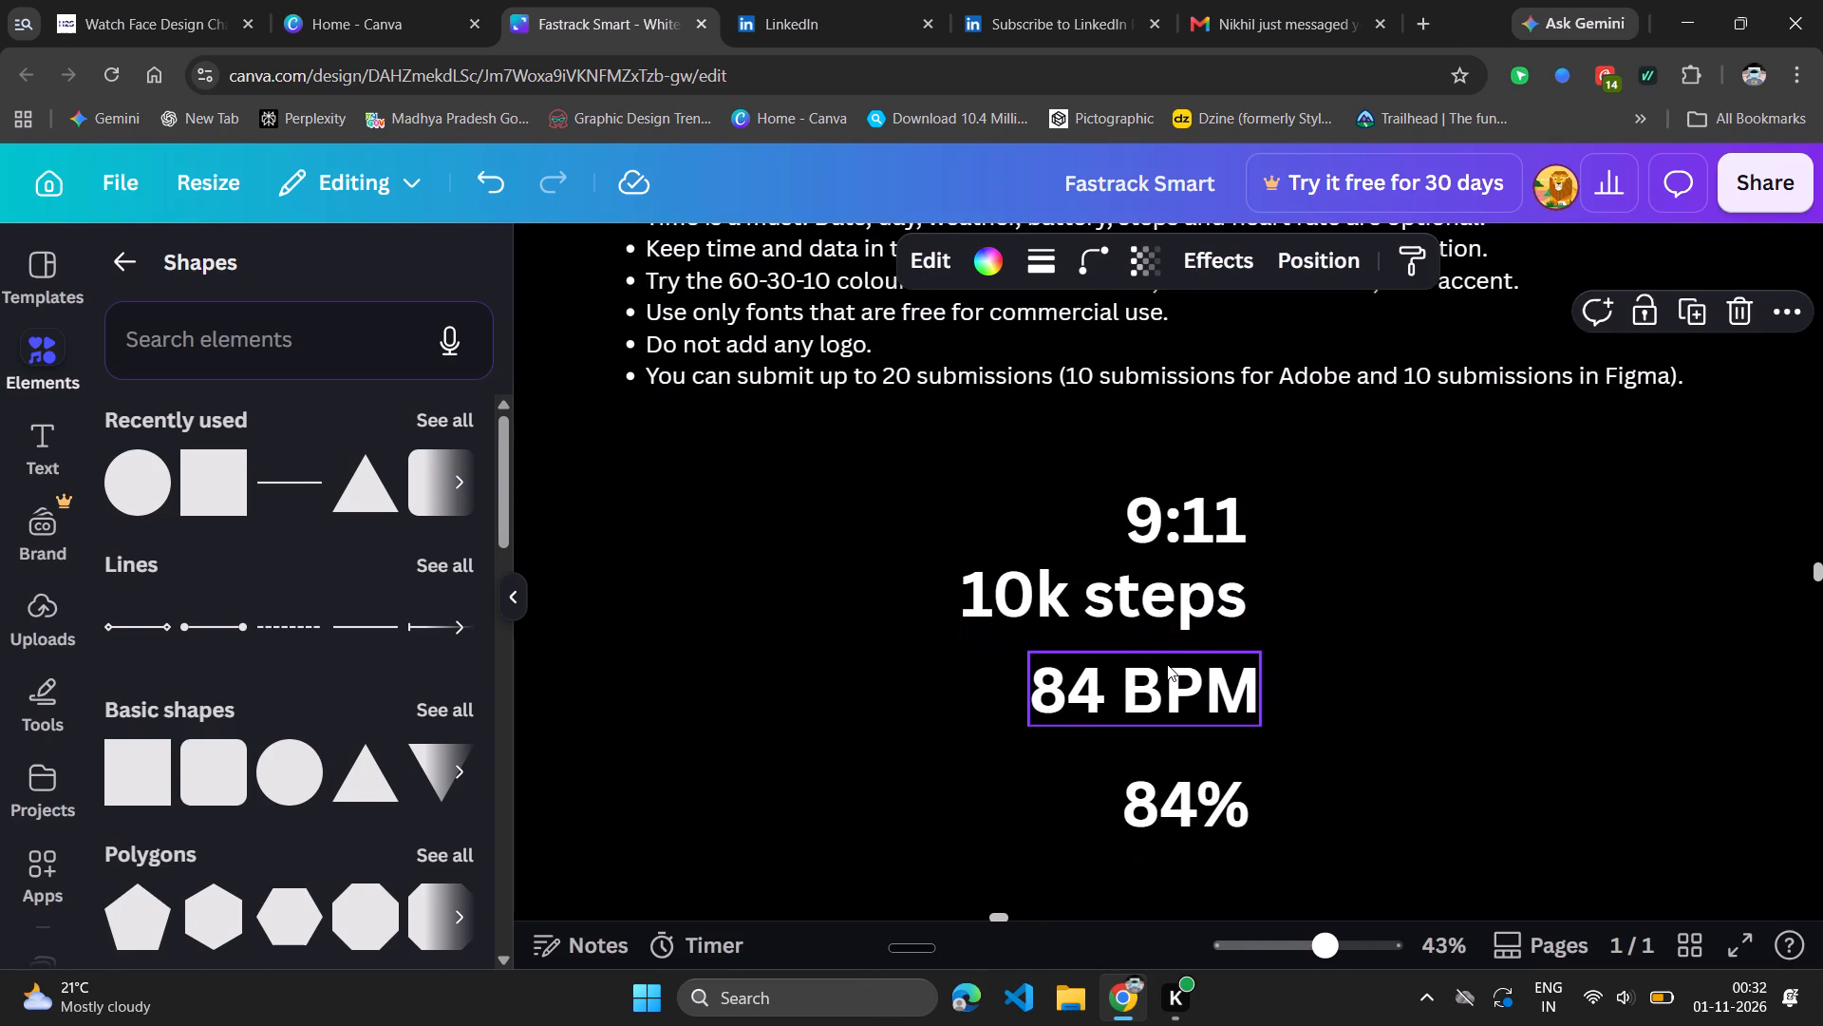
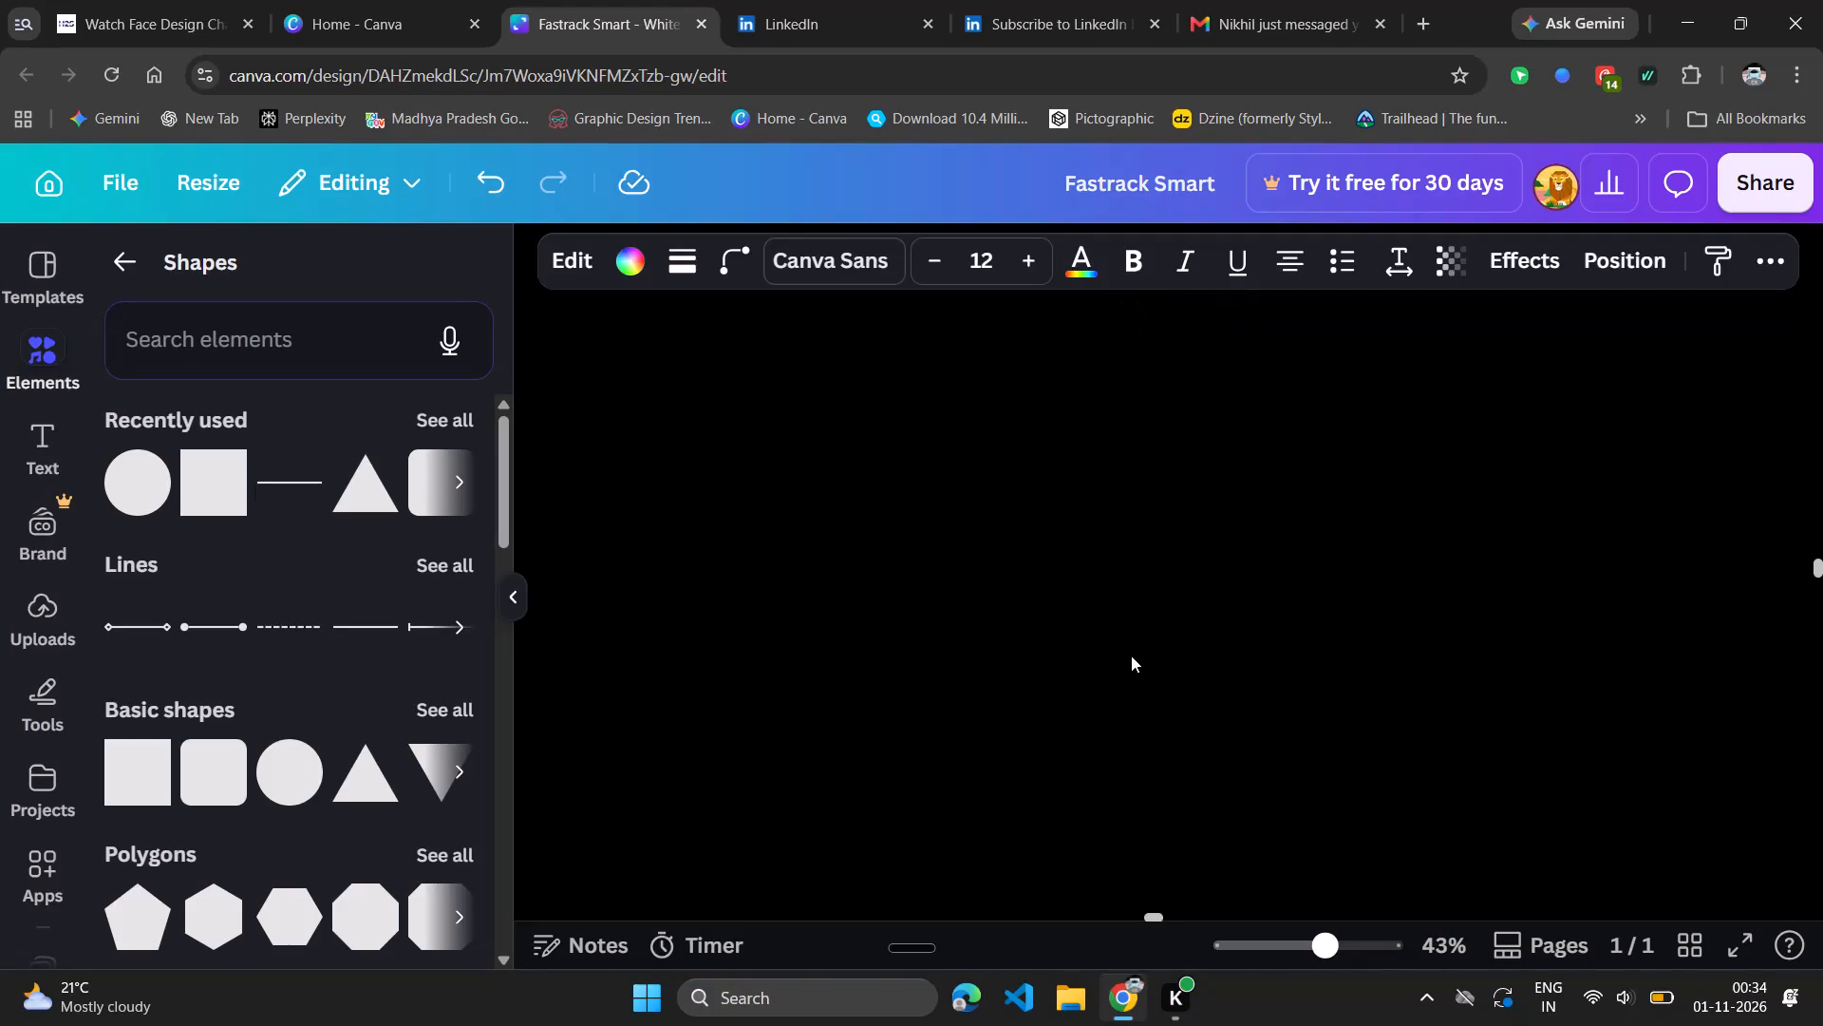
Look over the whiteboard's challenge brief, the Fastrack Smart brand notes and the blue striped graphic below them.
{"action": "scroll", "coordinate": [1131, 655], "scroll_direction": "right", "scroll_amount": 15}
{"action": "scroll", "coordinate": [1131, 655], "scroll_direction": "left", "scroll_amount": 2}
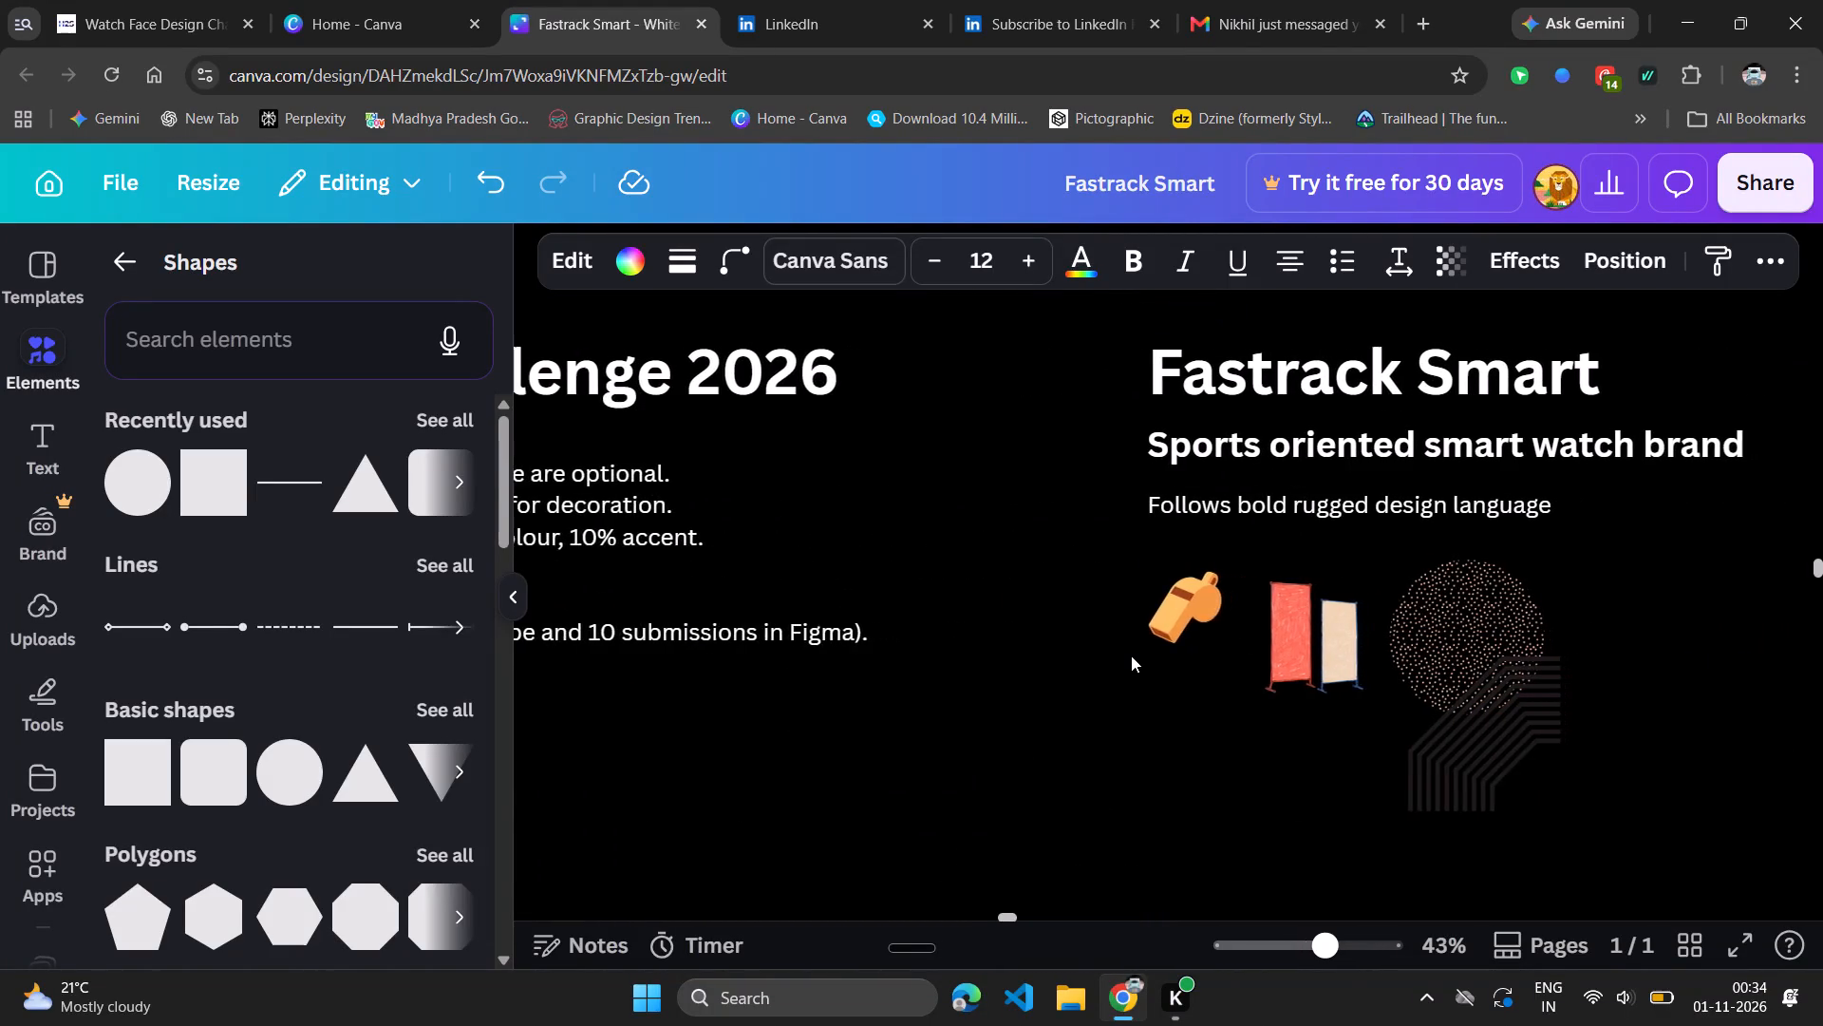
{"action": "scroll", "coordinate": [1131, 655], "scroll_direction": "left", "scroll_amount": 1}
{"action": "scroll", "coordinate": [1131, 655], "scroll_direction": "down", "scroll_amount": 2}
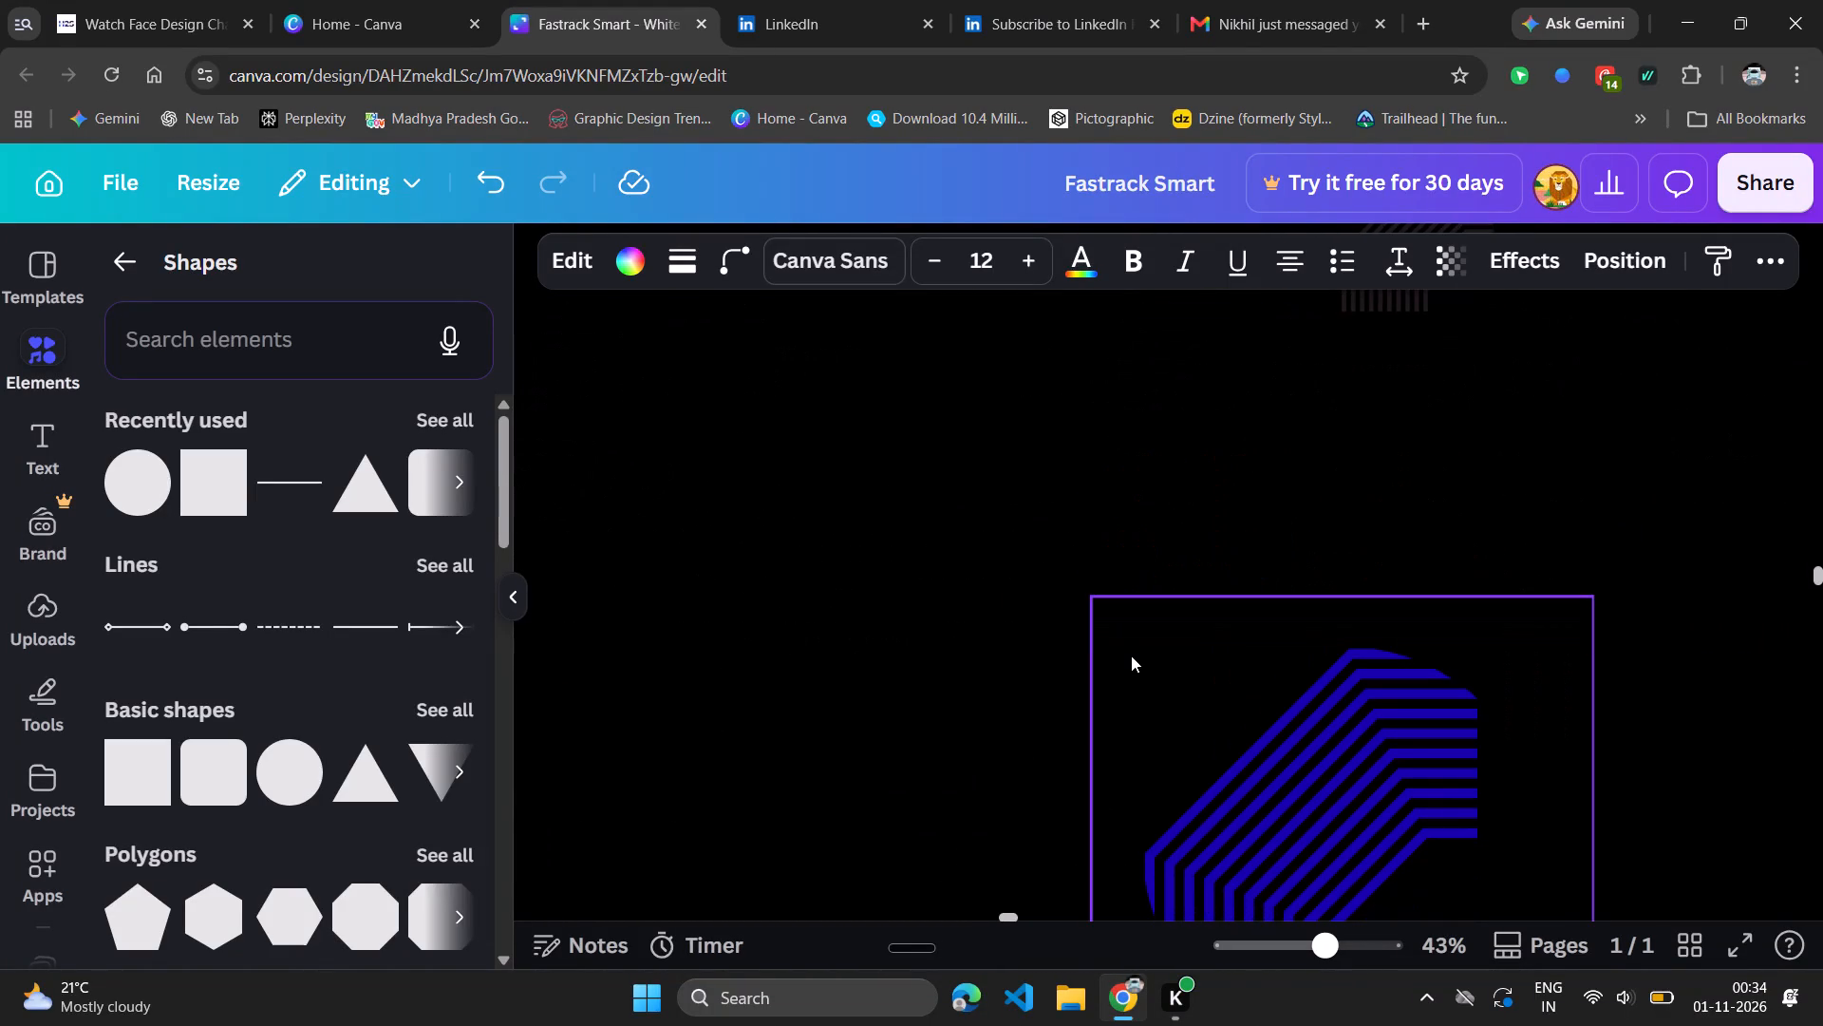
Search the web for "layers" in a new browser tab and open the official Layers smartwatch website.
{"action": "left_click", "coordinate": [1422, 7]}
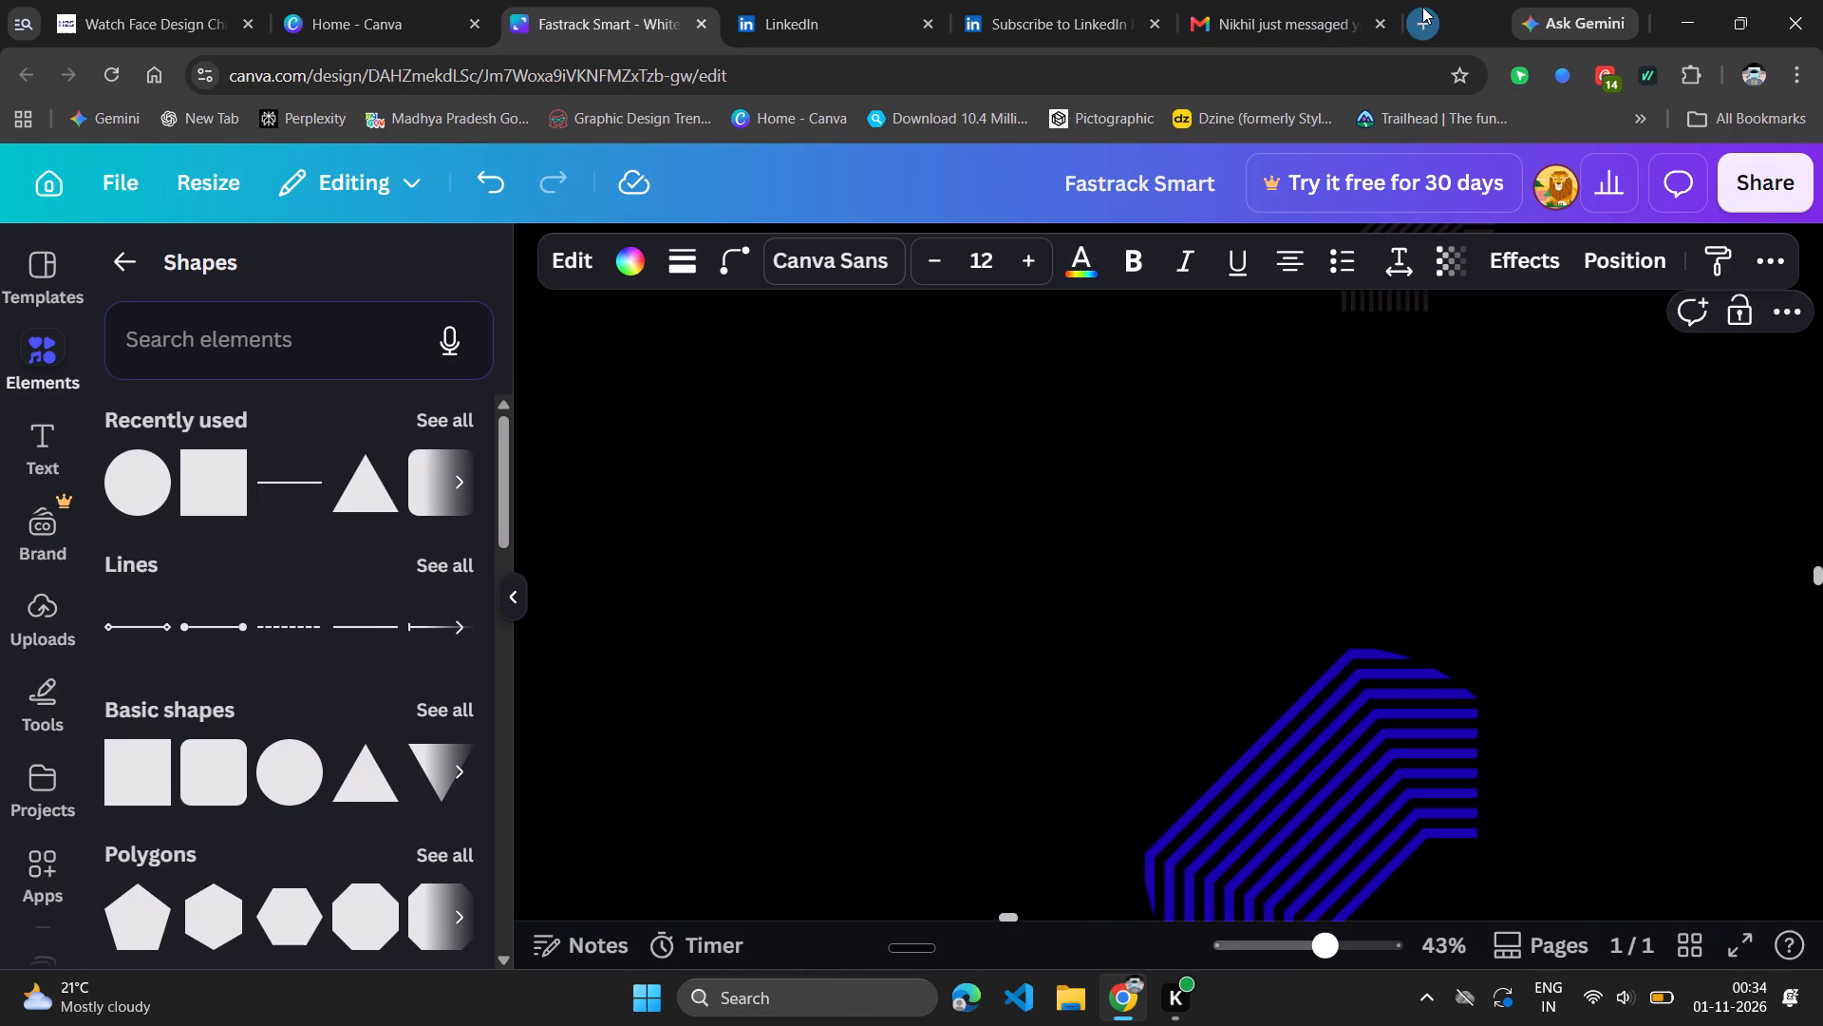
{"action": "key", "text": "l"}
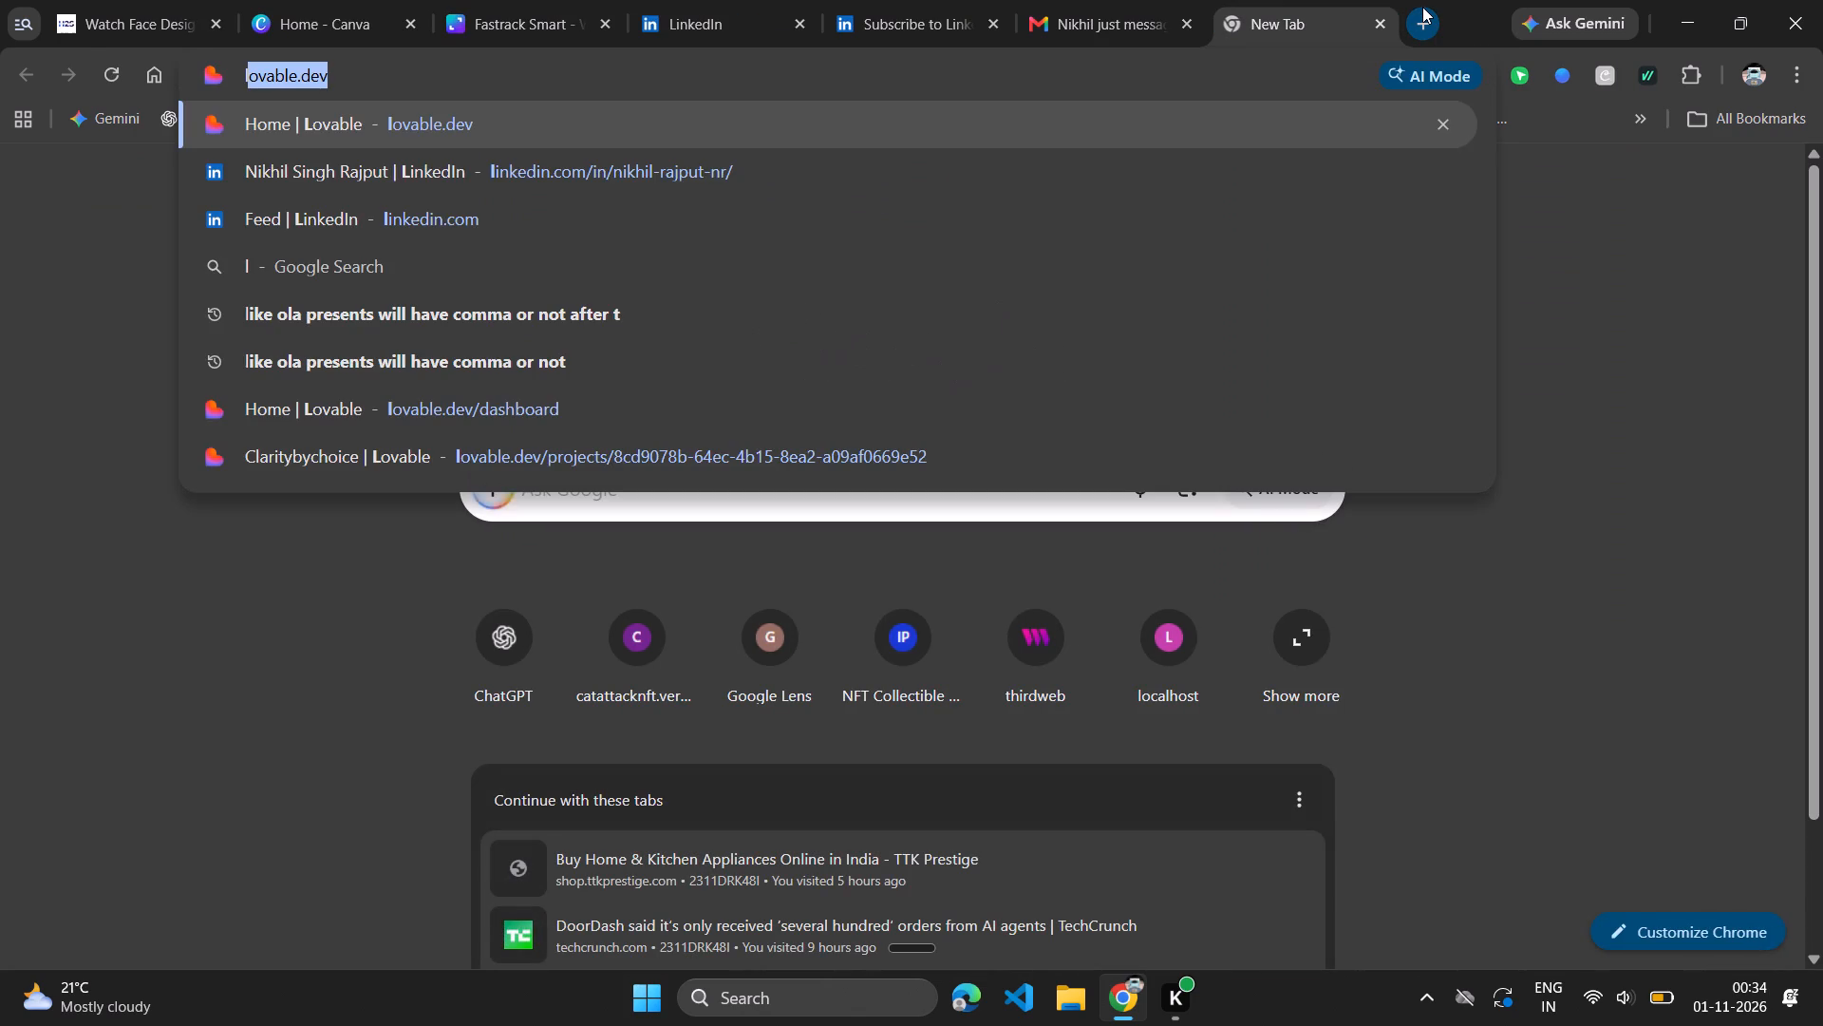
{"action": "type", "text": "ayes"}
{"action": "key", "text": "BackSpace"}
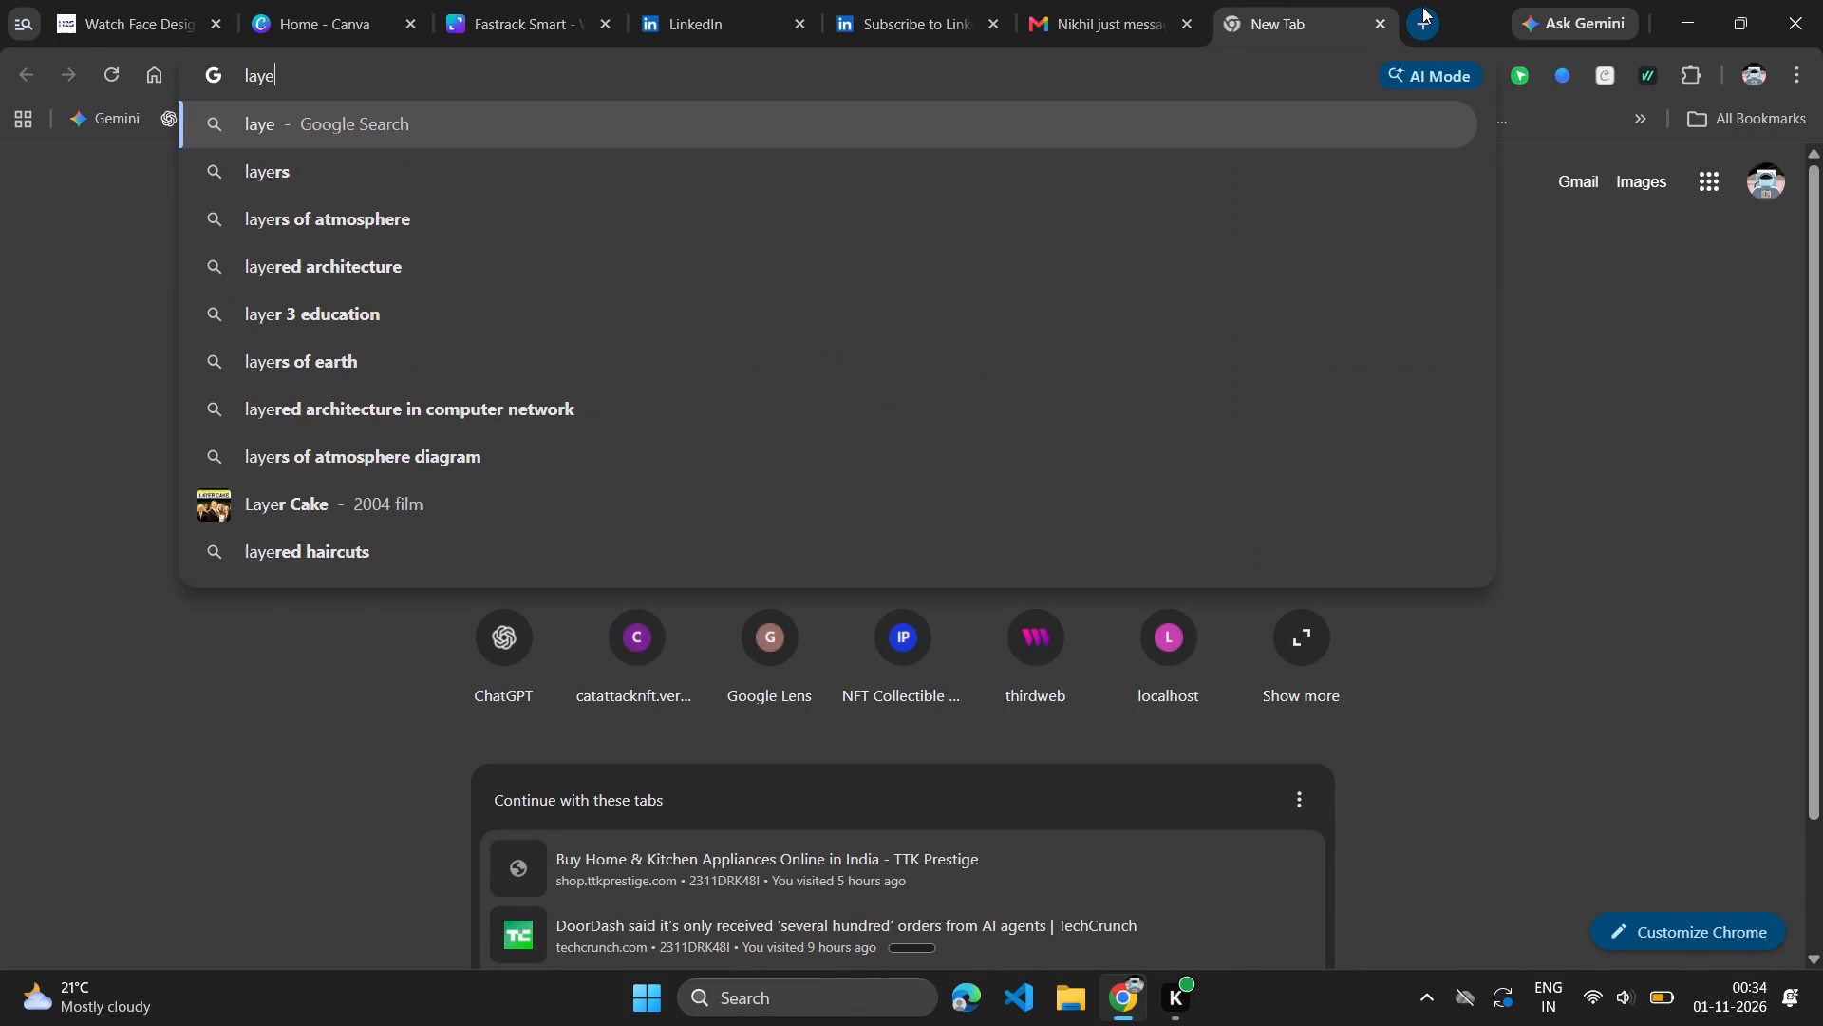
{"action": "type", "text": "rs"}
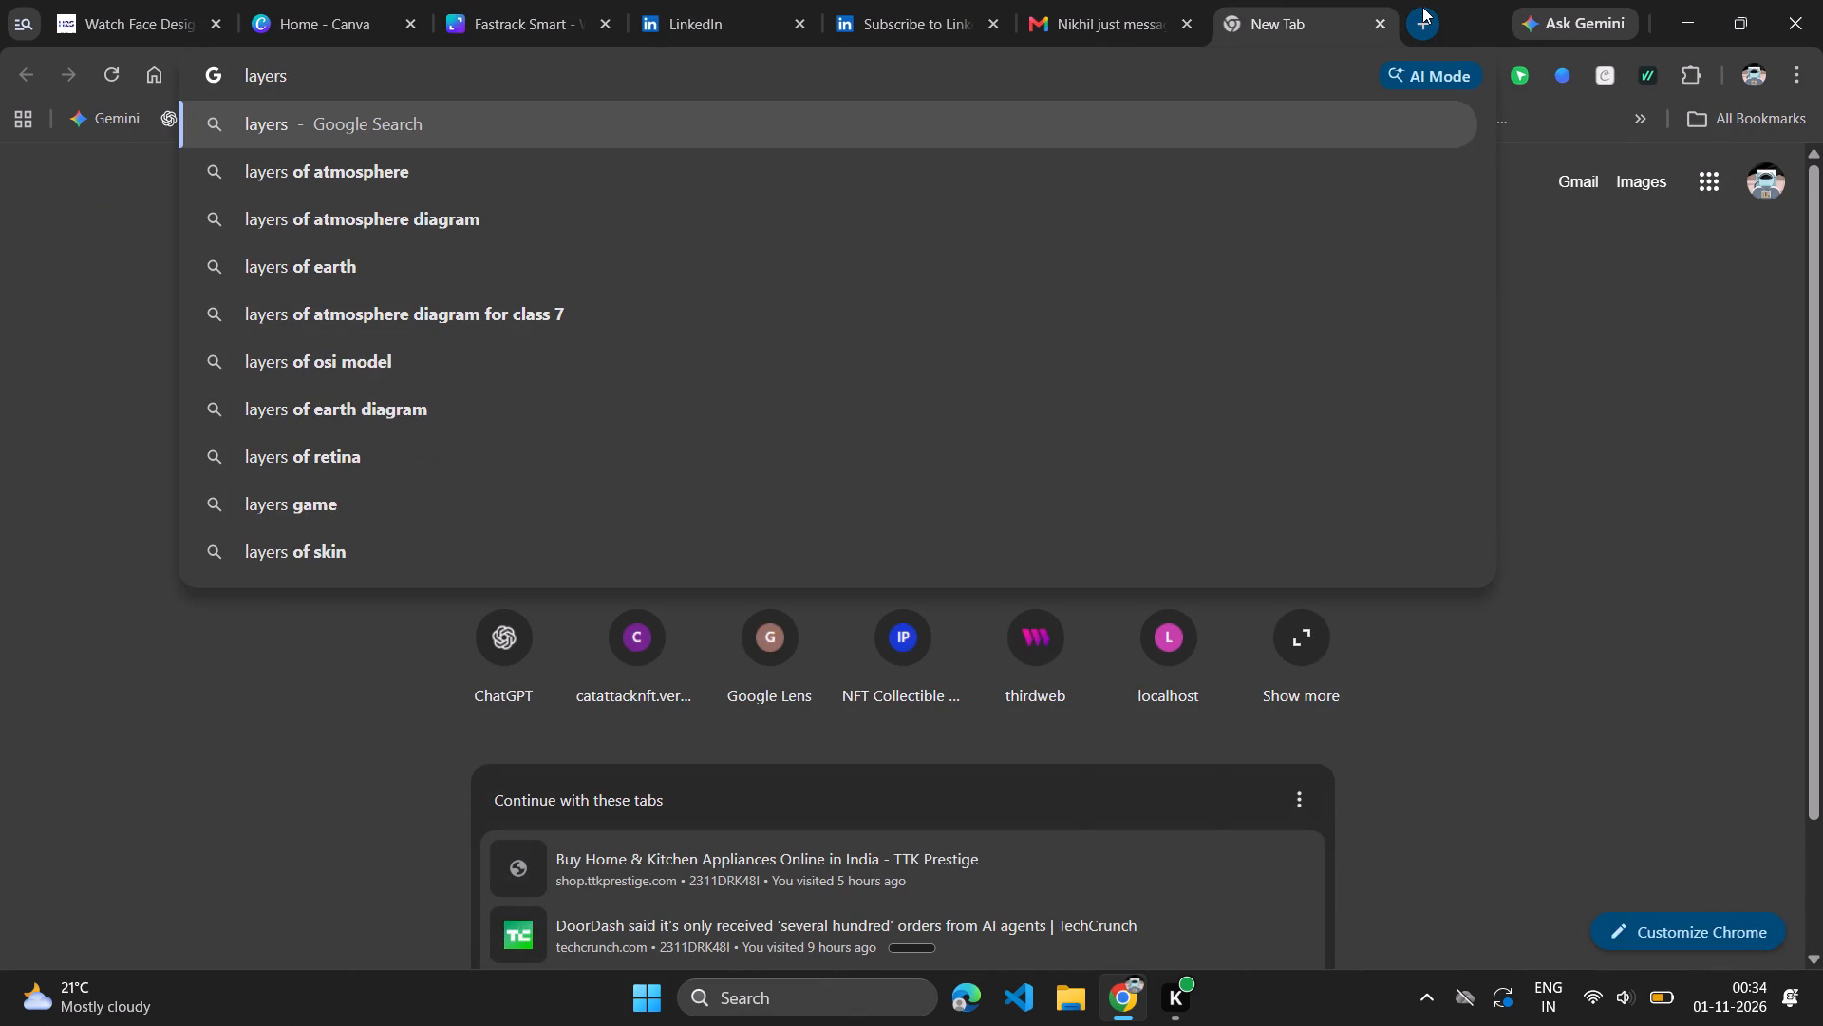
{"action": "key", "text": "Return"}
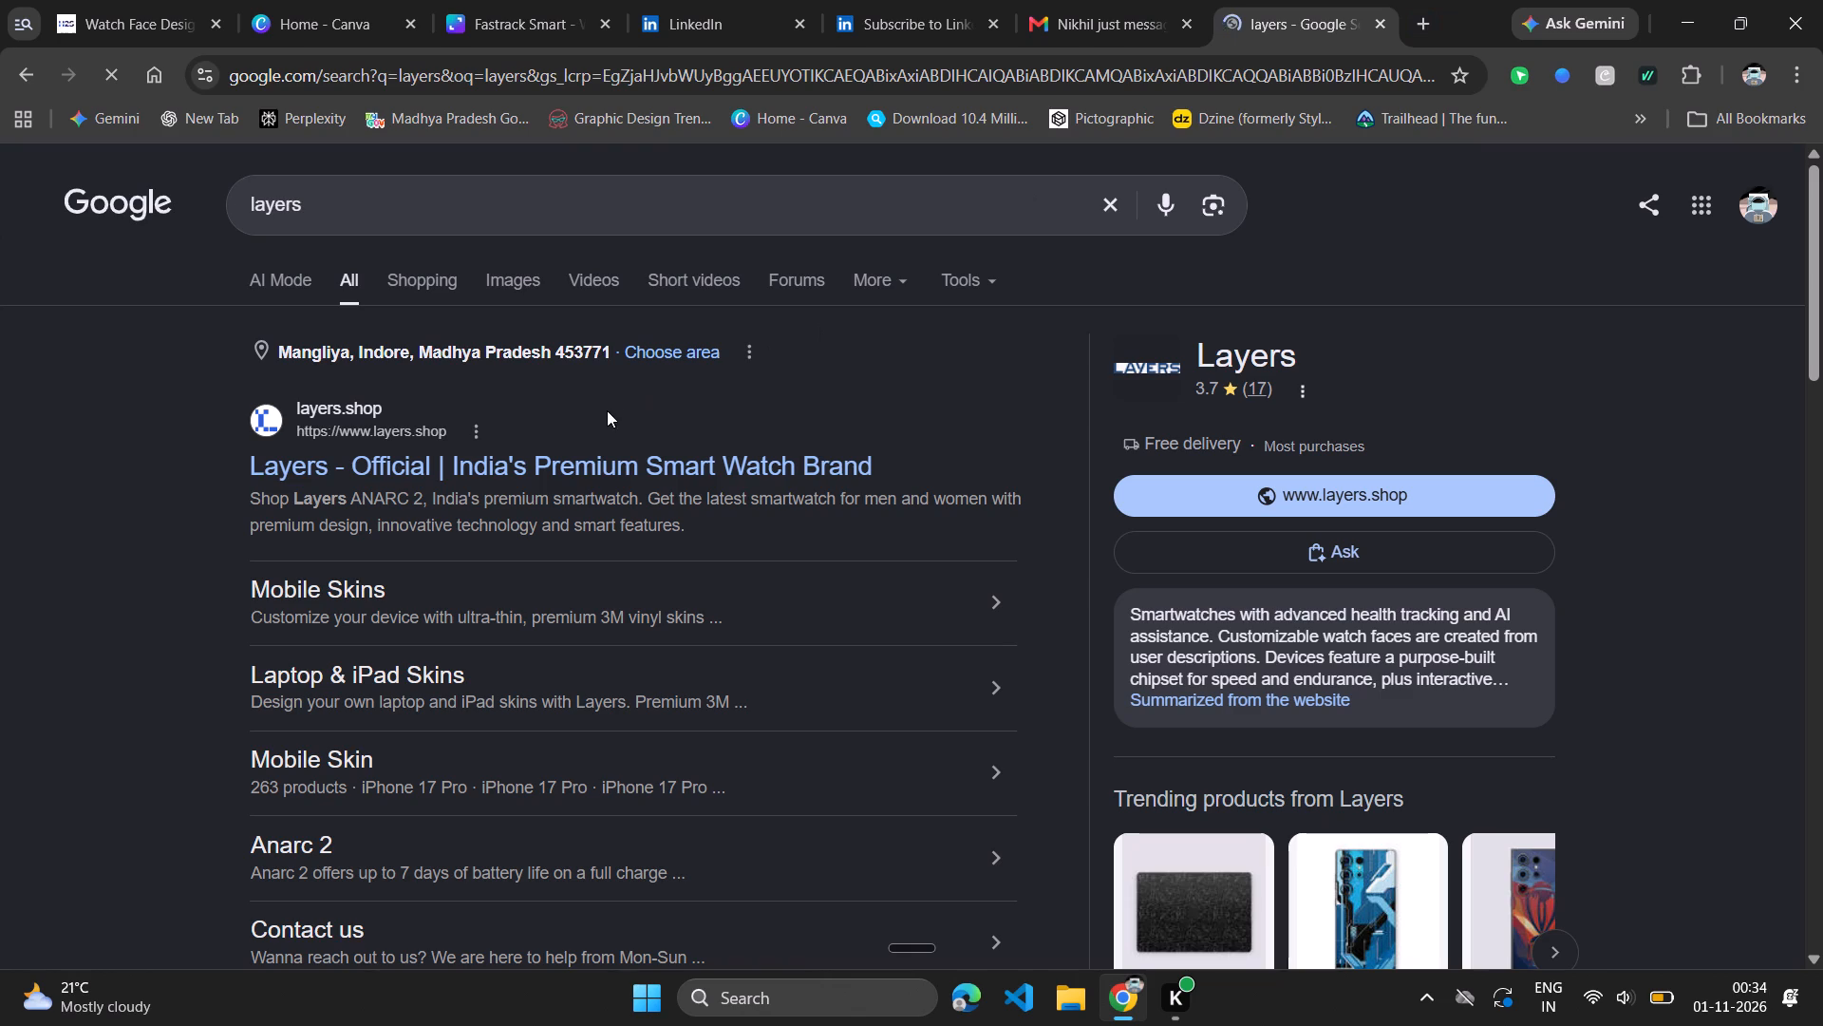
{"action": "left_click", "coordinate": [588, 463]}
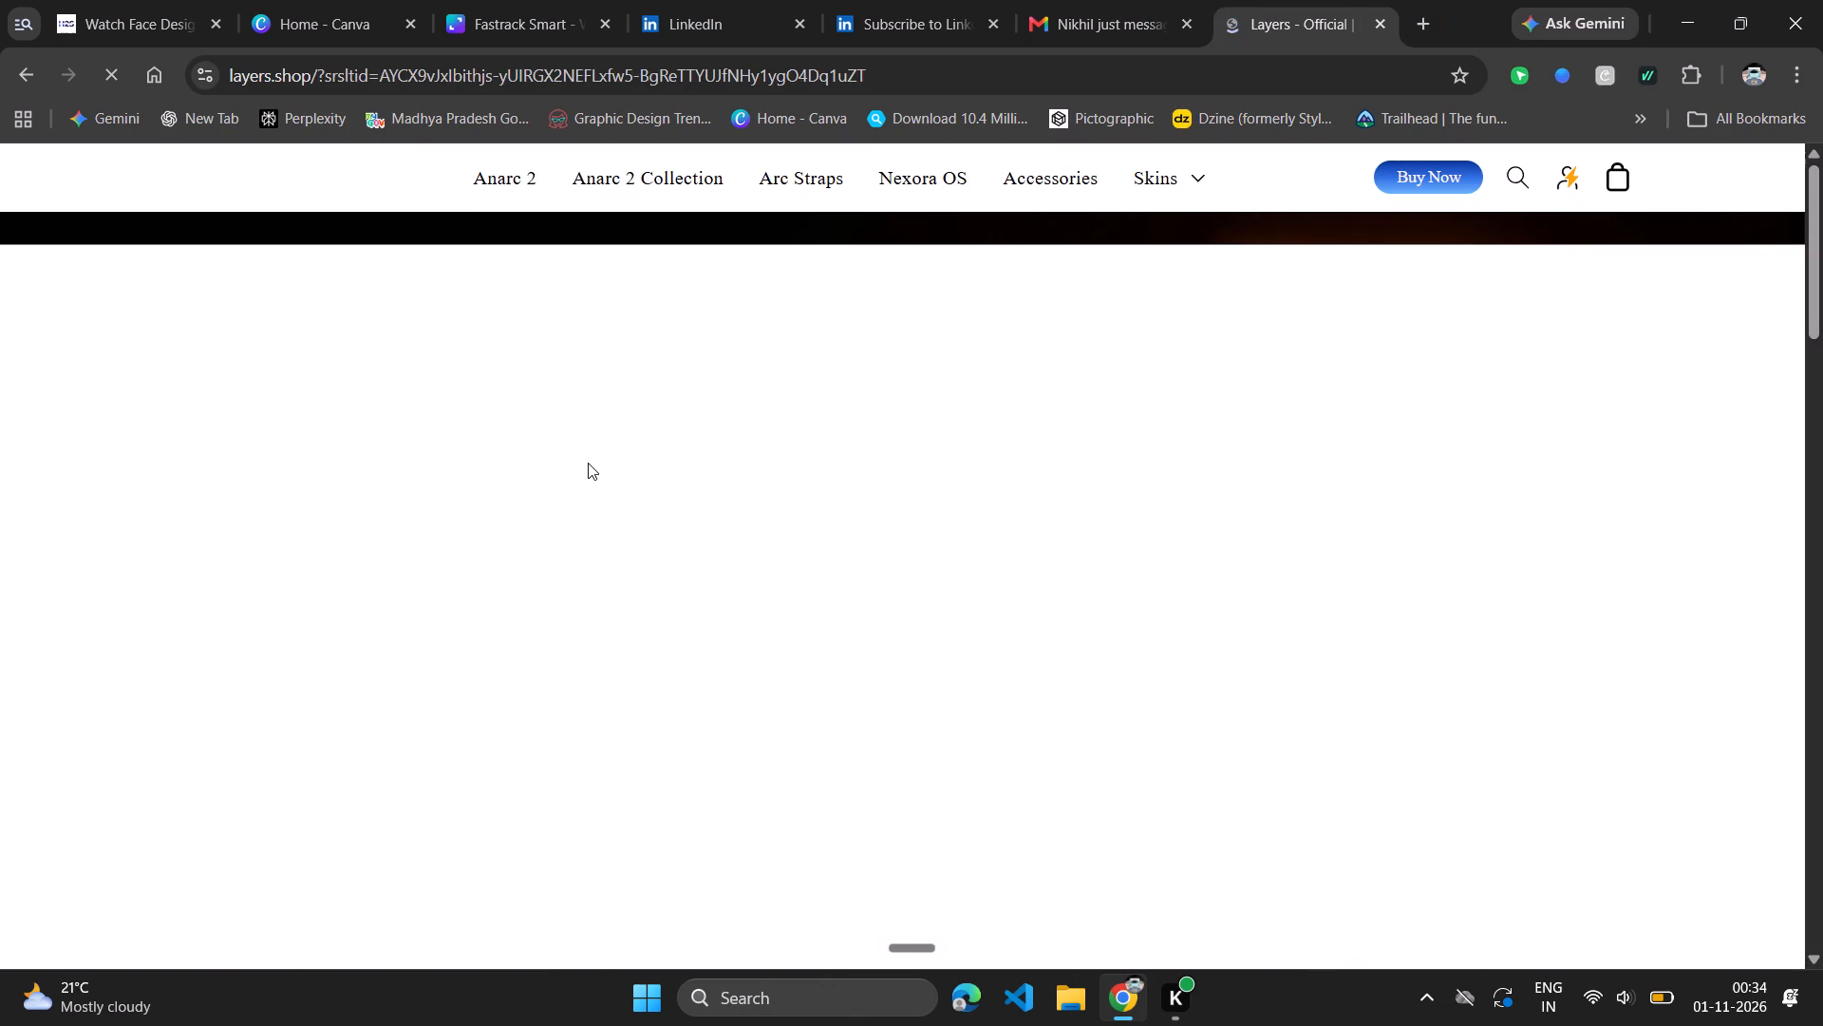
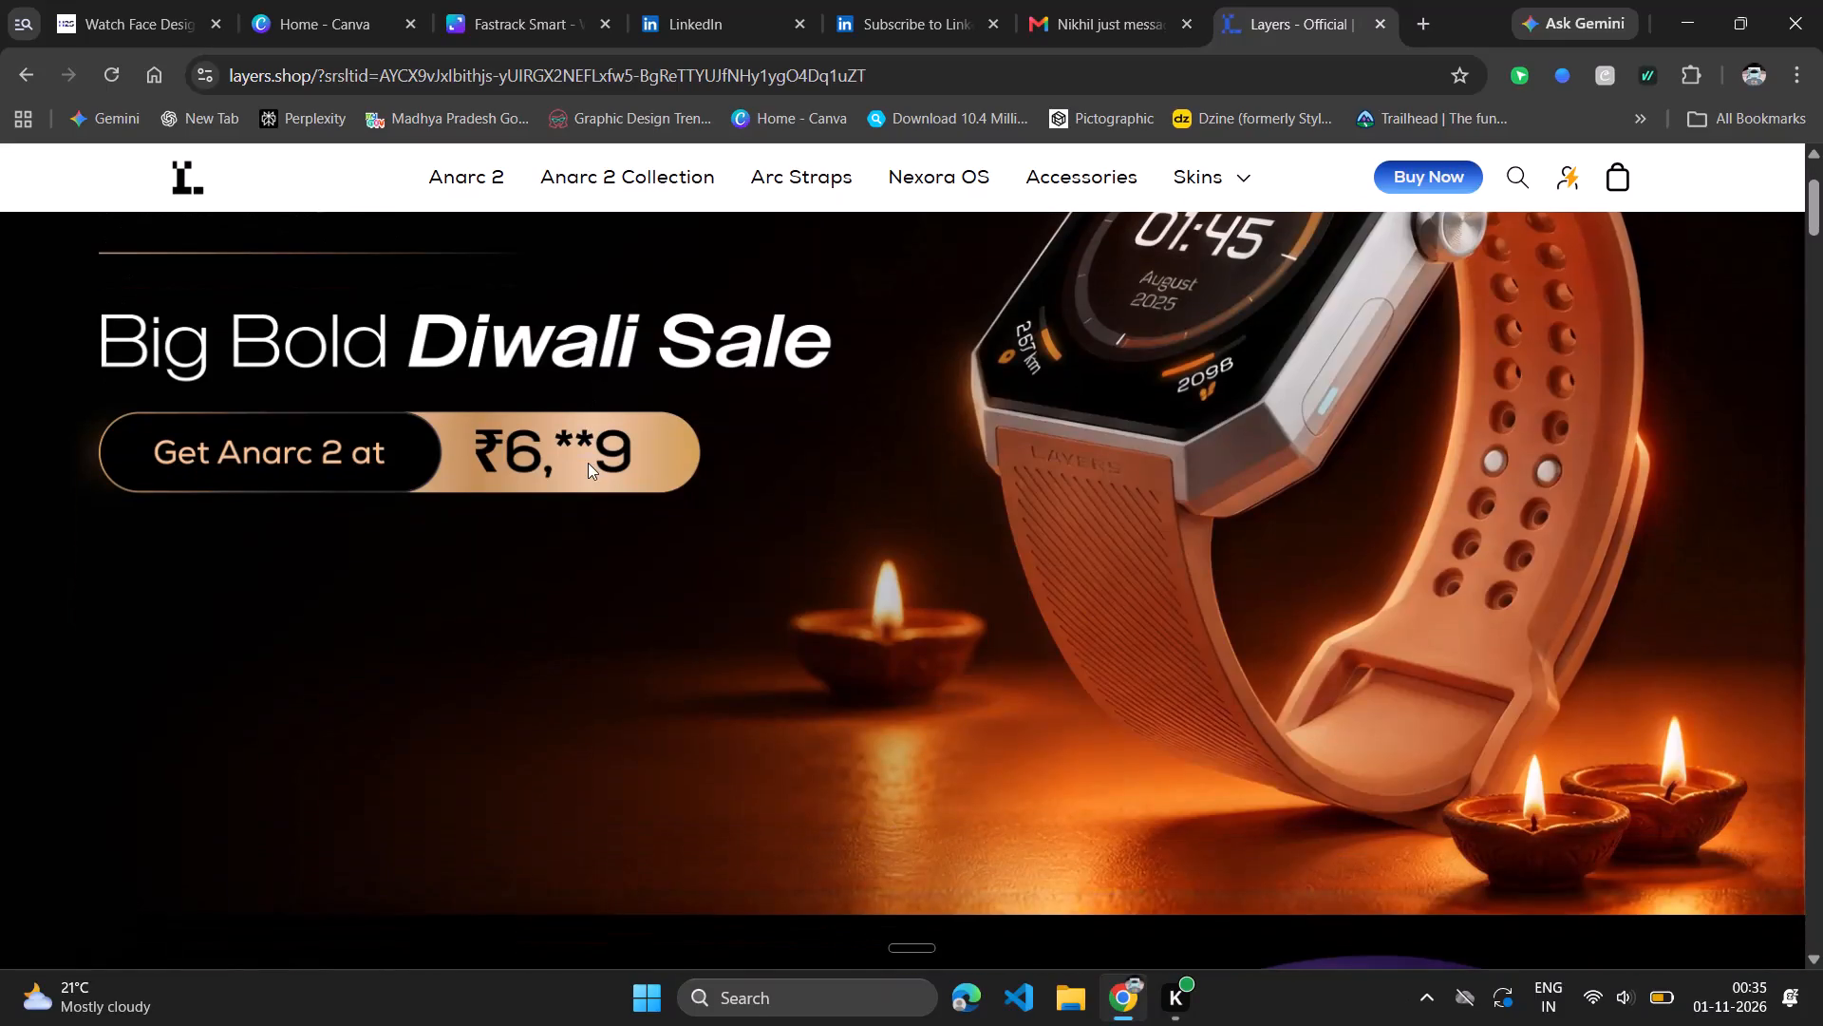
Look through the Layers homepage's product sections, from the Nexora OS introduction through GPS, sensor, Canvas AI, display, Layers AI and processor.
{"action": "scroll", "coordinate": [588, 463], "scroll_direction": "down", "scroll_amount": 1}
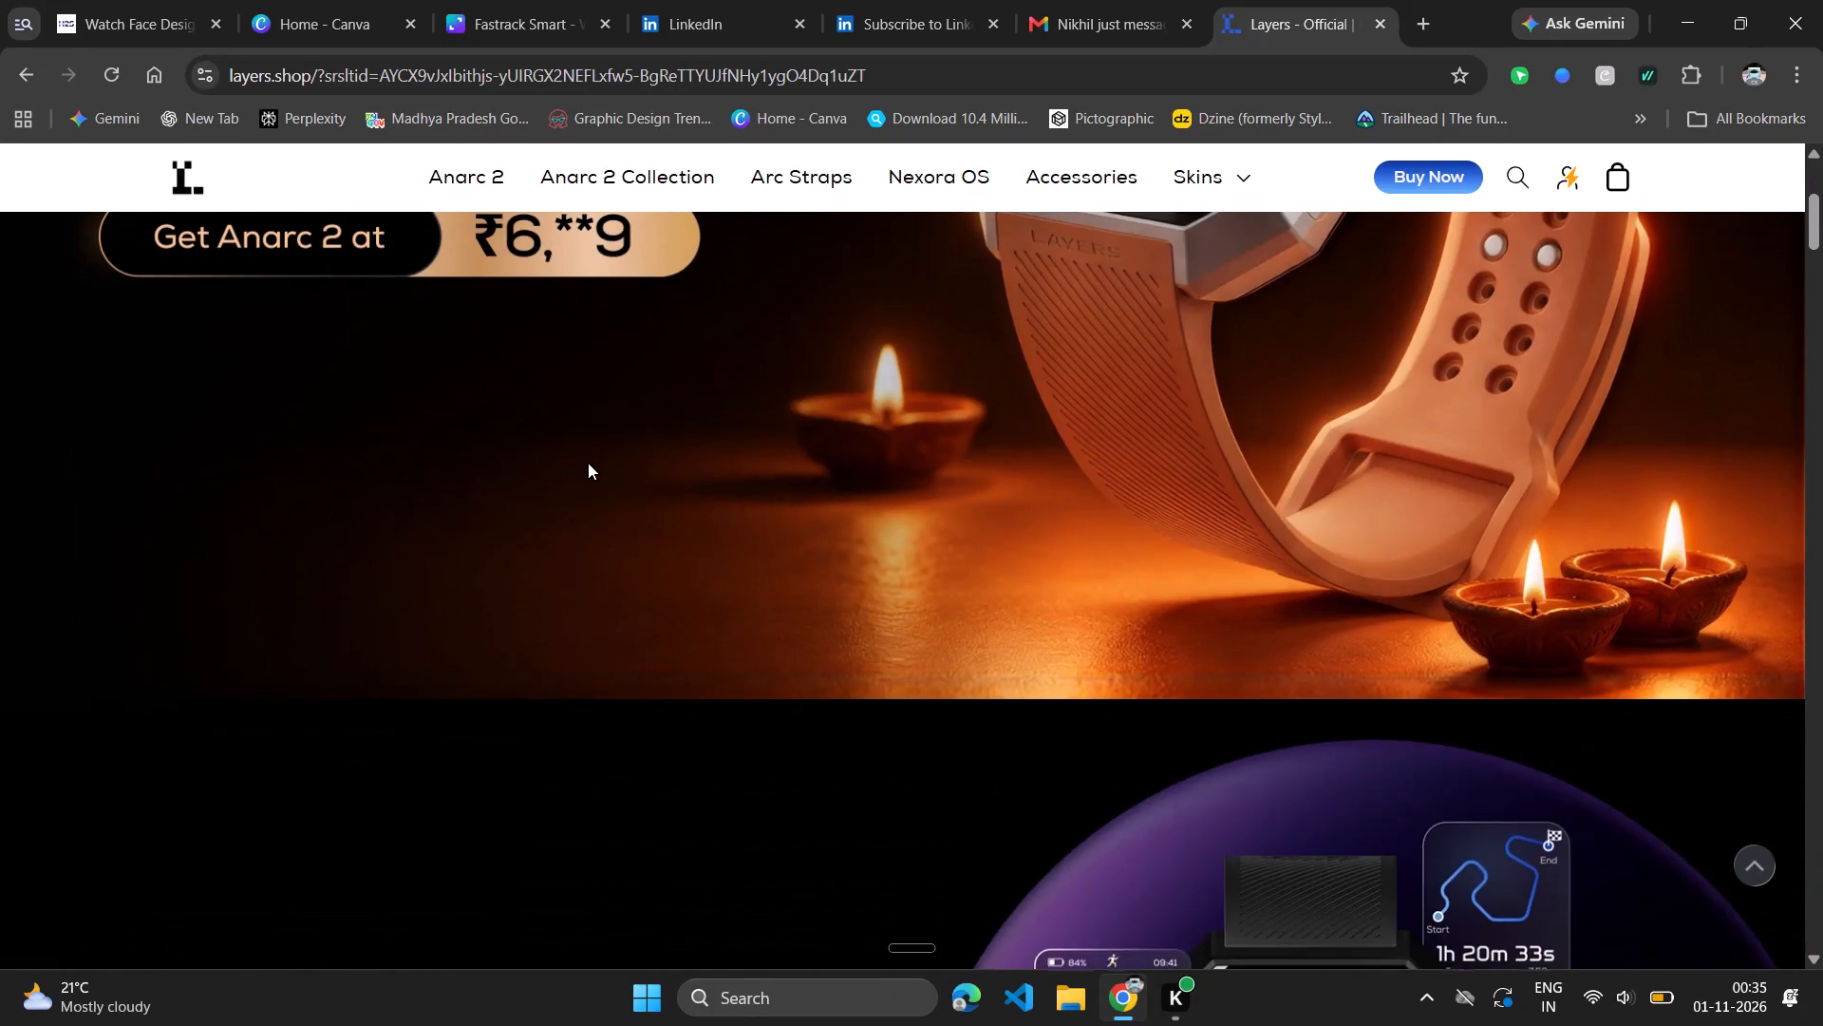
{"action": "scroll", "coordinate": [588, 463], "scroll_direction": "down", "scroll_amount": 3}
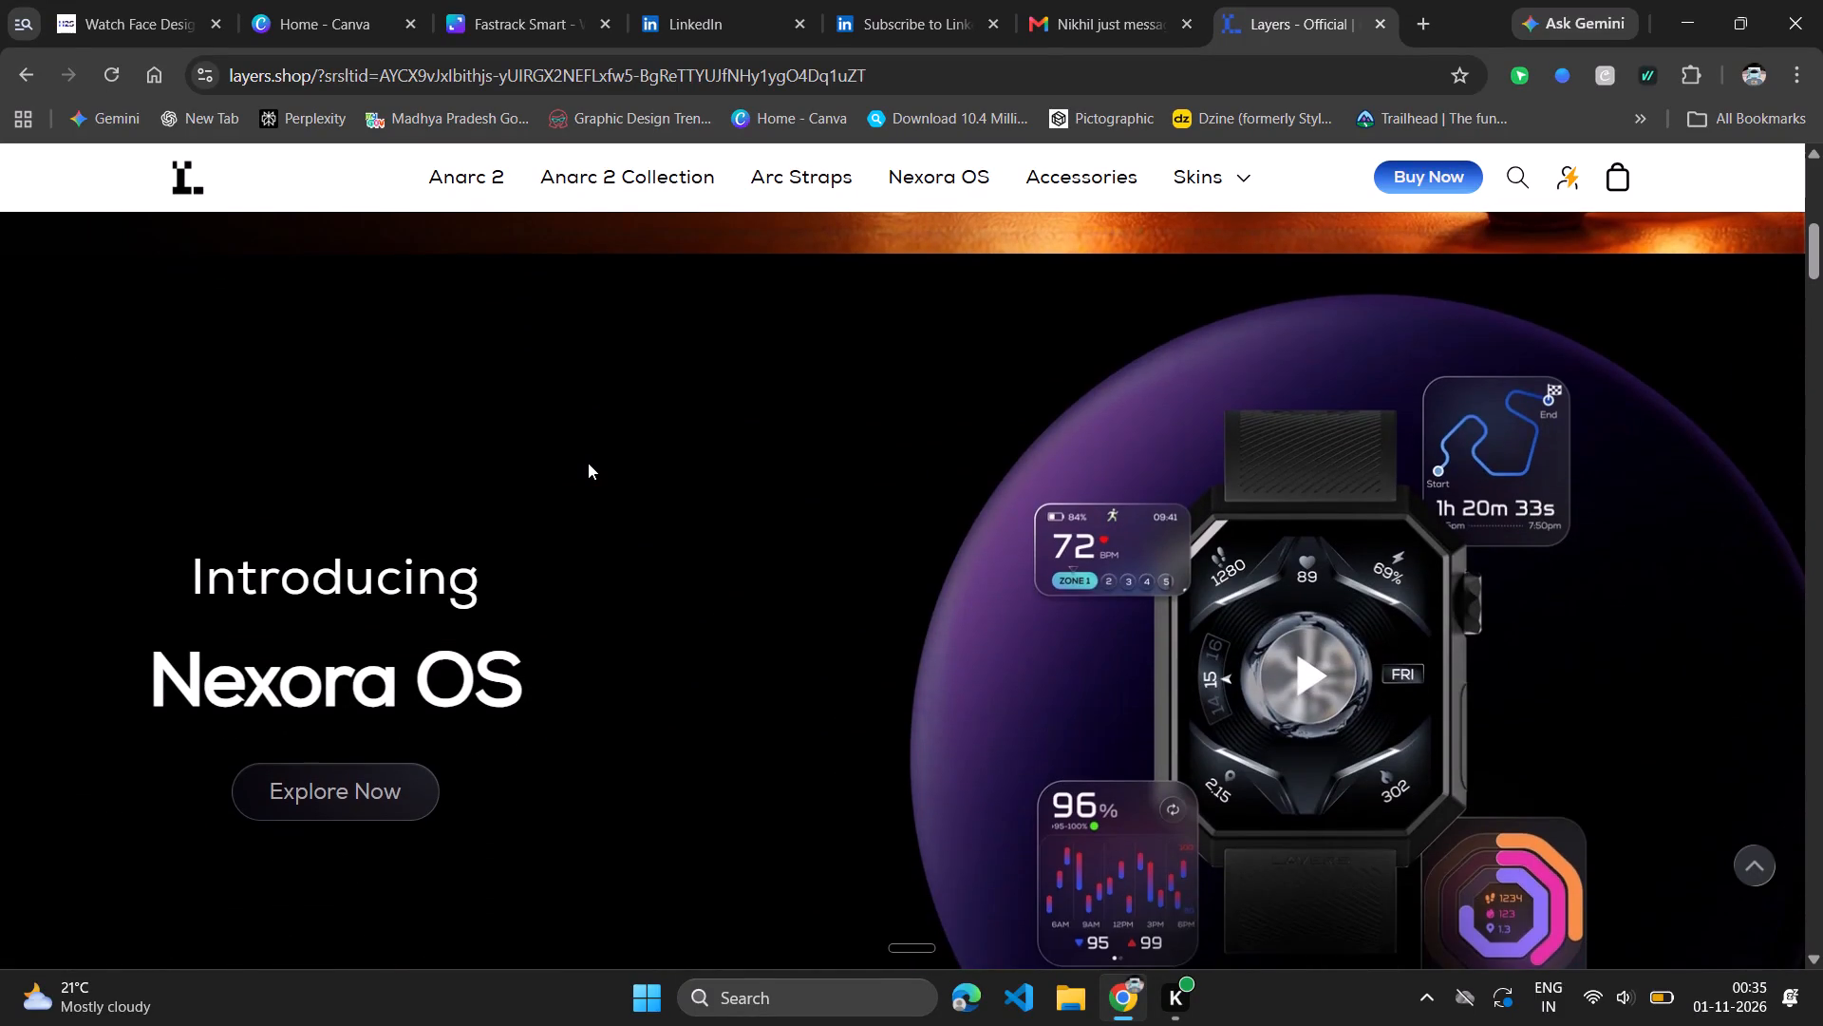
{"action": "scroll", "coordinate": [588, 463], "scroll_direction": "down", "scroll_amount": 1}
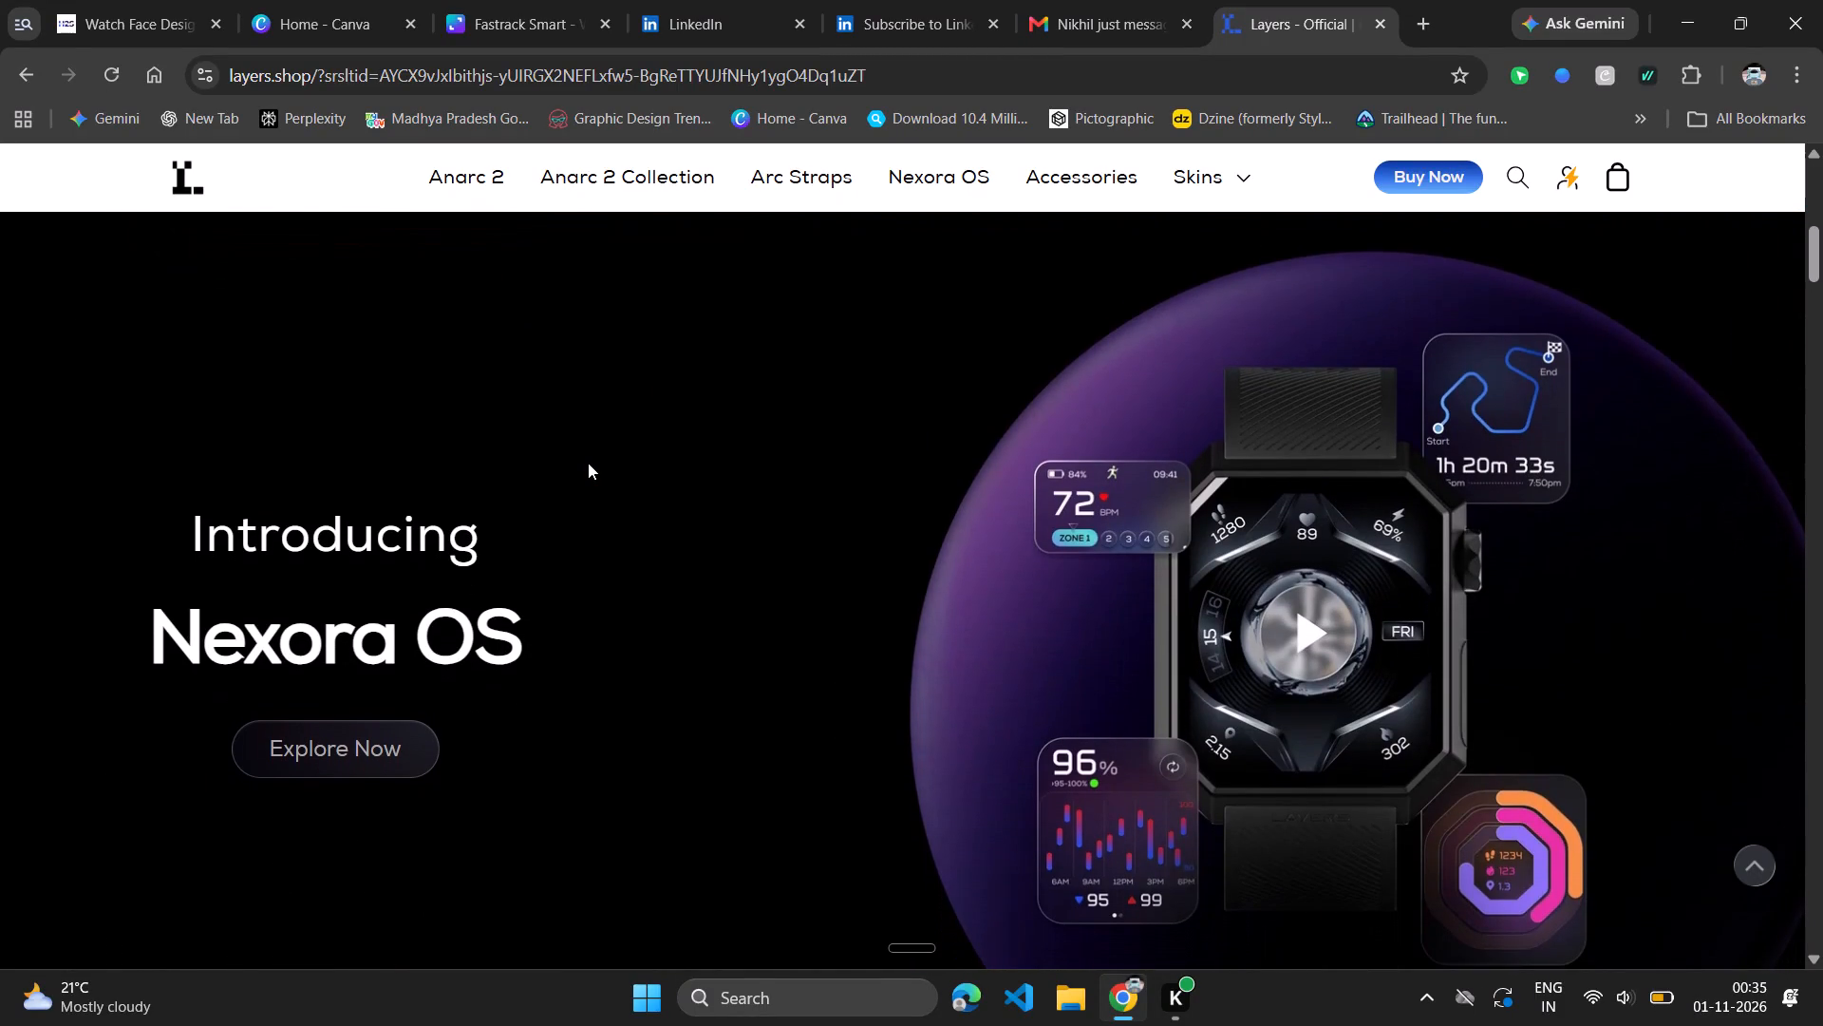
{"action": "scroll", "coordinate": [588, 463], "scroll_direction": "down", "scroll_amount": 1}
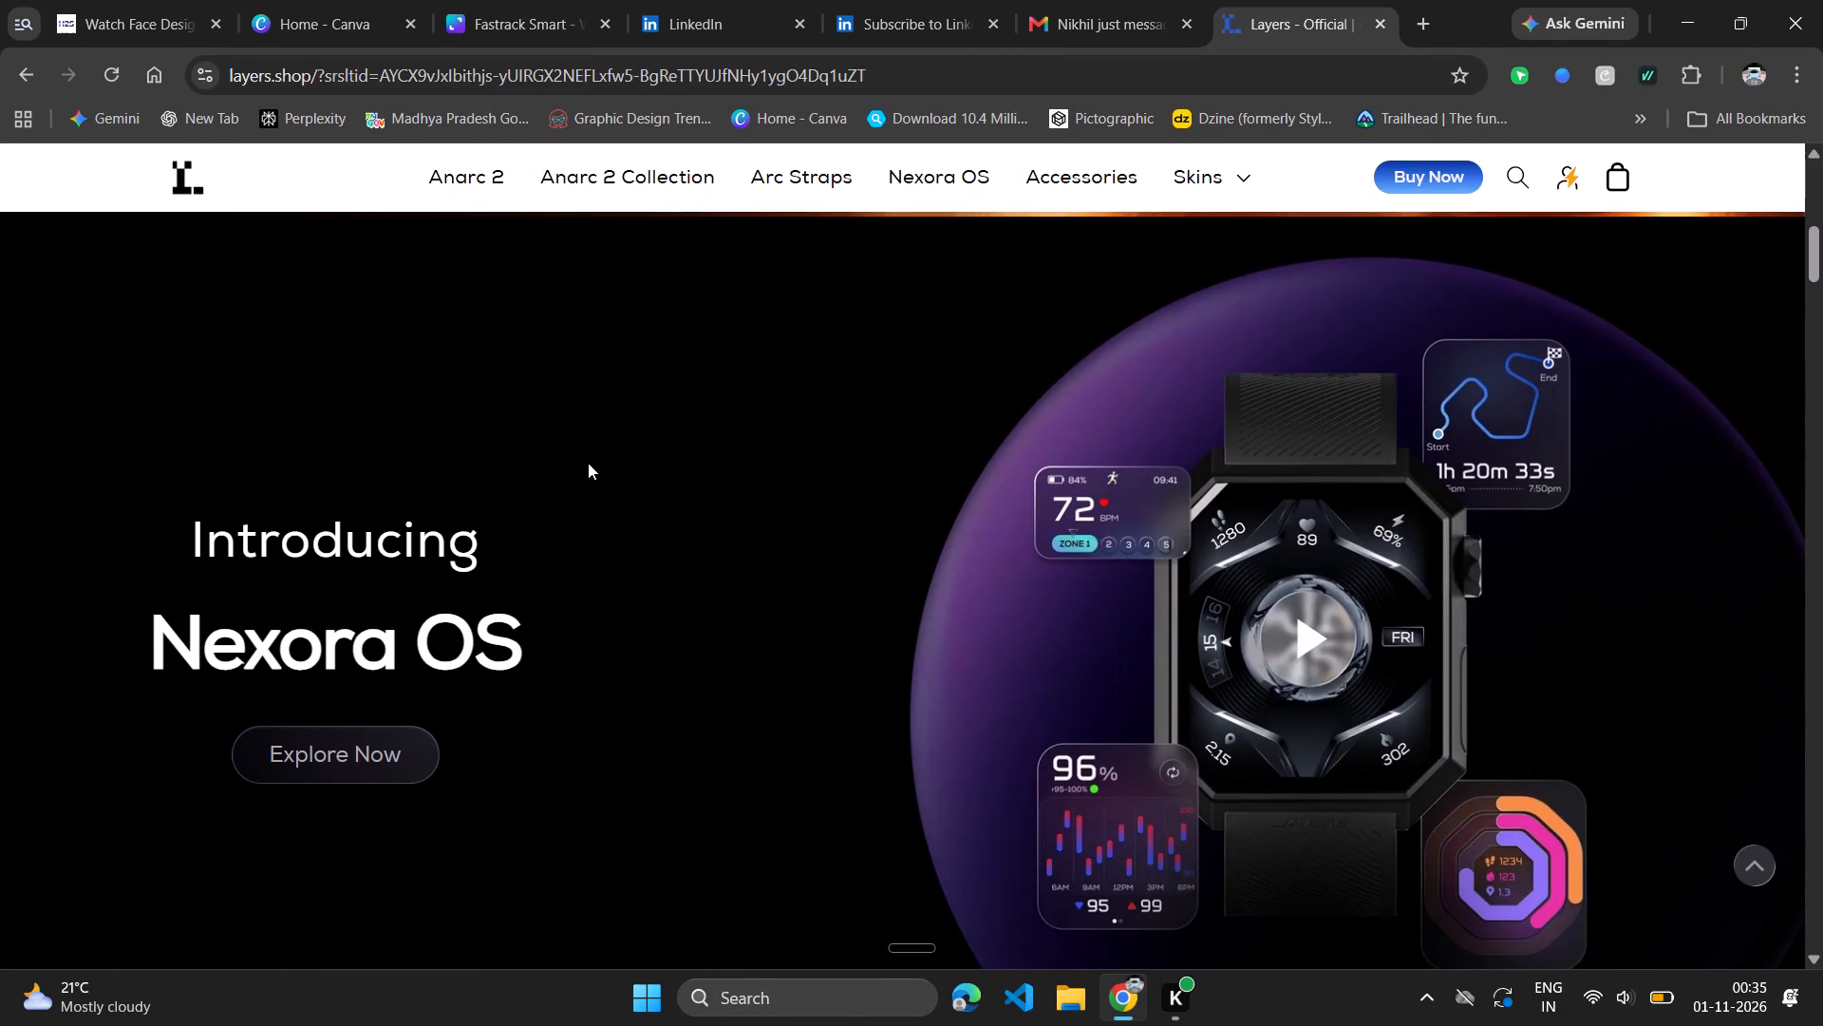
{"action": "scroll", "coordinate": [588, 463], "scroll_direction": "down", "scroll_amount": 1}
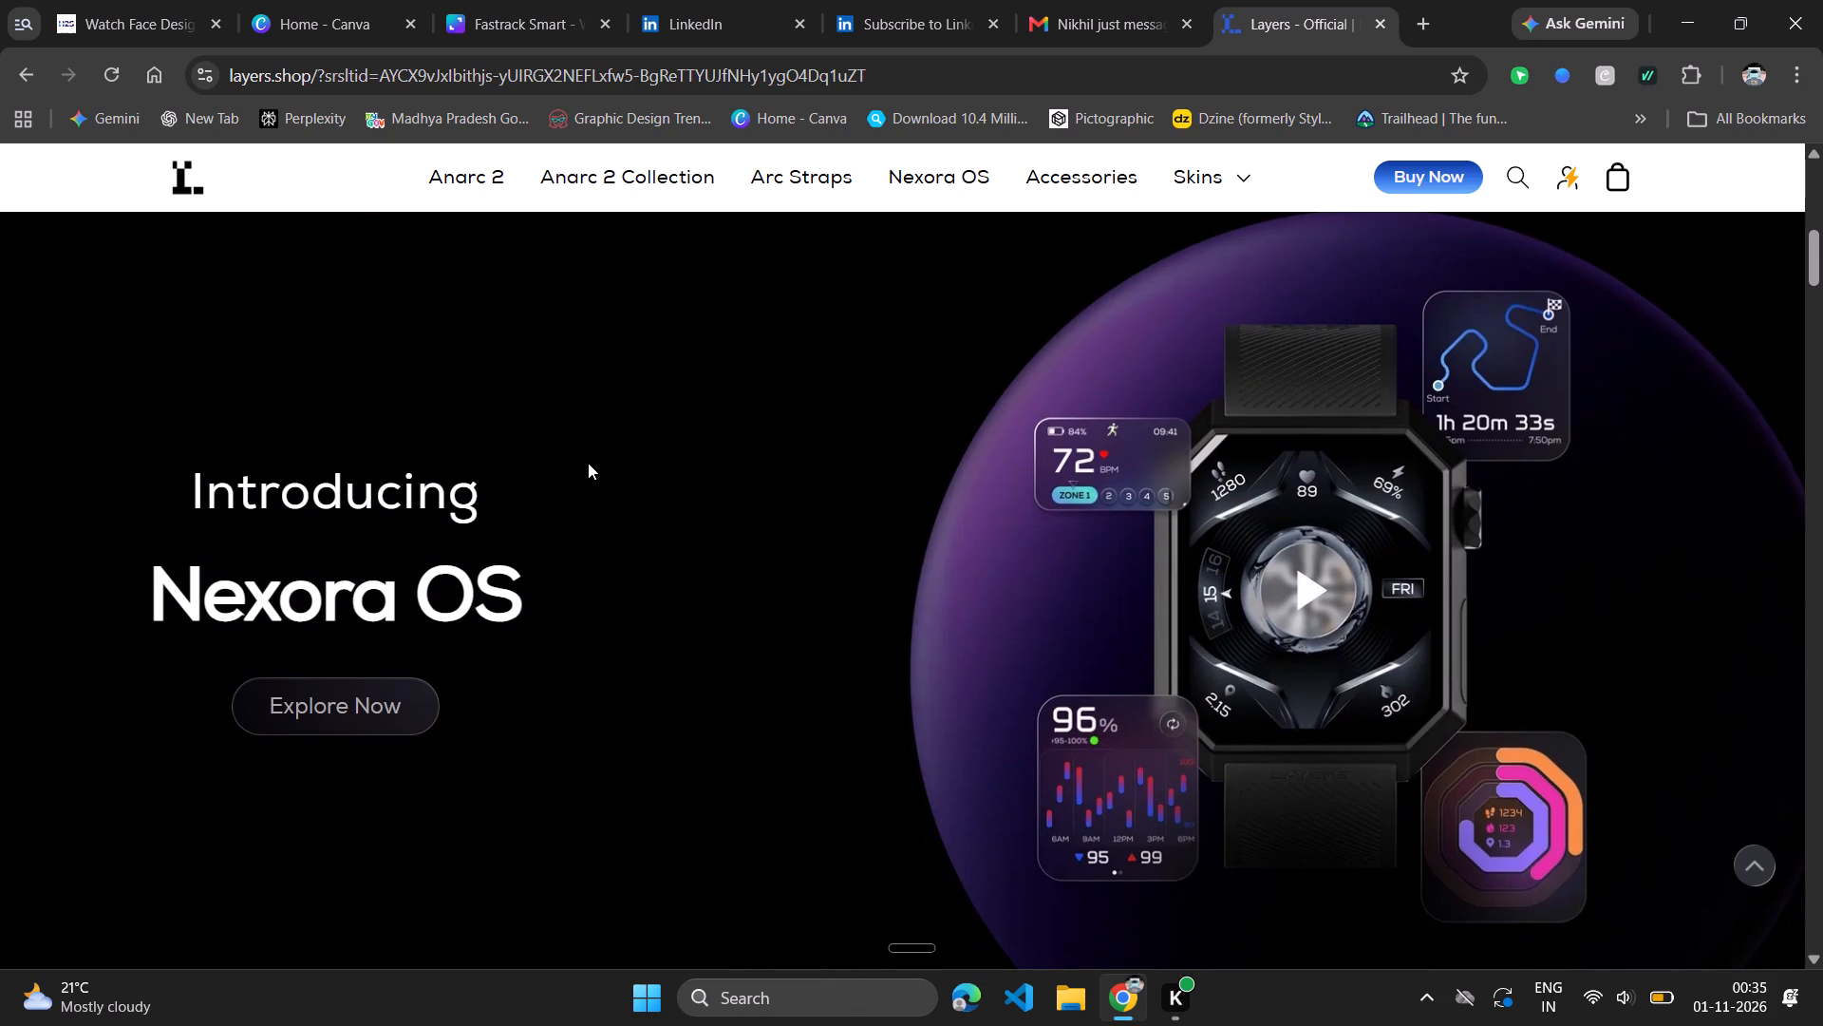
{"action": "scroll", "coordinate": [588, 463], "scroll_direction": "down", "scroll_amount": 2}
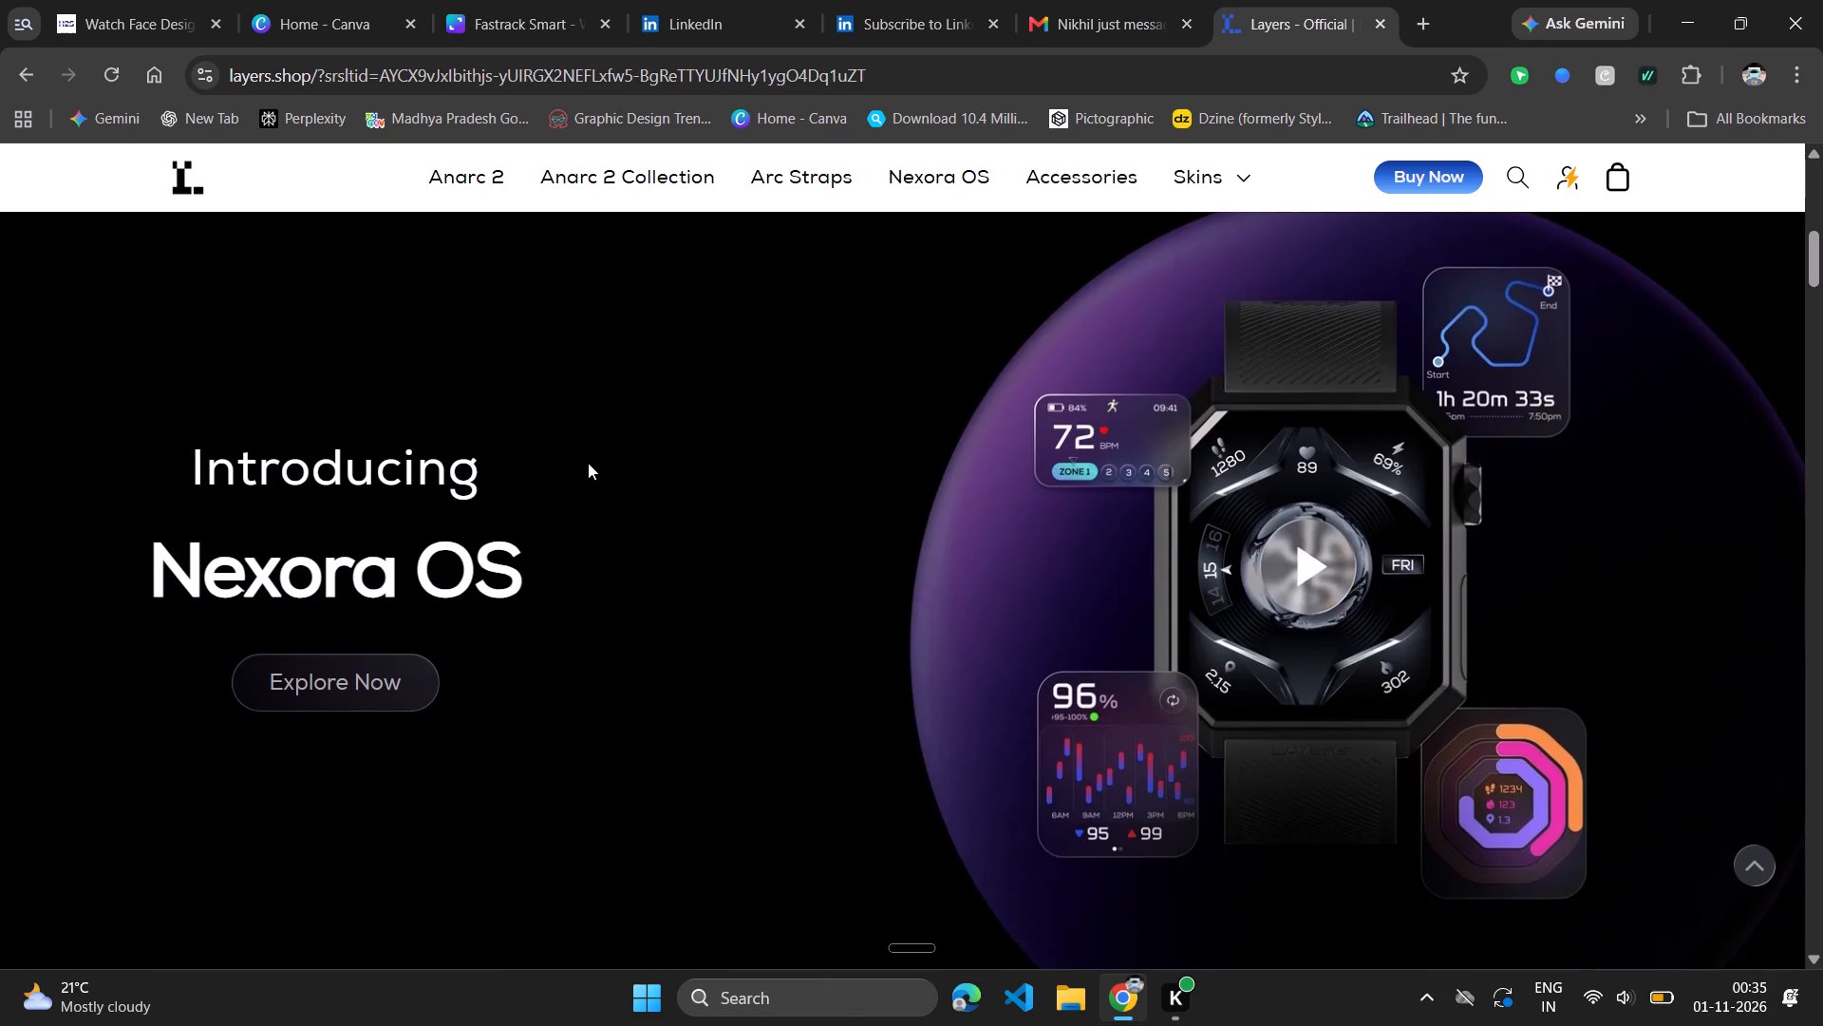
{"action": "scroll", "coordinate": [588, 463], "scroll_direction": "down", "scroll_amount": 4}
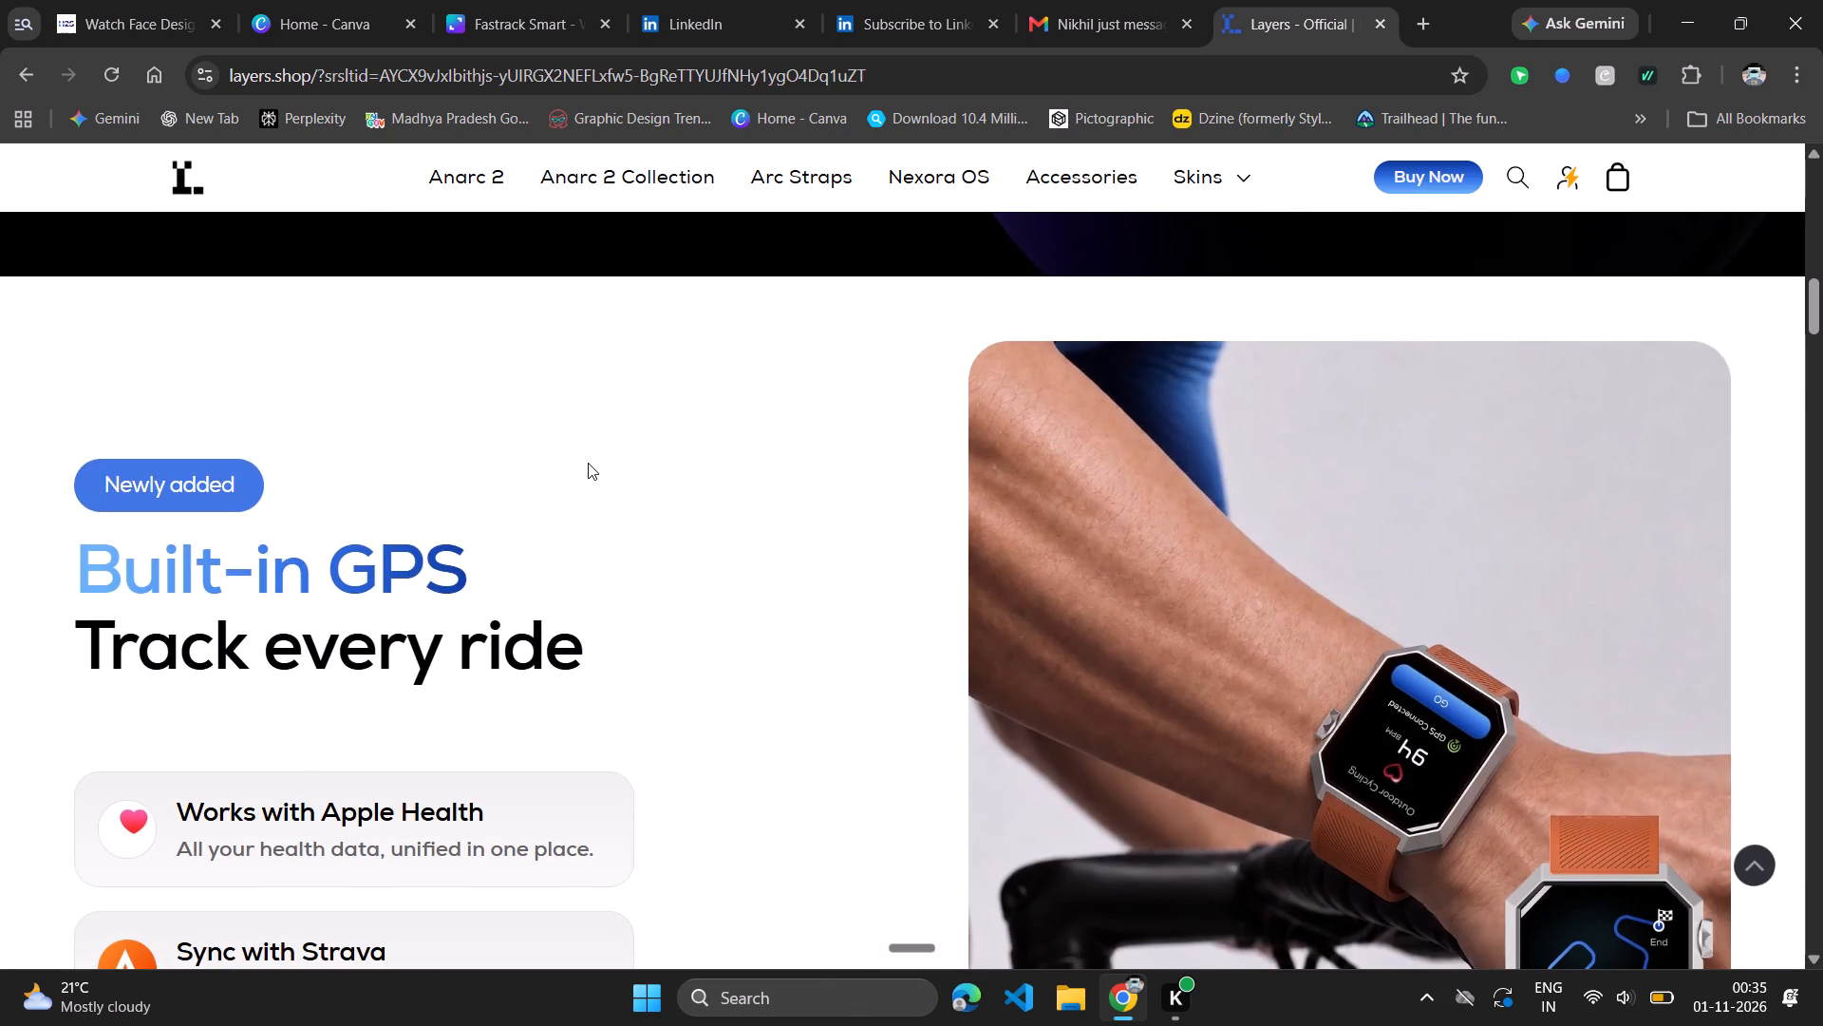
{"action": "scroll", "coordinate": [588, 463], "scroll_direction": "down", "scroll_amount": 4}
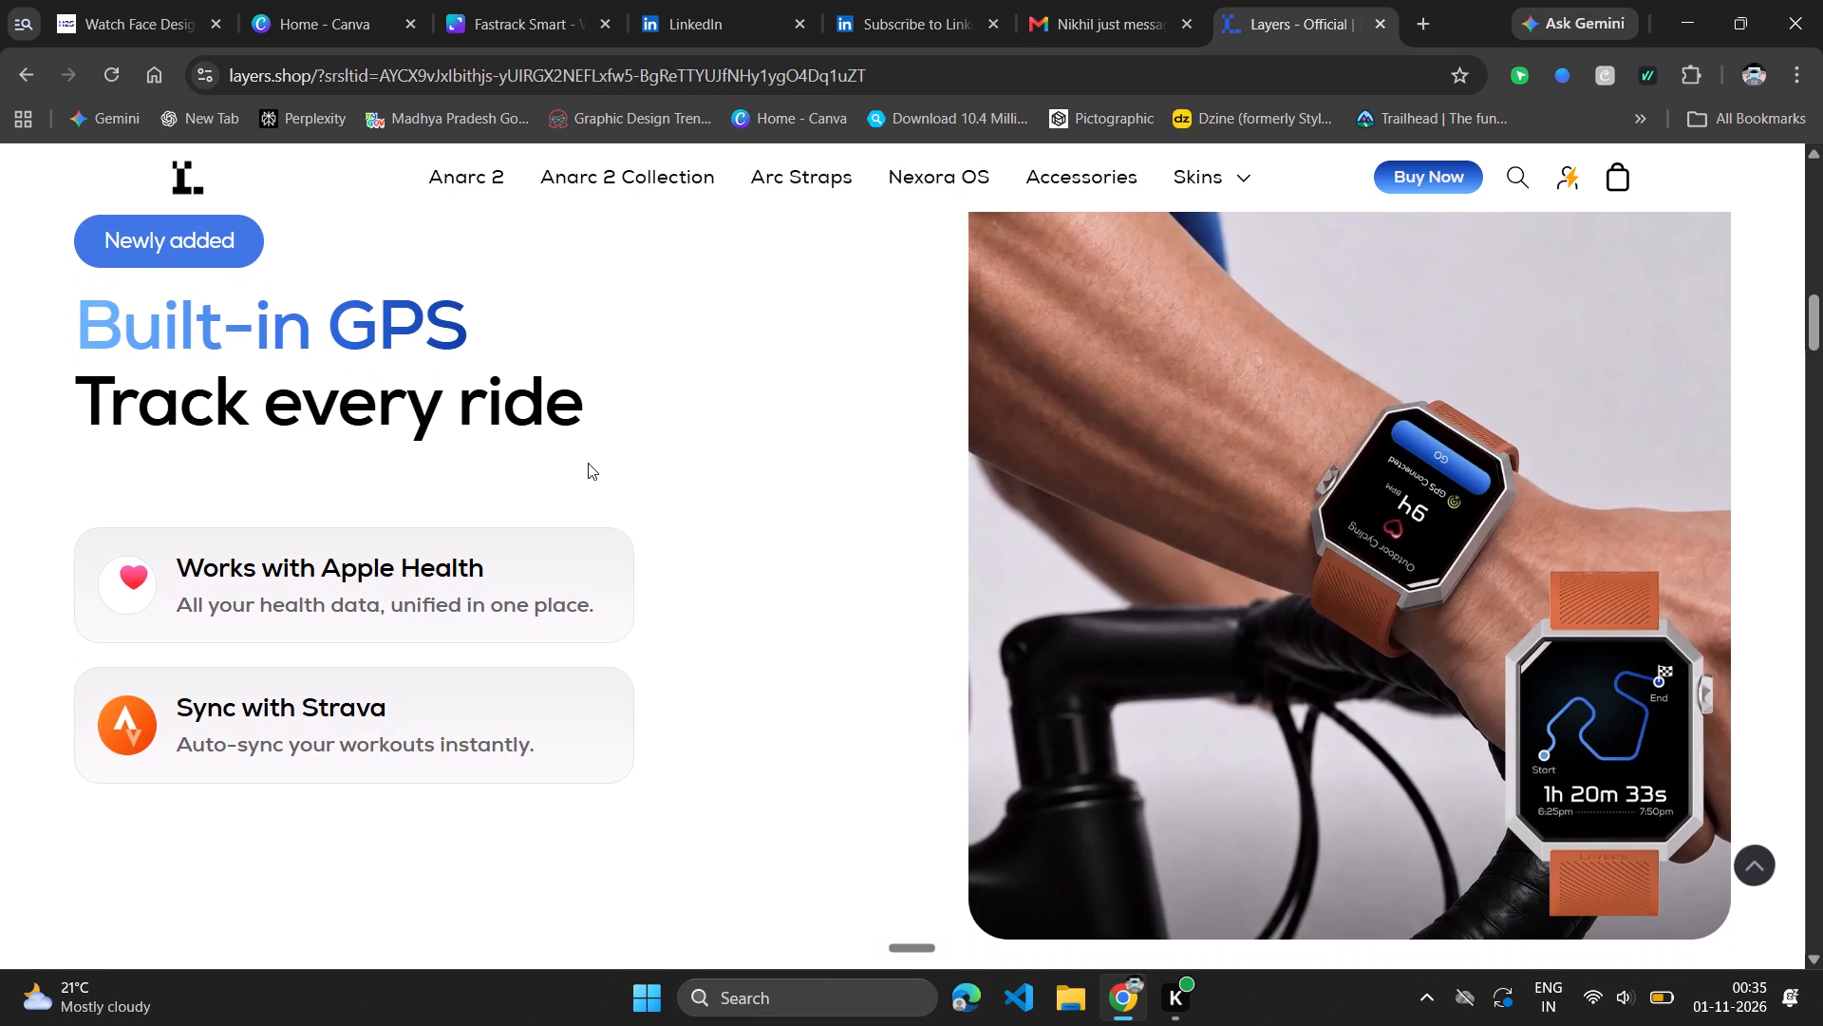
{"action": "scroll", "coordinate": [588, 463], "scroll_direction": "down", "scroll_amount": 1}
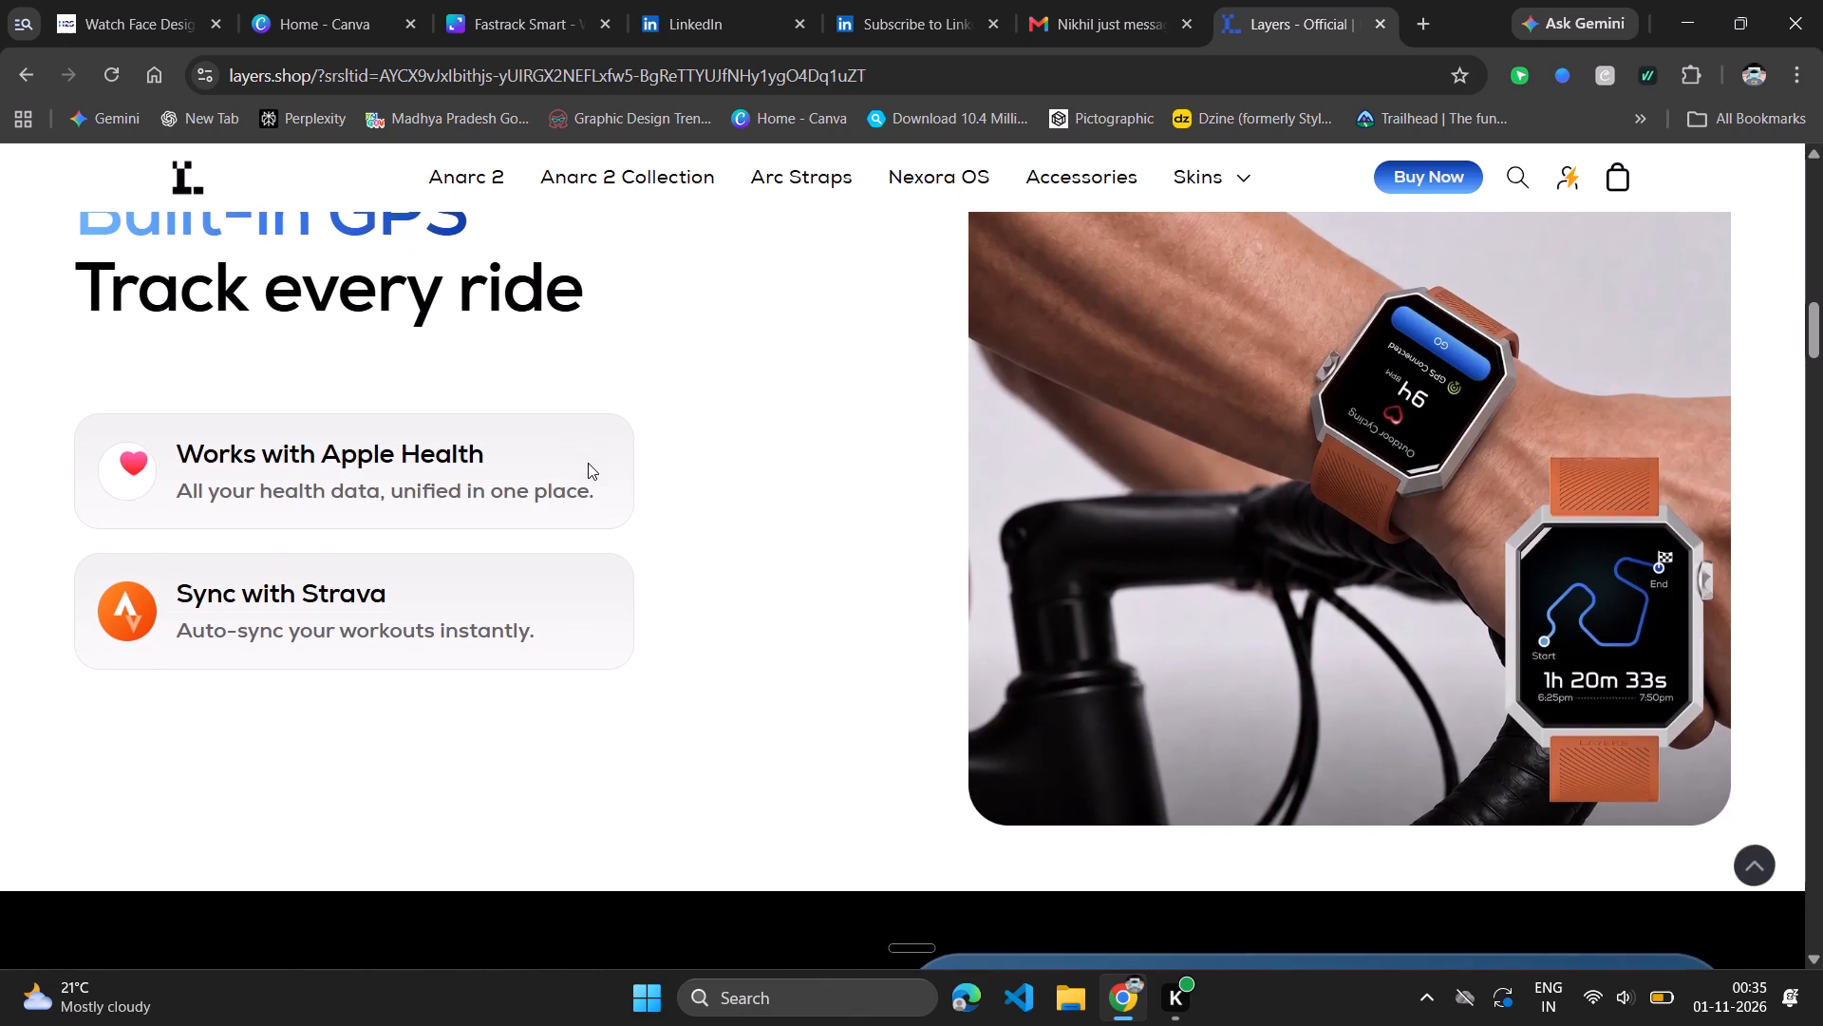
{"action": "scroll", "coordinate": [588, 463], "scroll_direction": "down", "scroll_amount": 5}
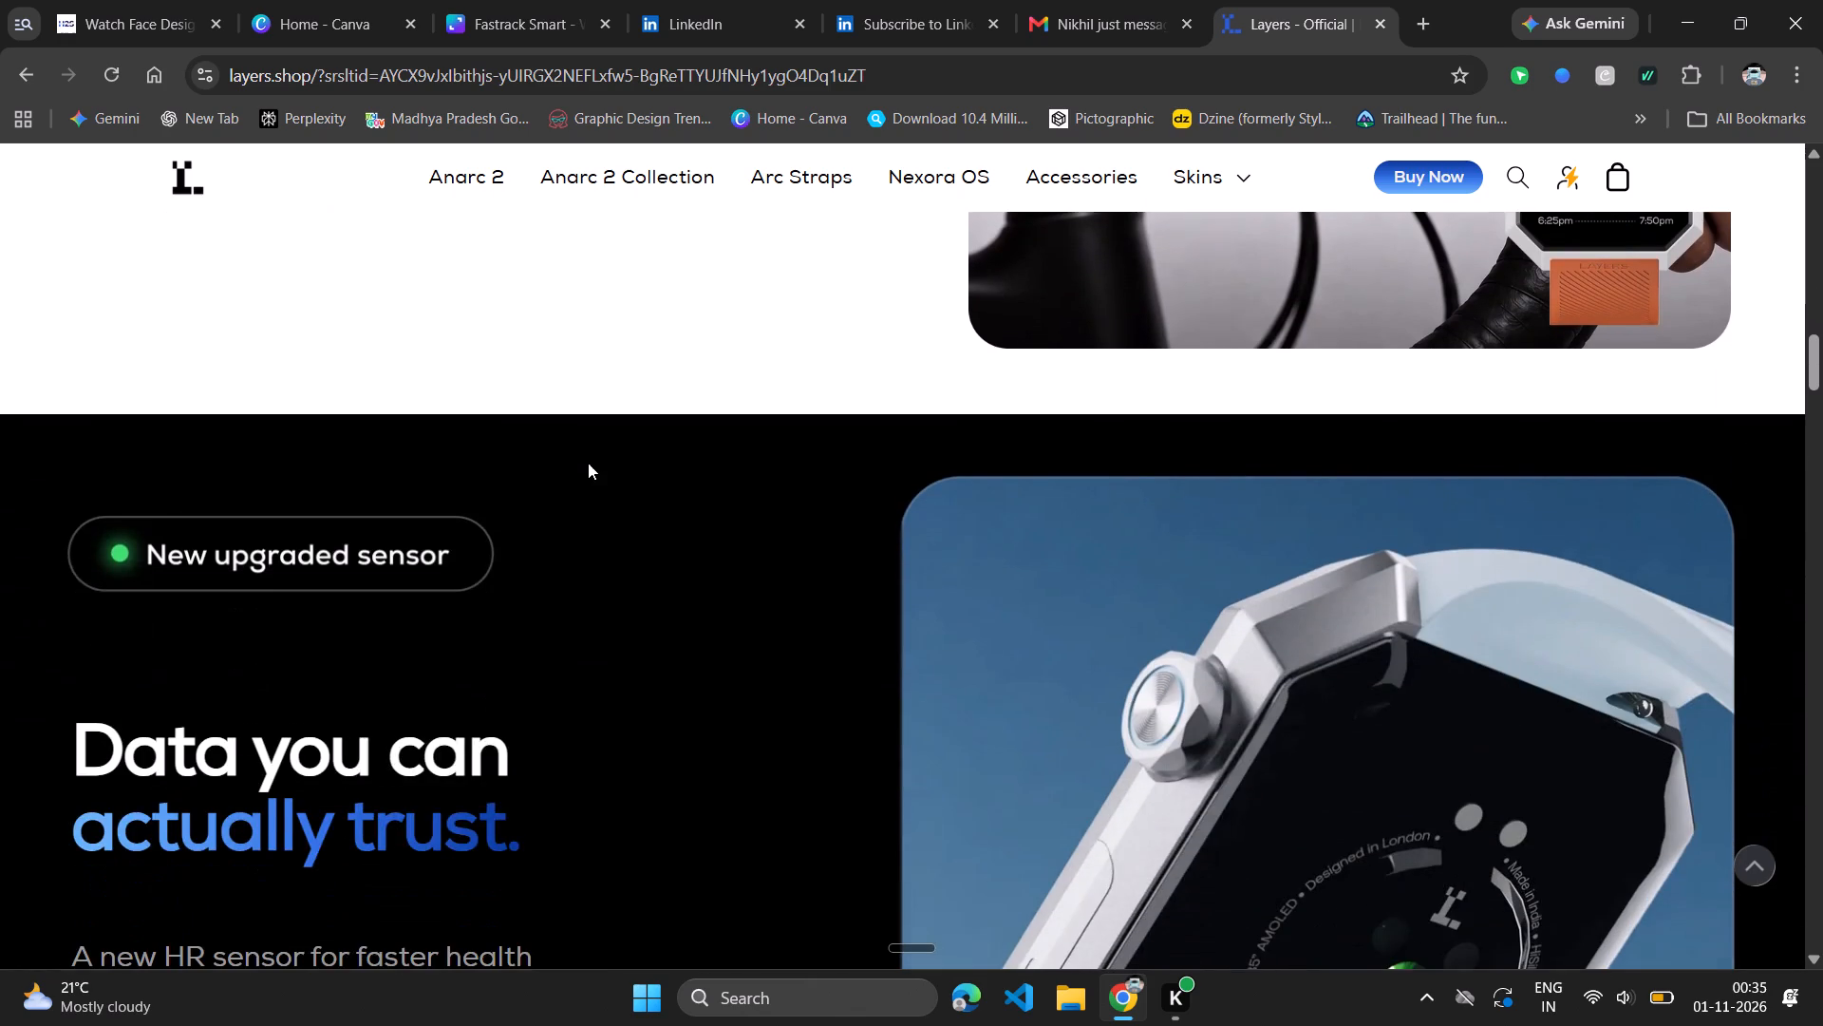
{"action": "scroll", "coordinate": [588, 463], "scroll_direction": "down", "scroll_amount": 6}
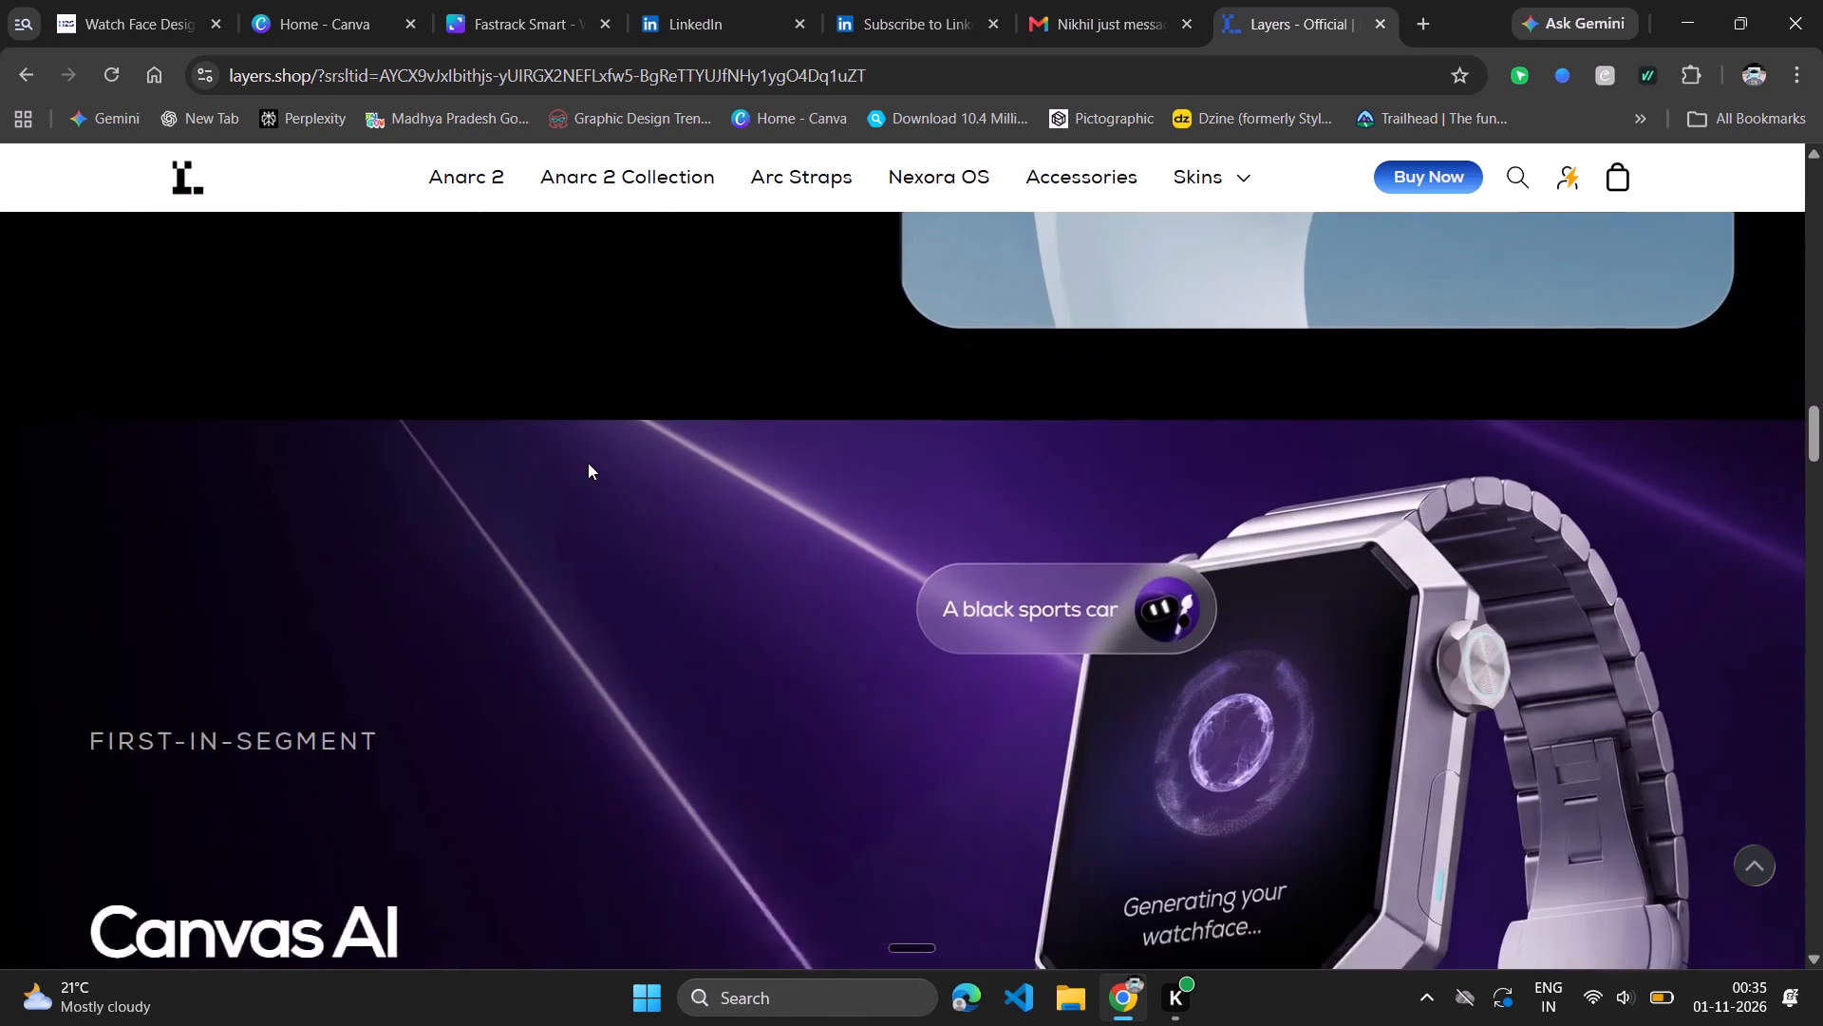
{"action": "scroll", "coordinate": [588, 463], "scroll_direction": "down", "scroll_amount": 6}
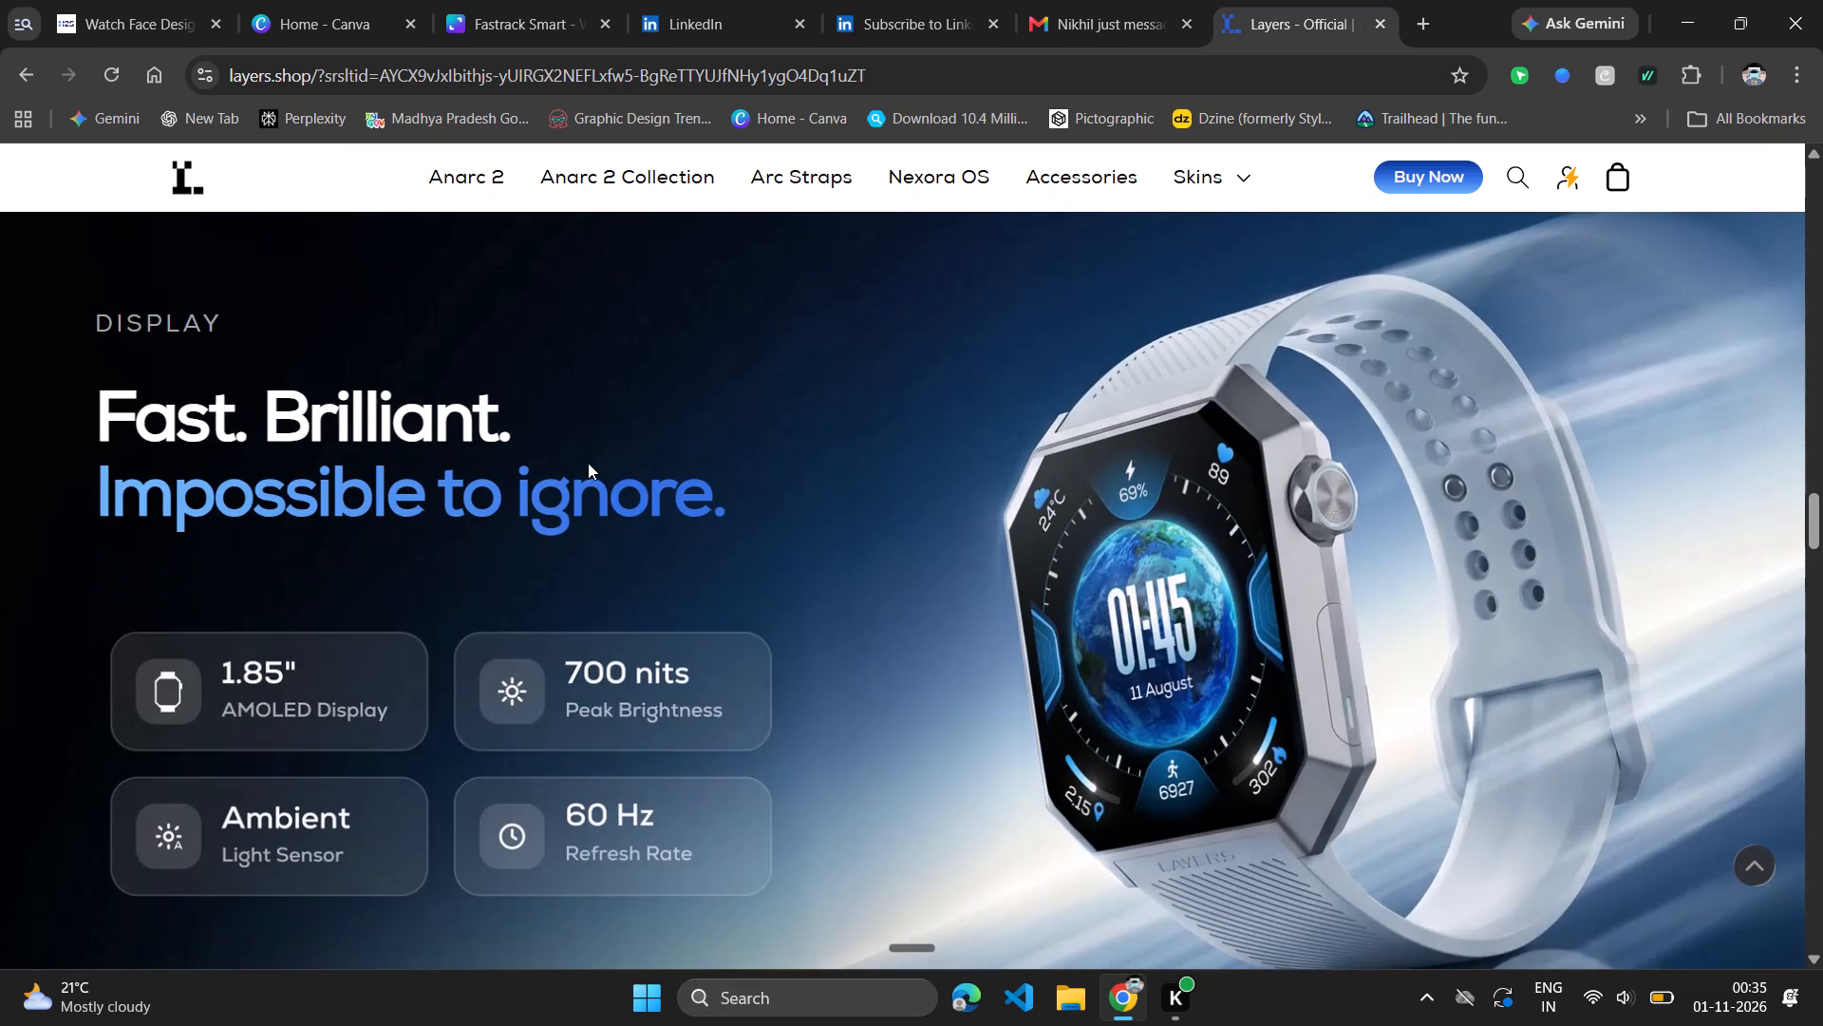
{"action": "scroll", "coordinate": [588, 463], "scroll_direction": "down", "scroll_amount": 1}
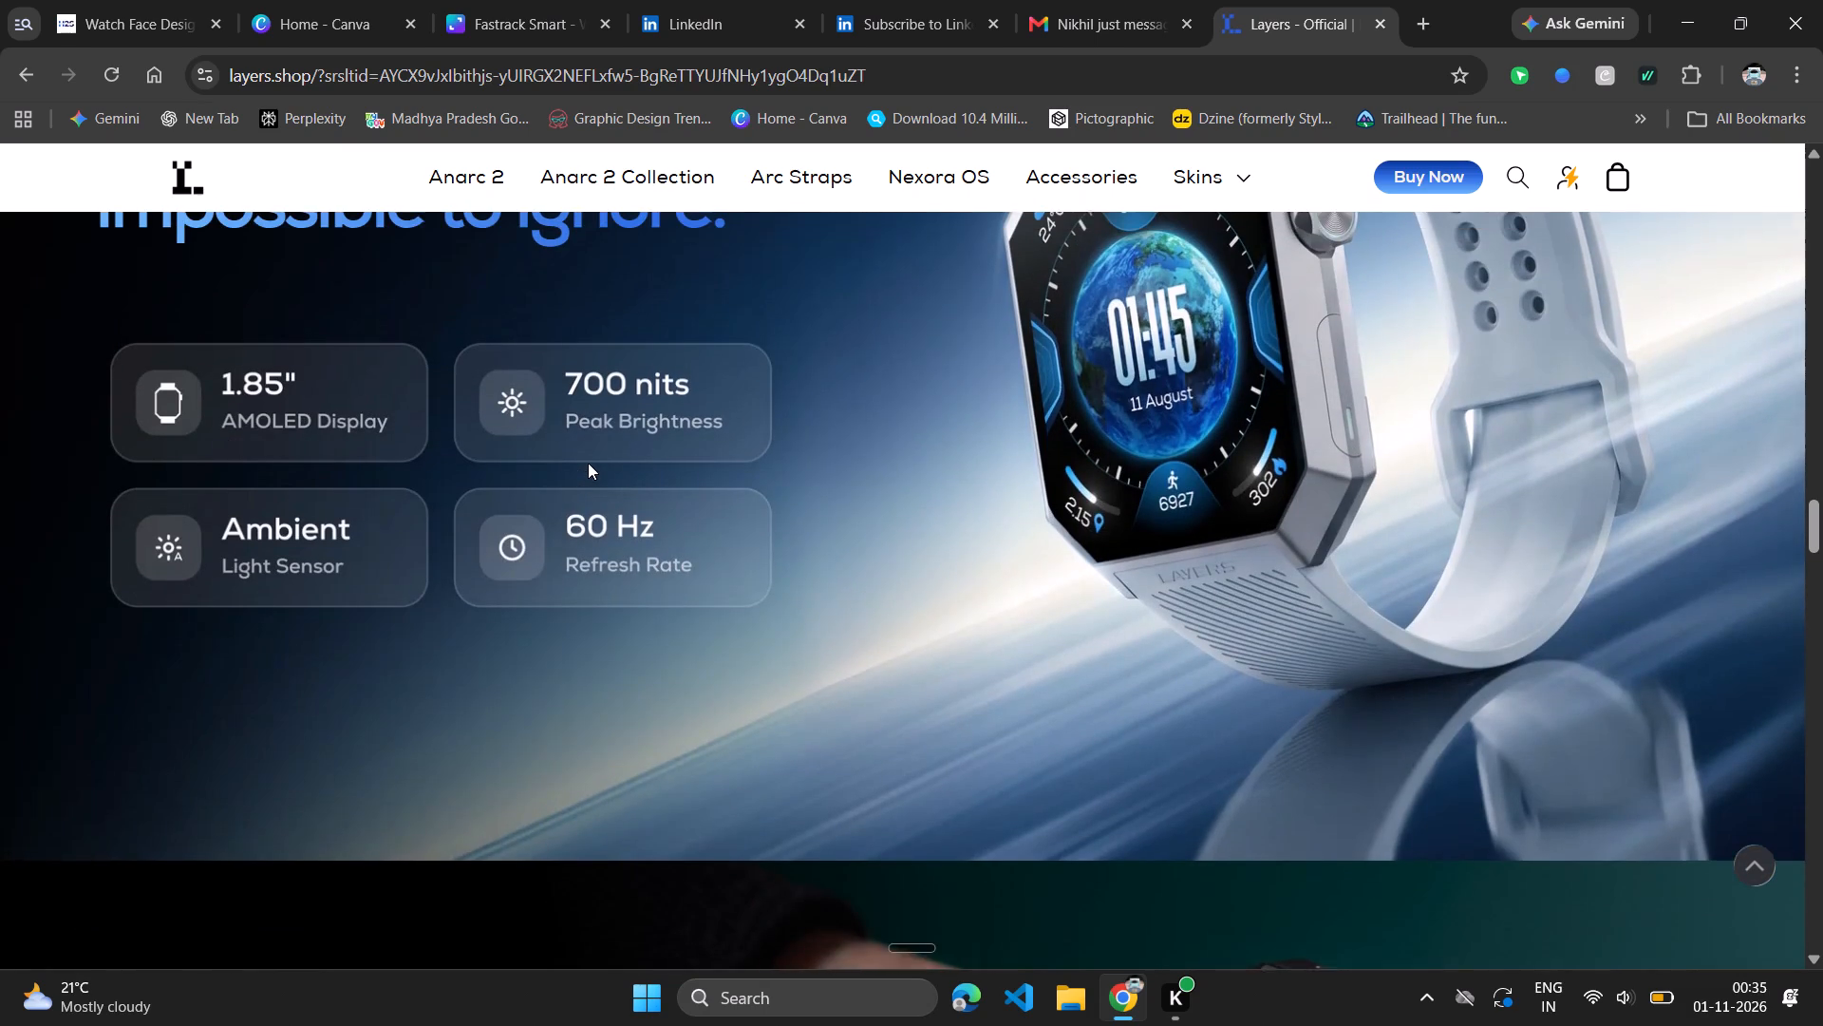
{"action": "scroll", "coordinate": [588, 463], "scroll_direction": "down", "scroll_amount": 3}
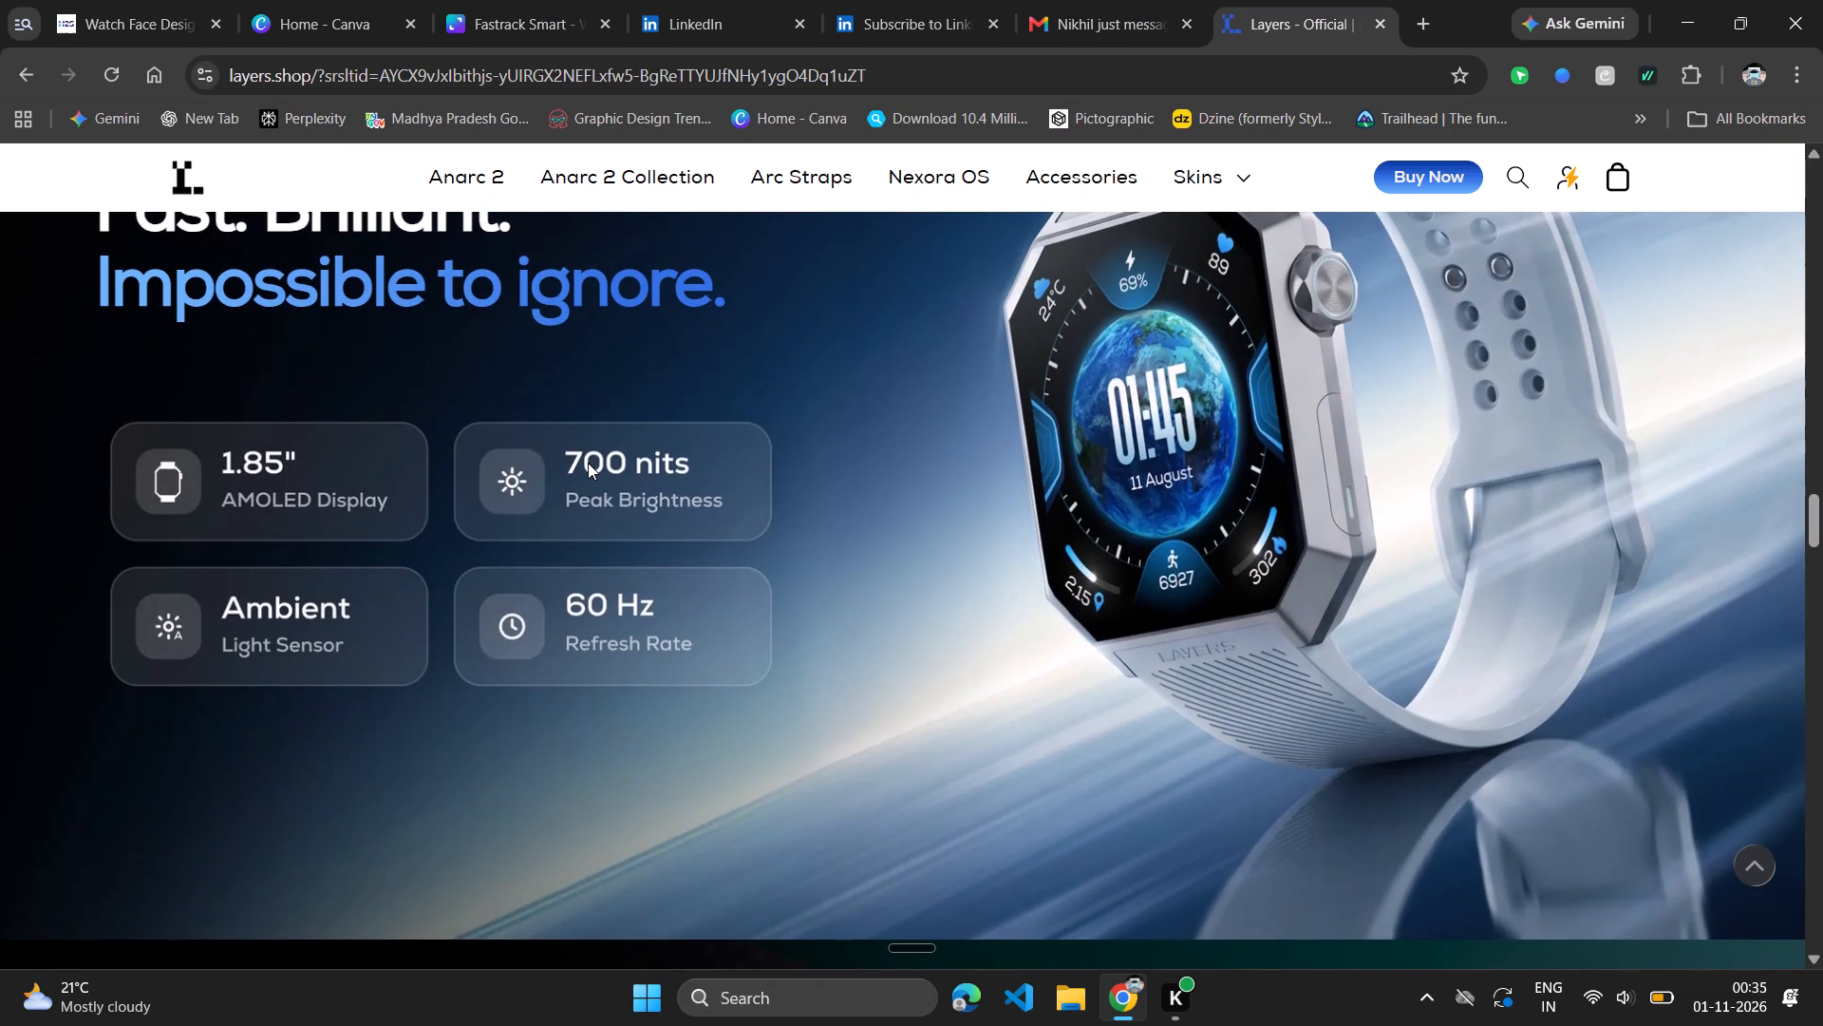
{"action": "scroll", "coordinate": [588, 463], "scroll_direction": "down", "scroll_amount": 6}
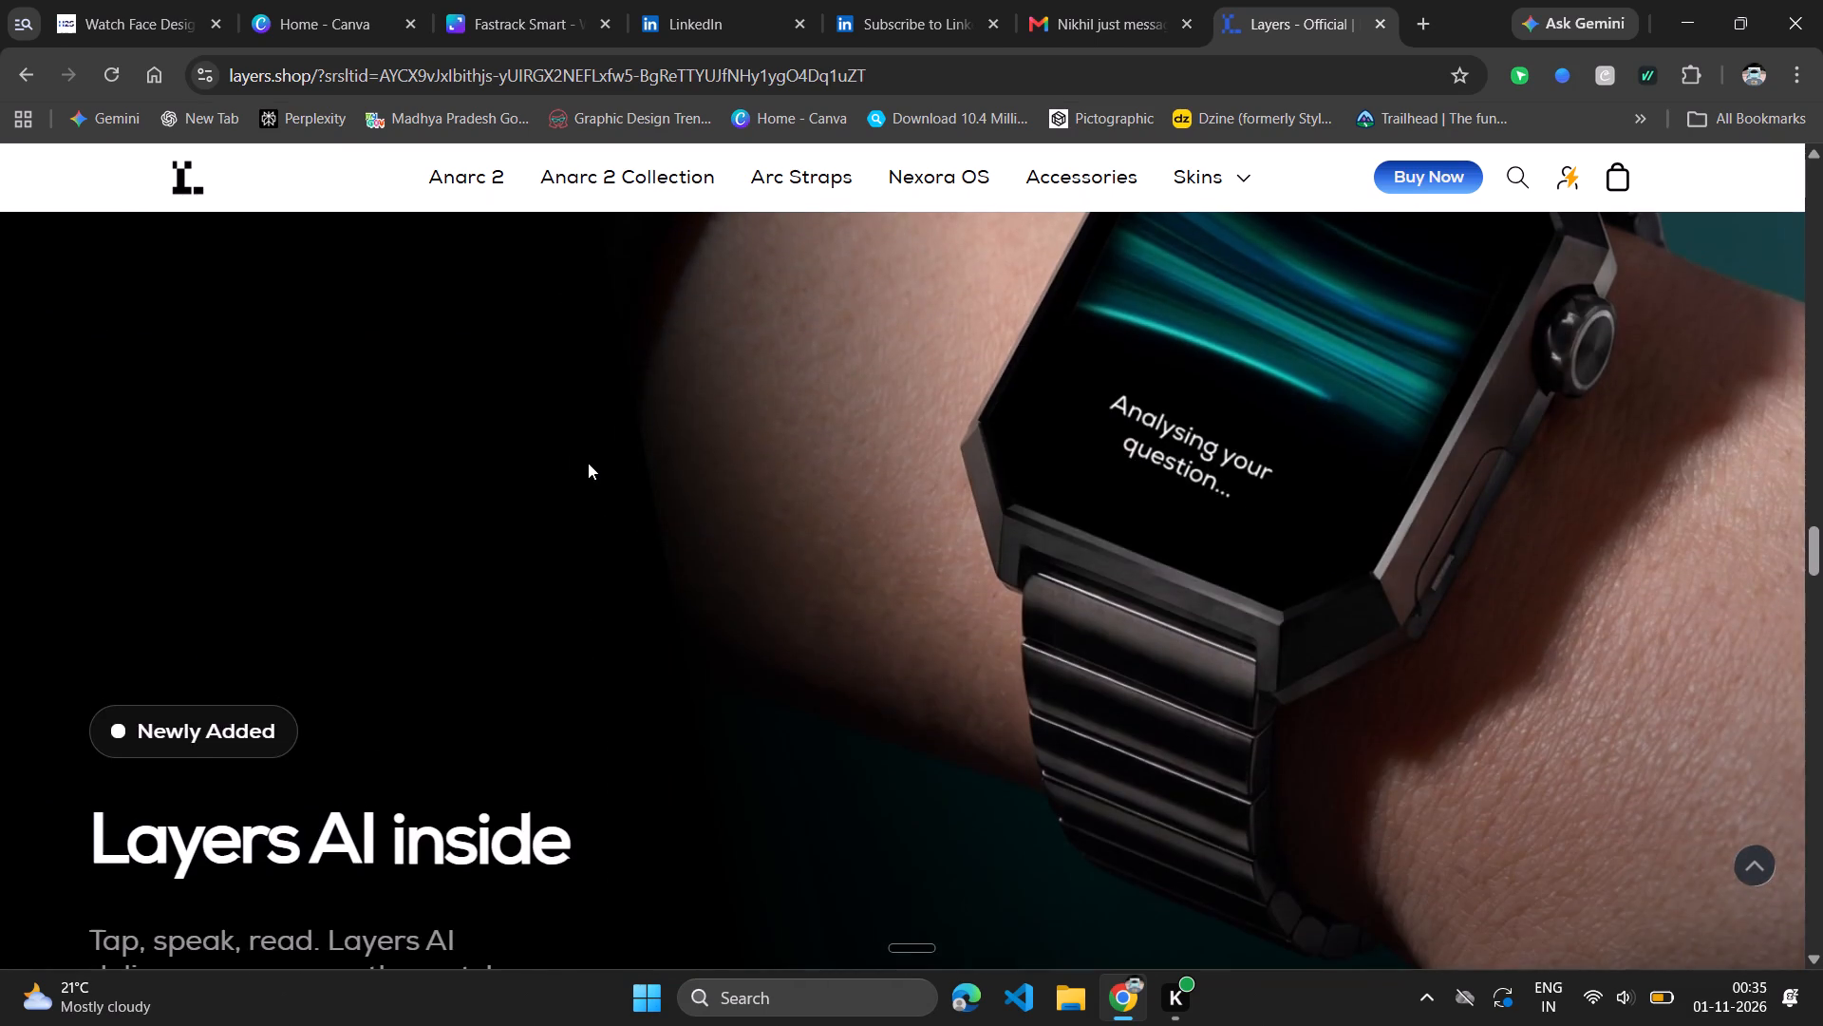
{"action": "scroll", "coordinate": [588, 463], "scroll_direction": "down", "scroll_amount": 7}
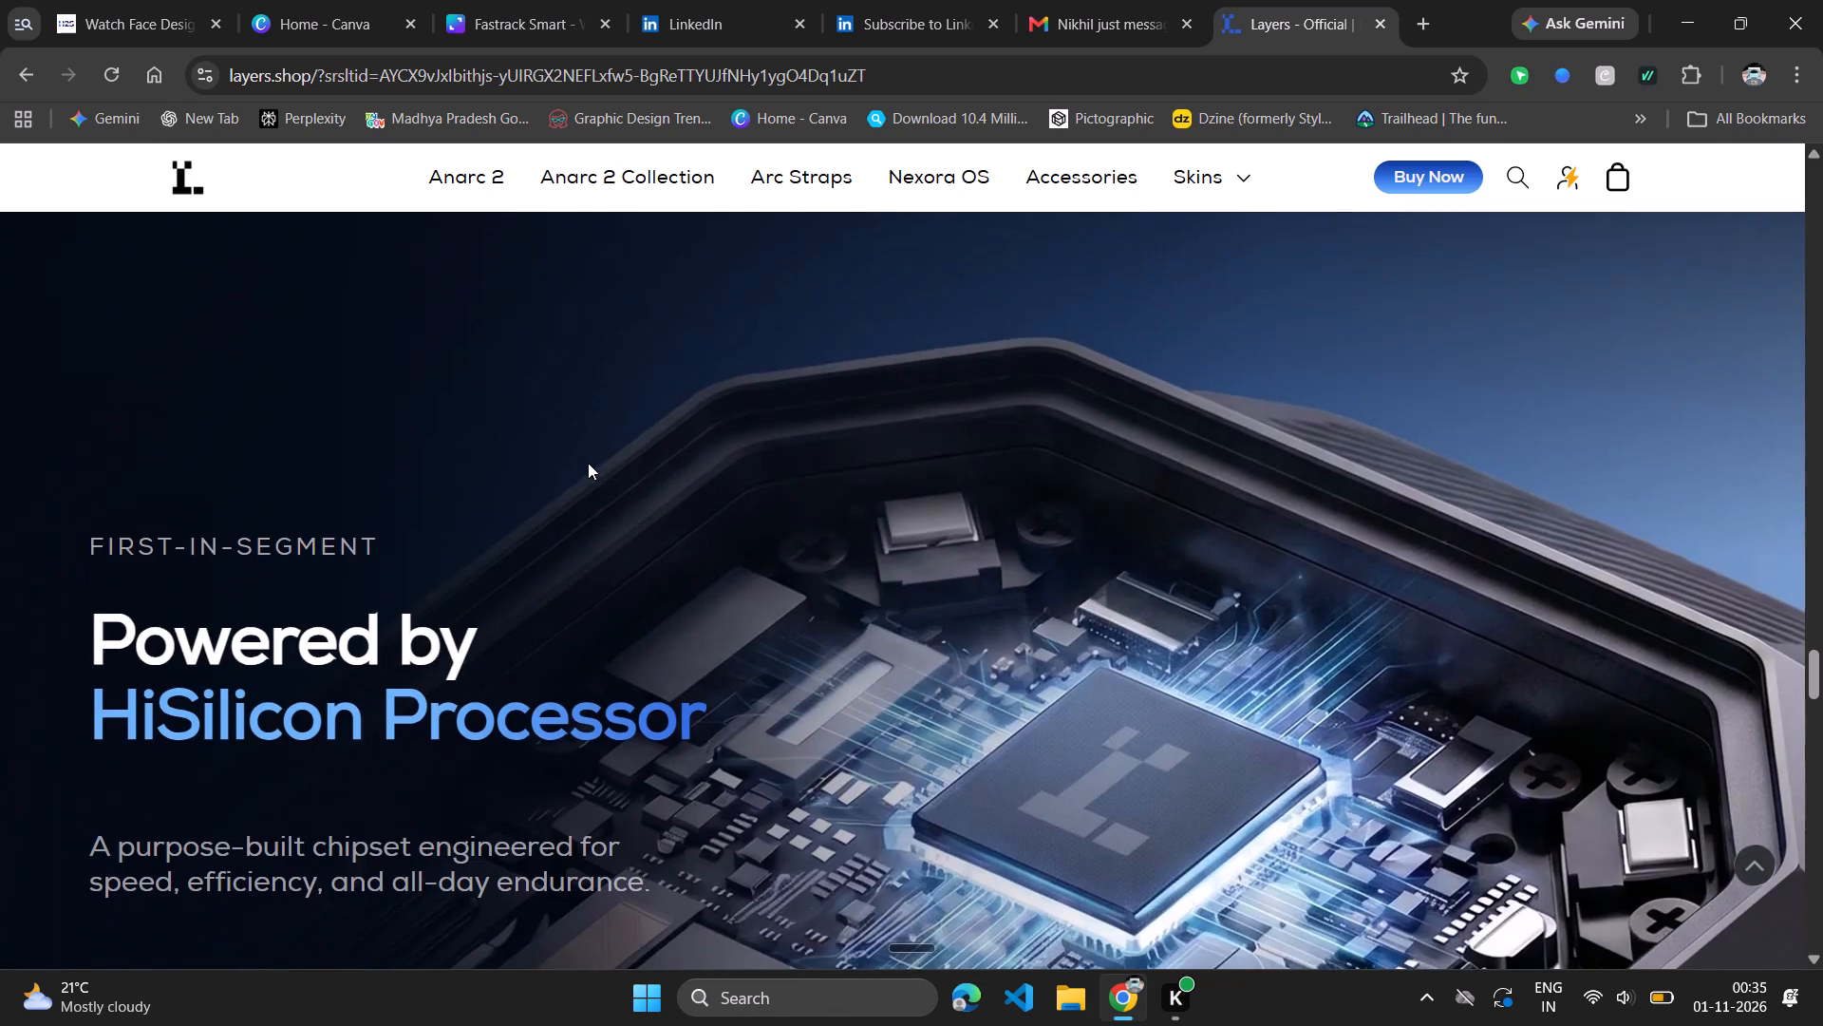
{"action": "scroll", "coordinate": [588, 463], "scroll_direction": "down", "scroll_amount": 7}
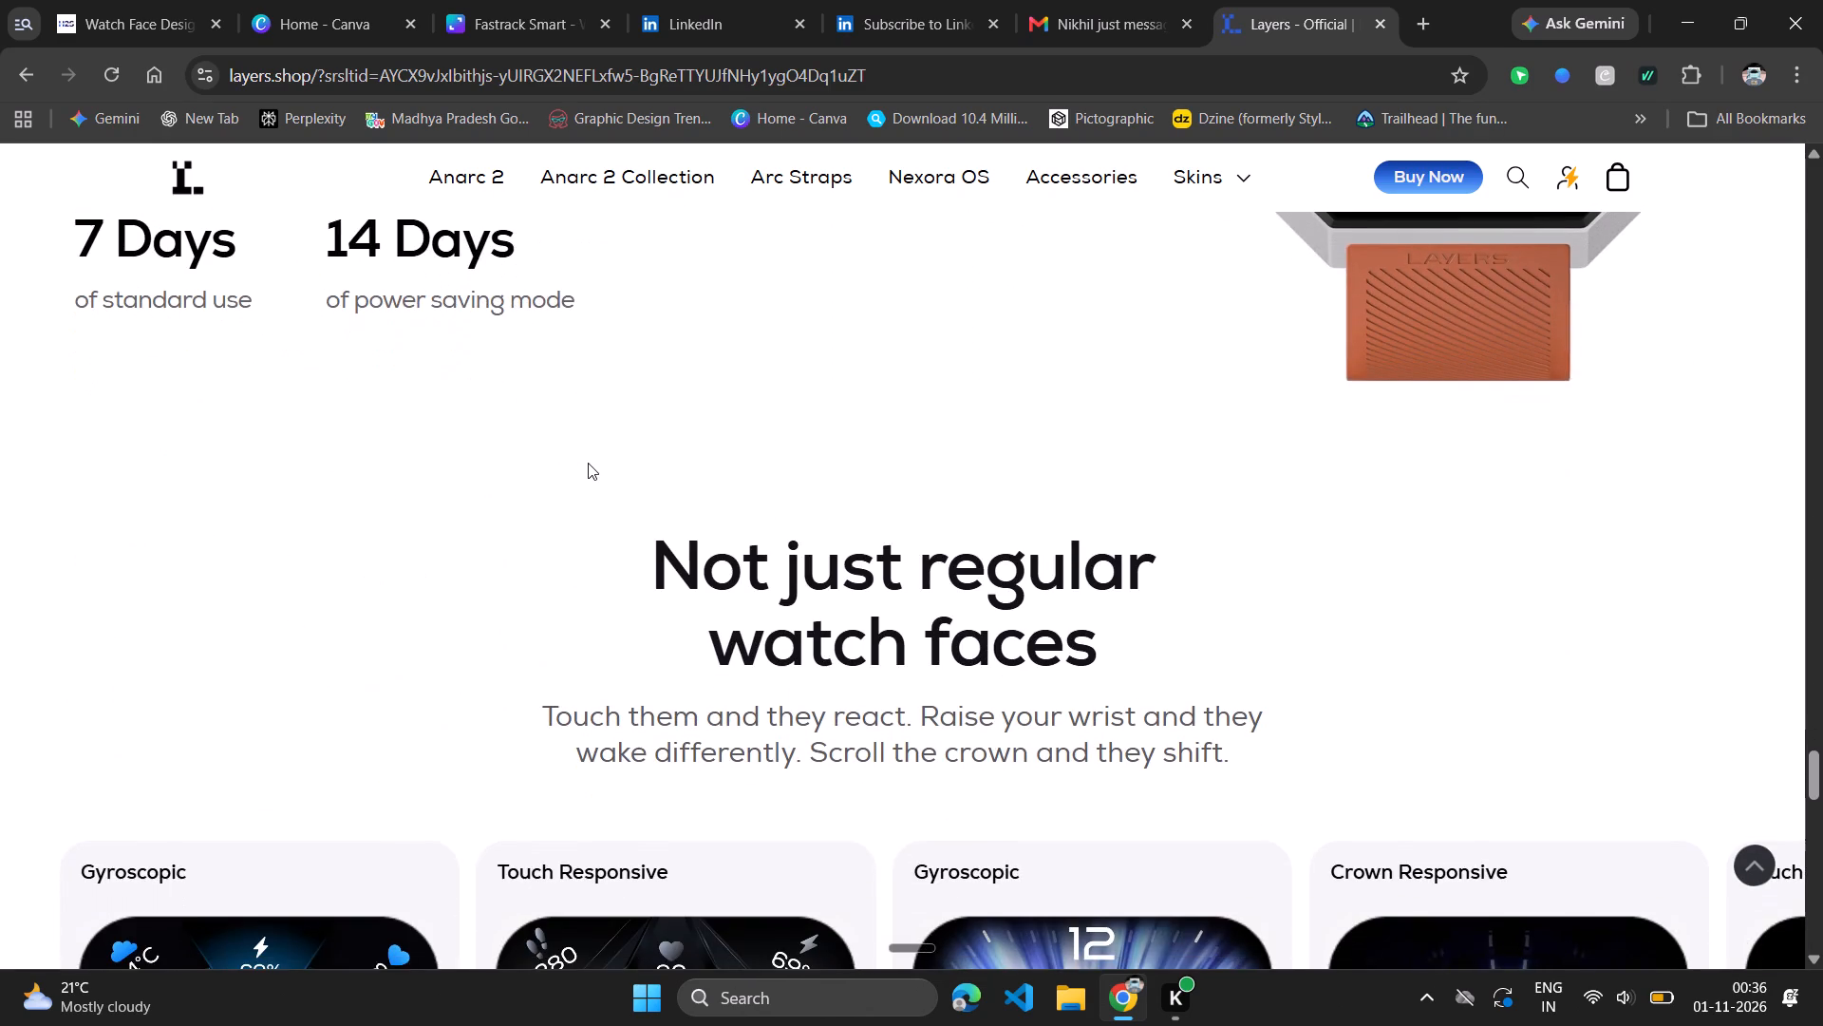
Examine the gyroscopic, touch-responsive and crown-responsive designs in the "Not just regular watch faces" gallery through to its last one.
{"action": "scroll", "coordinate": [588, 463], "scroll_direction": "down", "scroll_amount": 7}
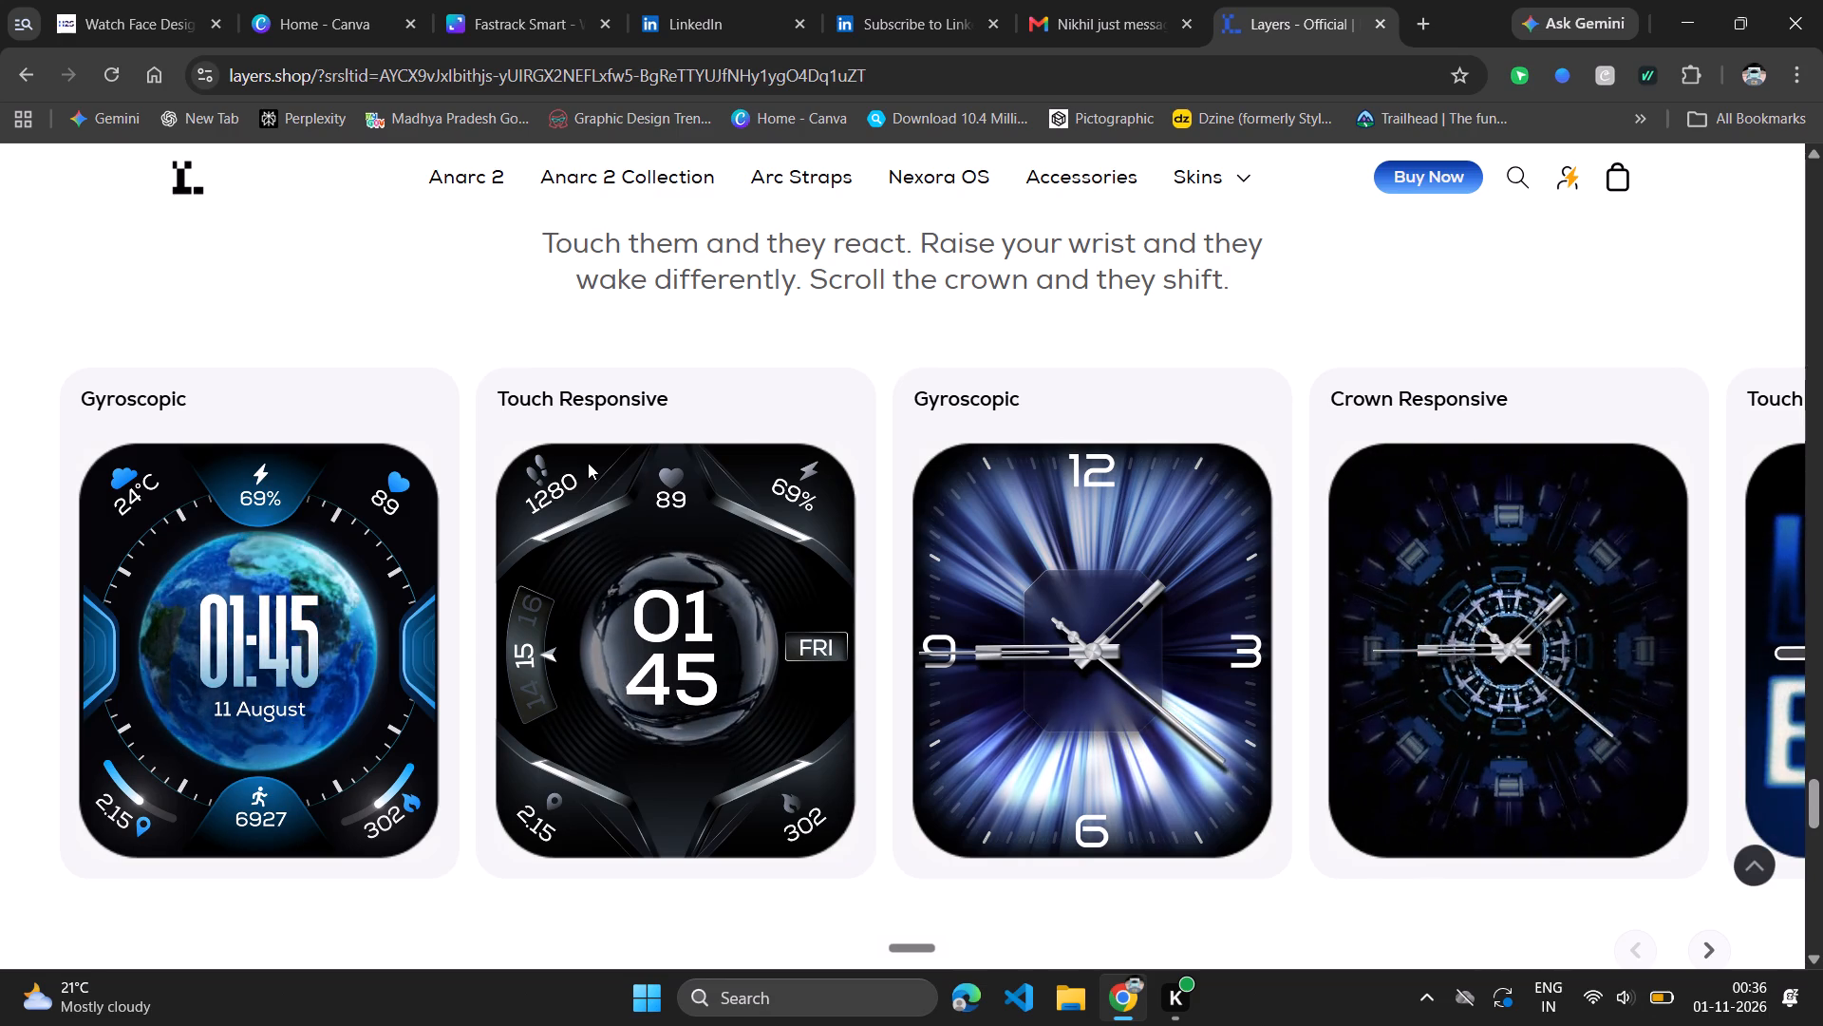
{"action": "scroll", "coordinate": [588, 463], "scroll_direction": "down", "scroll_amount": 2}
{"action": "scroll", "coordinate": [588, 463], "scroll_direction": "left", "scroll_amount": 1}
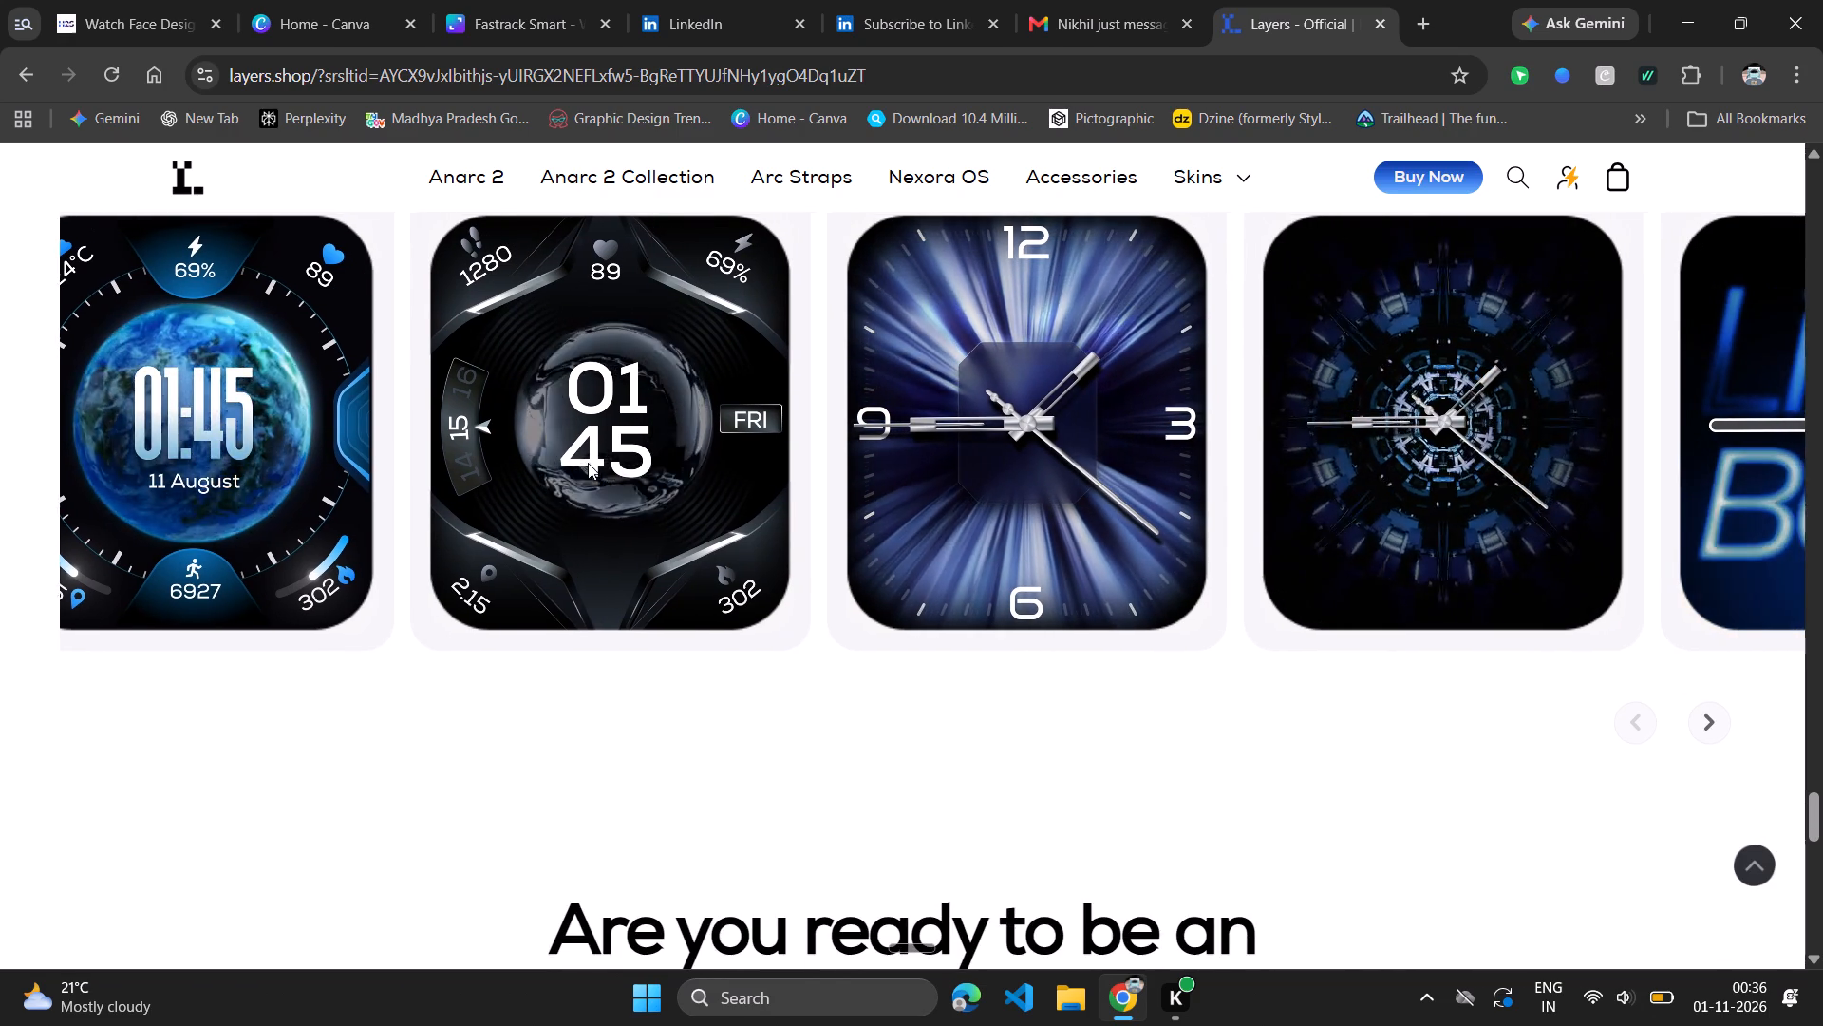
{"action": "scroll", "coordinate": [588, 463], "scroll_direction": "left", "scroll_amount": 3}
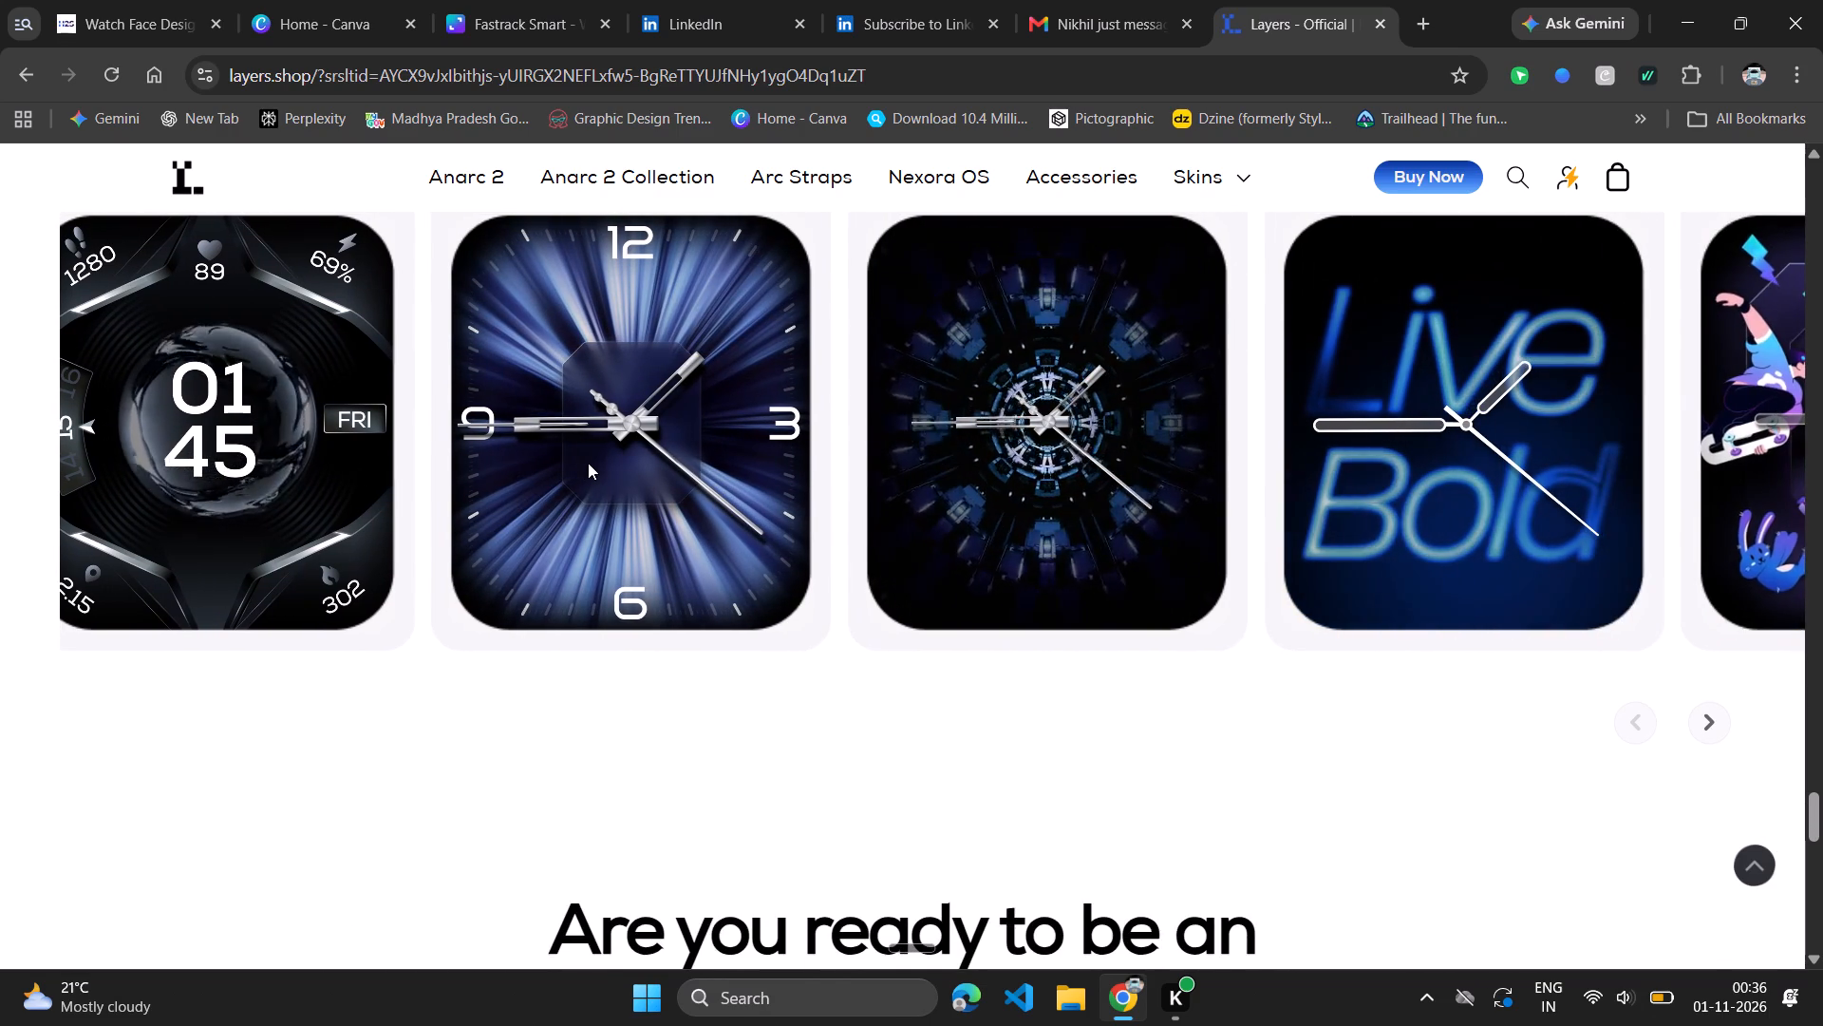
{"action": "scroll", "coordinate": [1004, 467], "scroll_direction": "left", "scroll_amount": 3}
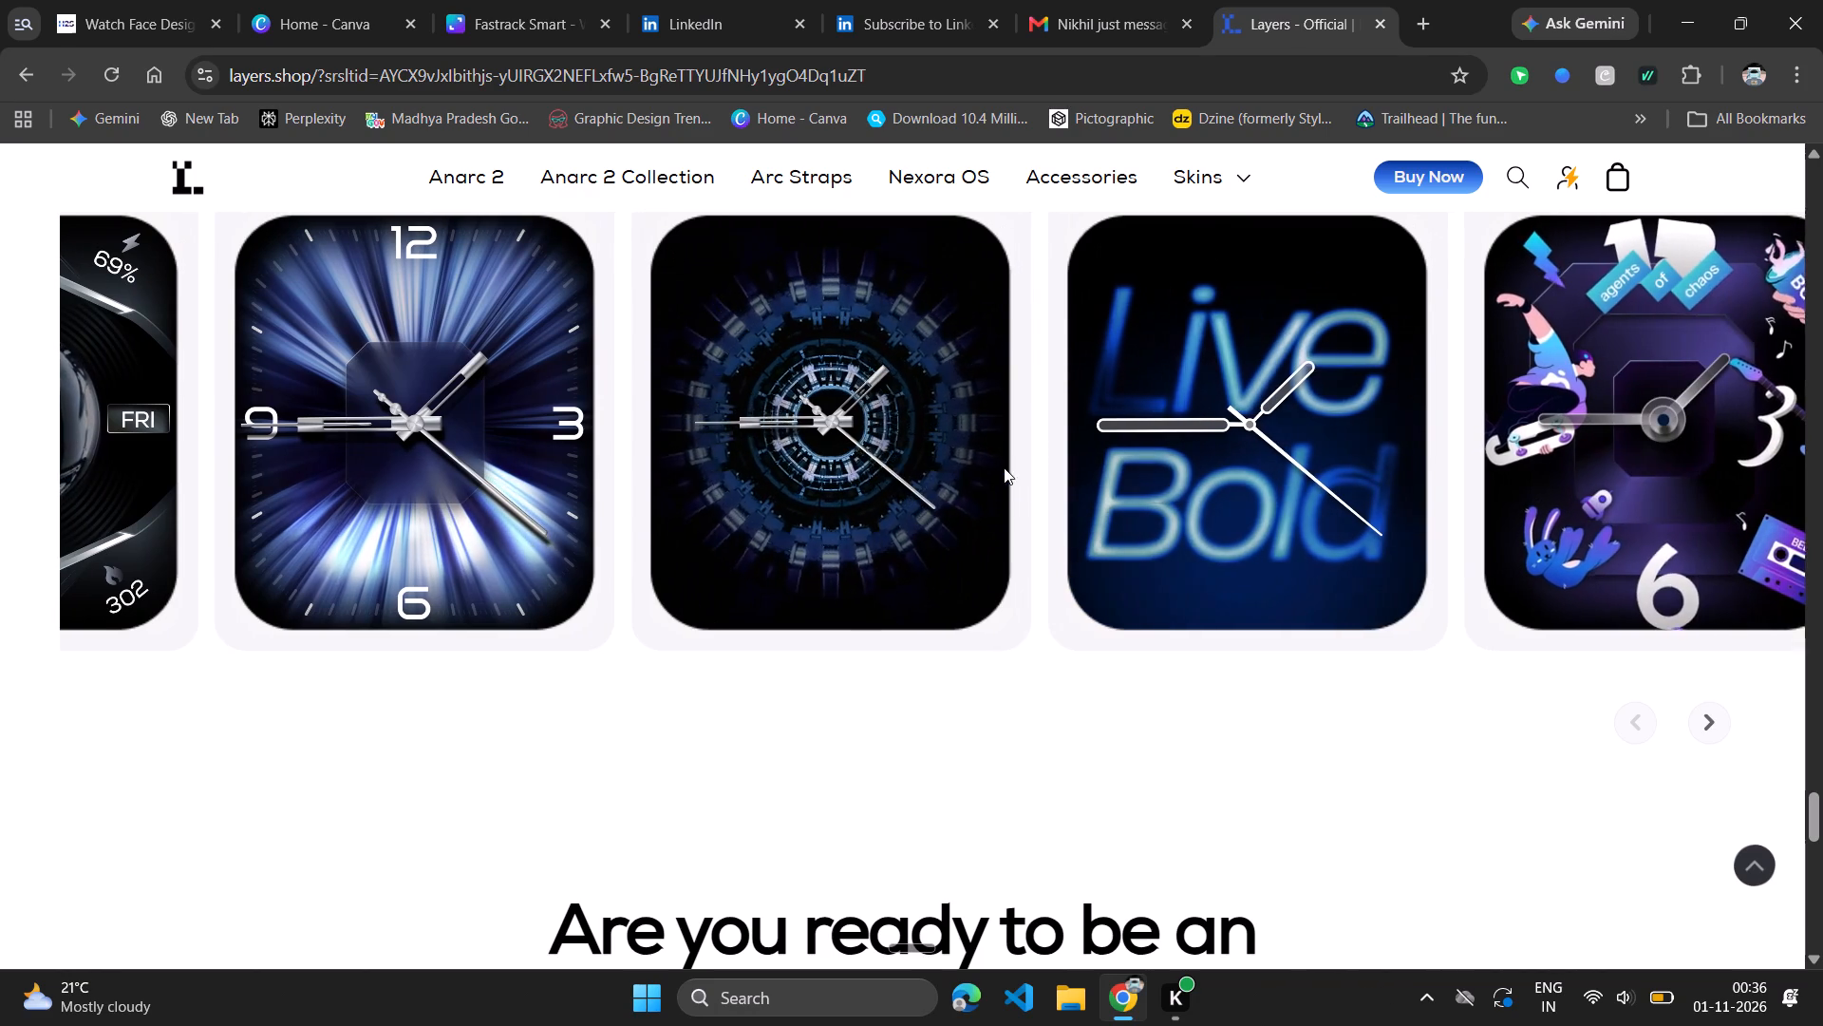
{"action": "scroll", "coordinate": [1004, 467], "scroll_direction": "left", "scroll_amount": 2}
{"action": "scroll", "coordinate": [1276, 434], "scroll_direction": "up", "scroll_amount": 1}
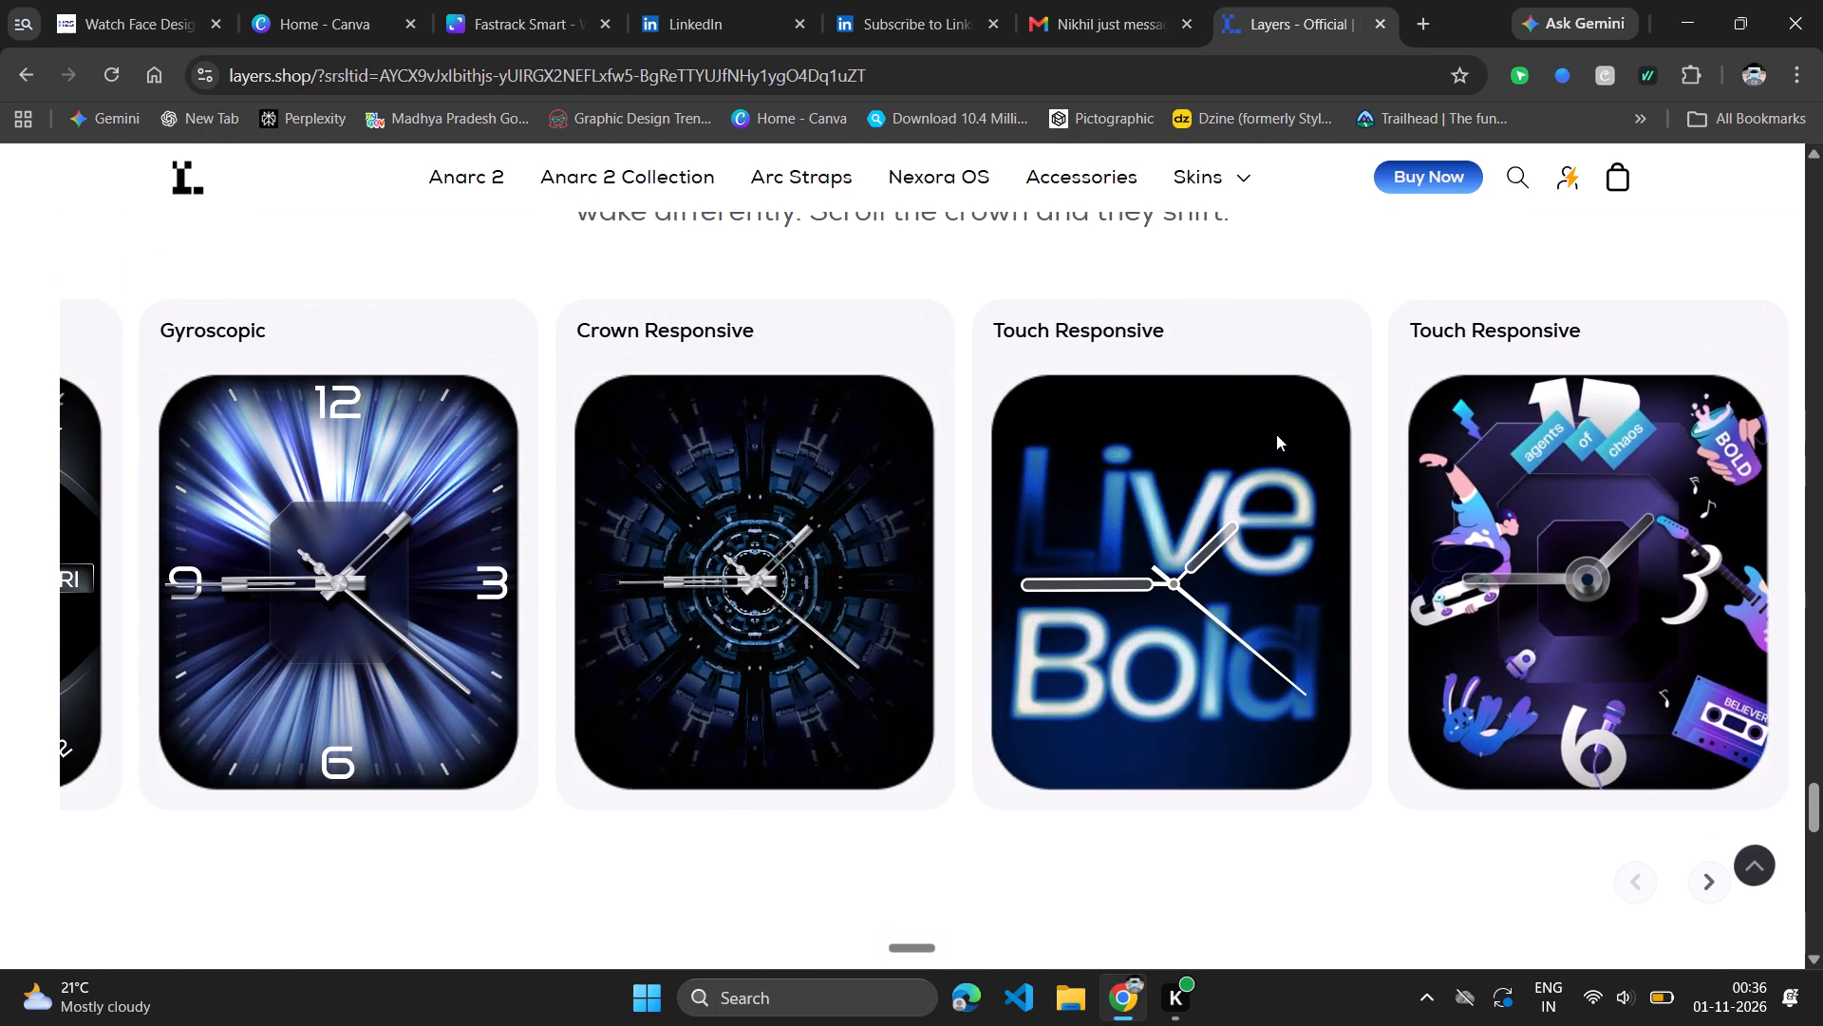
{"action": "scroll", "coordinate": [1416, 626], "scroll_direction": "down", "scroll_amount": 1}
{"action": "left_click", "coordinate": [1703, 703]}
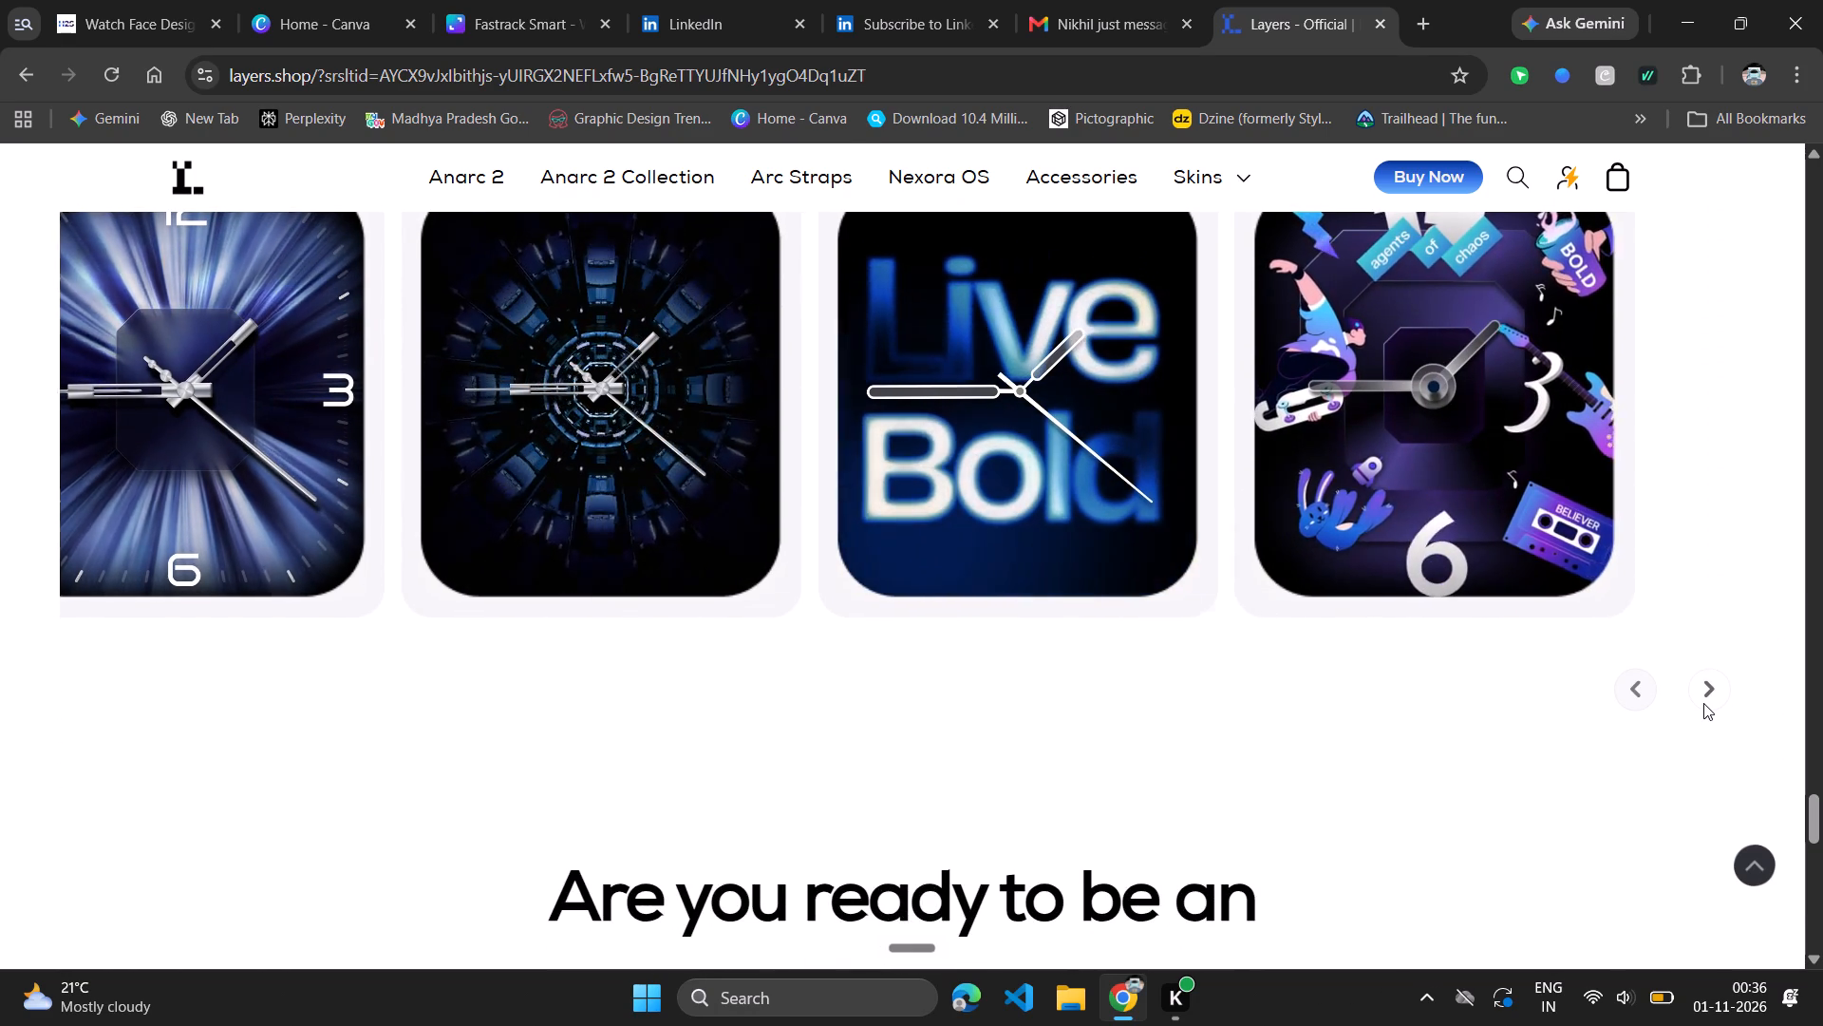
{"action": "left_click", "coordinate": [1705, 699]}
{"action": "scroll", "coordinate": [1414, 522], "scroll_direction": "right", "scroll_amount": 1}
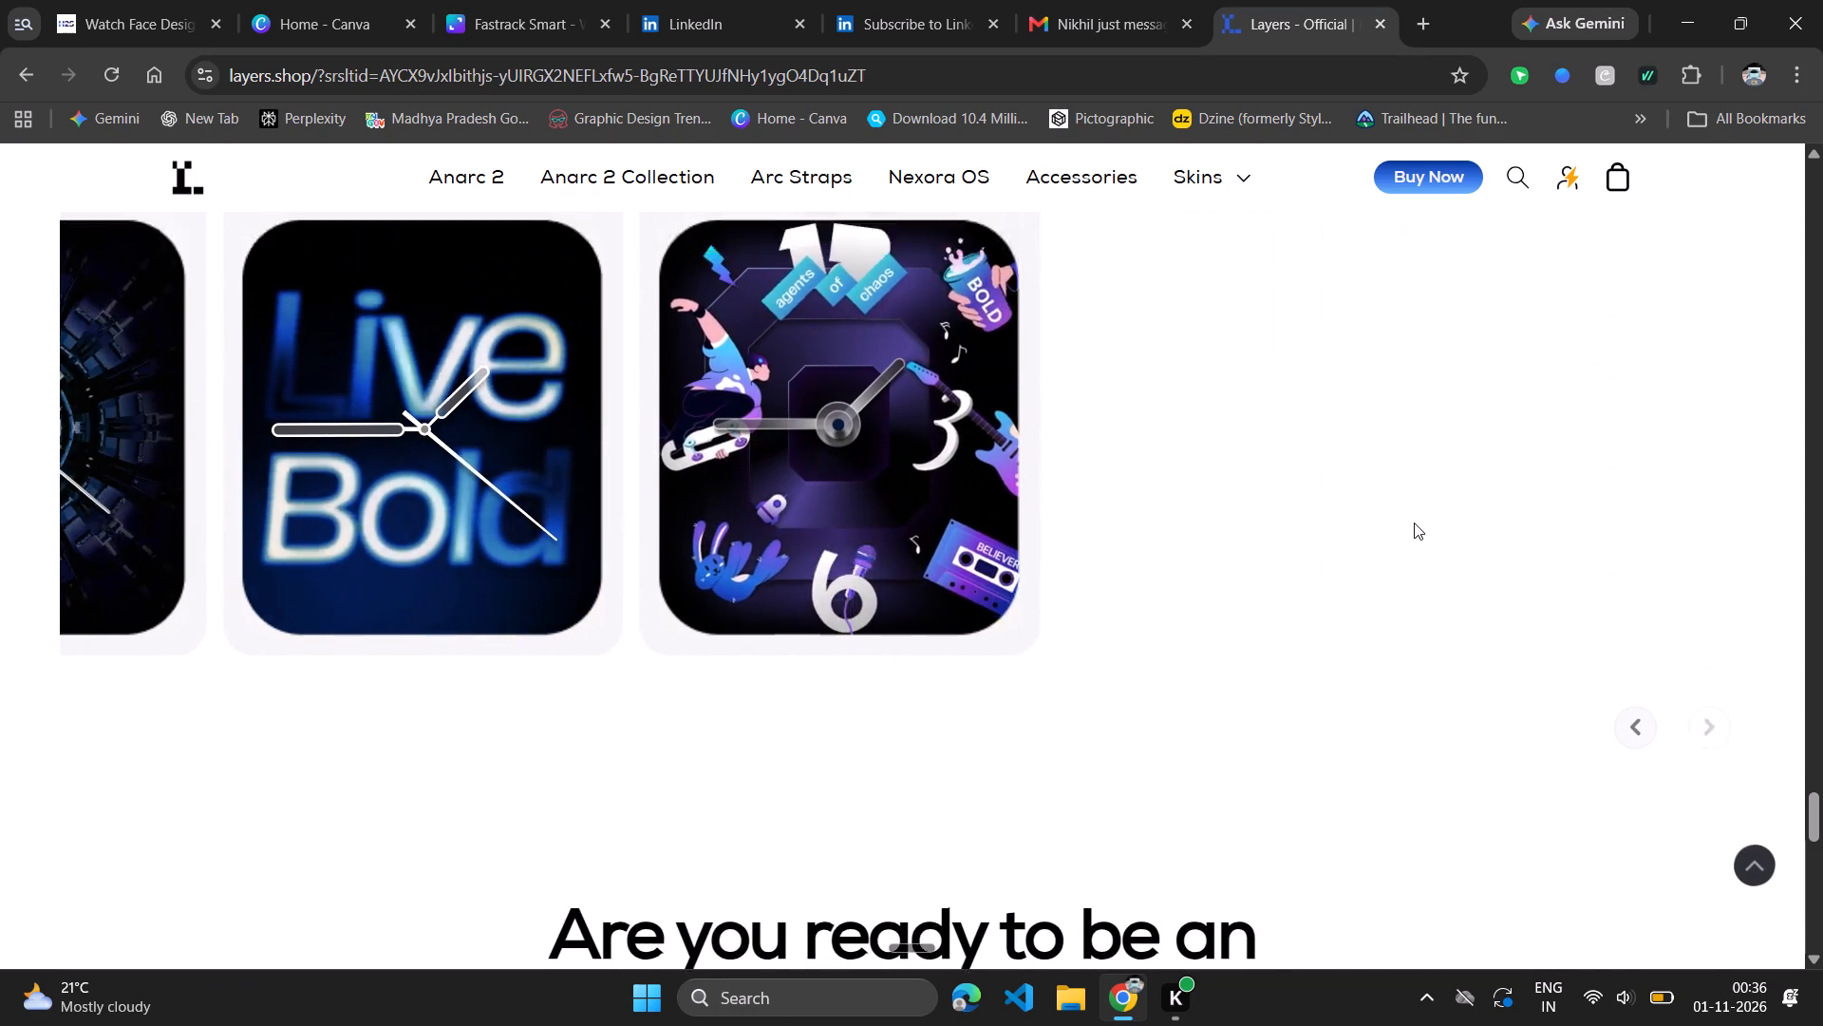
{"action": "scroll", "coordinate": [1414, 522], "scroll_direction": "right", "scroll_amount": 1}
Look over the watch colour options and the footer of the homepage, and return to the Anarc 2 banner.
{"action": "scroll", "coordinate": [1074, 730], "scroll_direction": "down", "scroll_amount": 1}
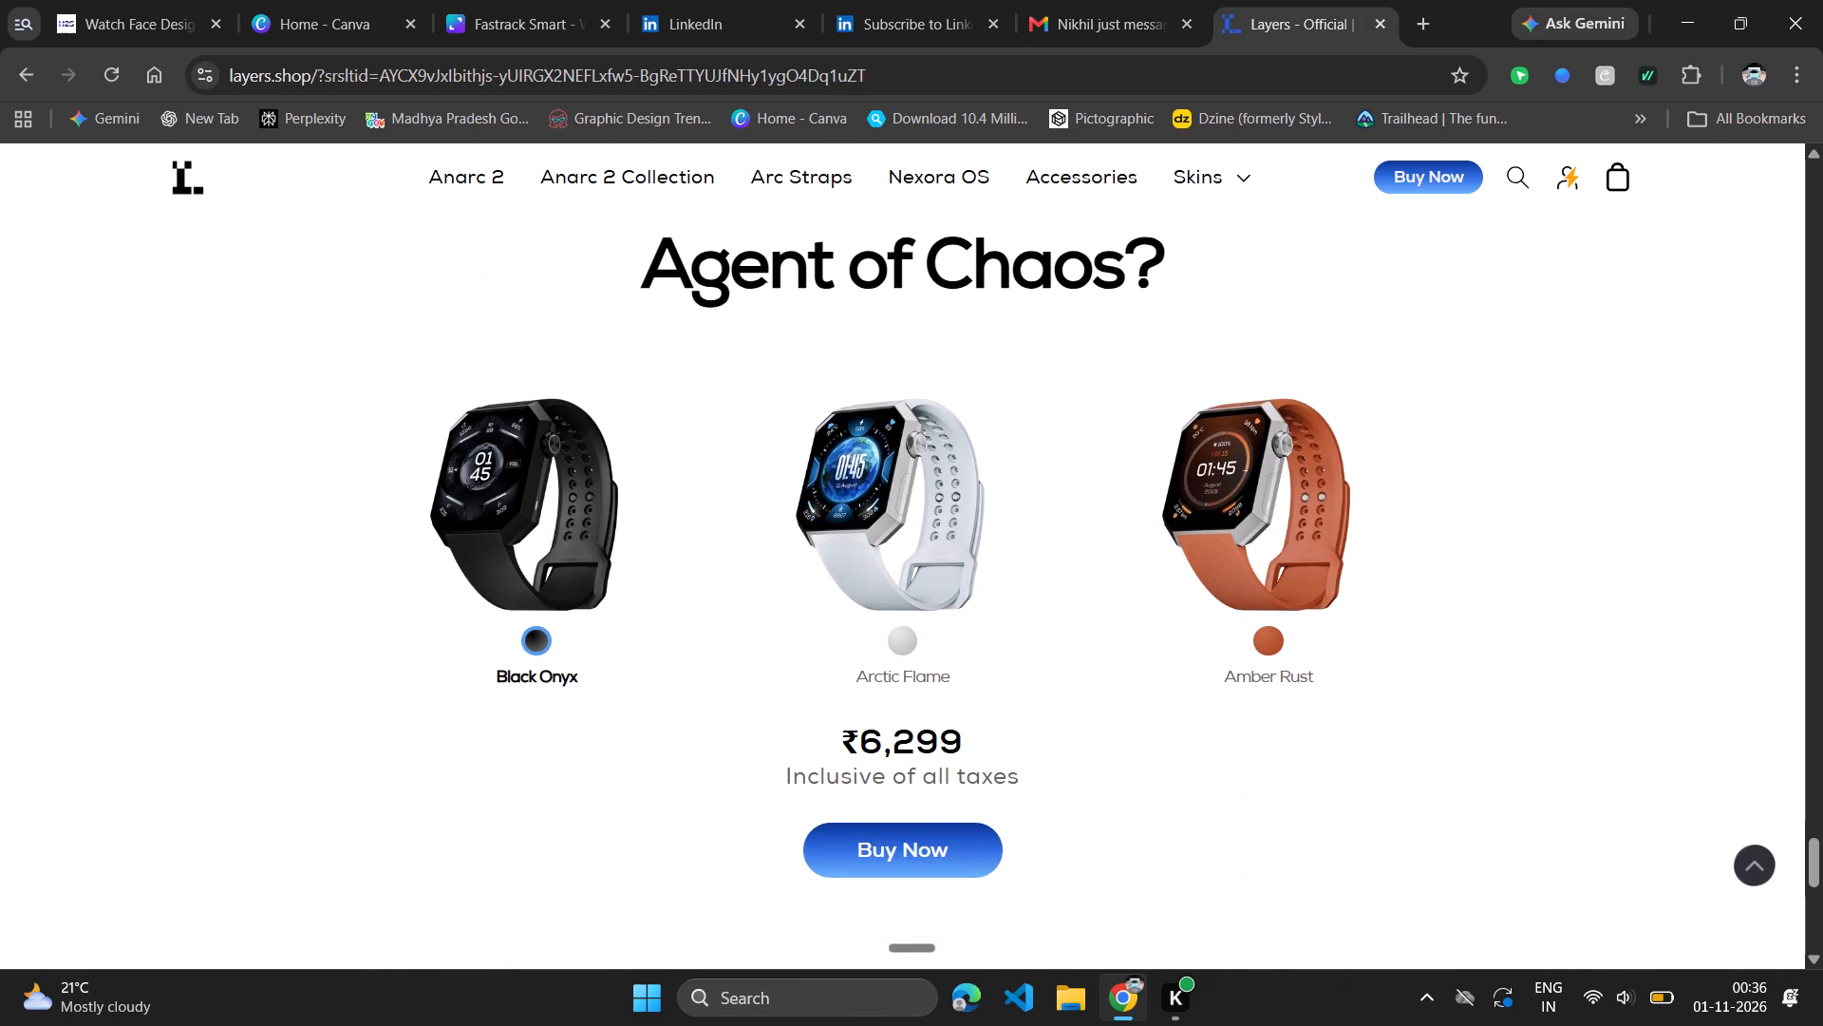
{"action": "scroll", "coordinate": [1074, 730], "scroll_direction": "down", "scroll_amount": 1}
{"action": "scroll", "coordinate": [892, 623], "scroll_direction": "down", "scroll_amount": 1}
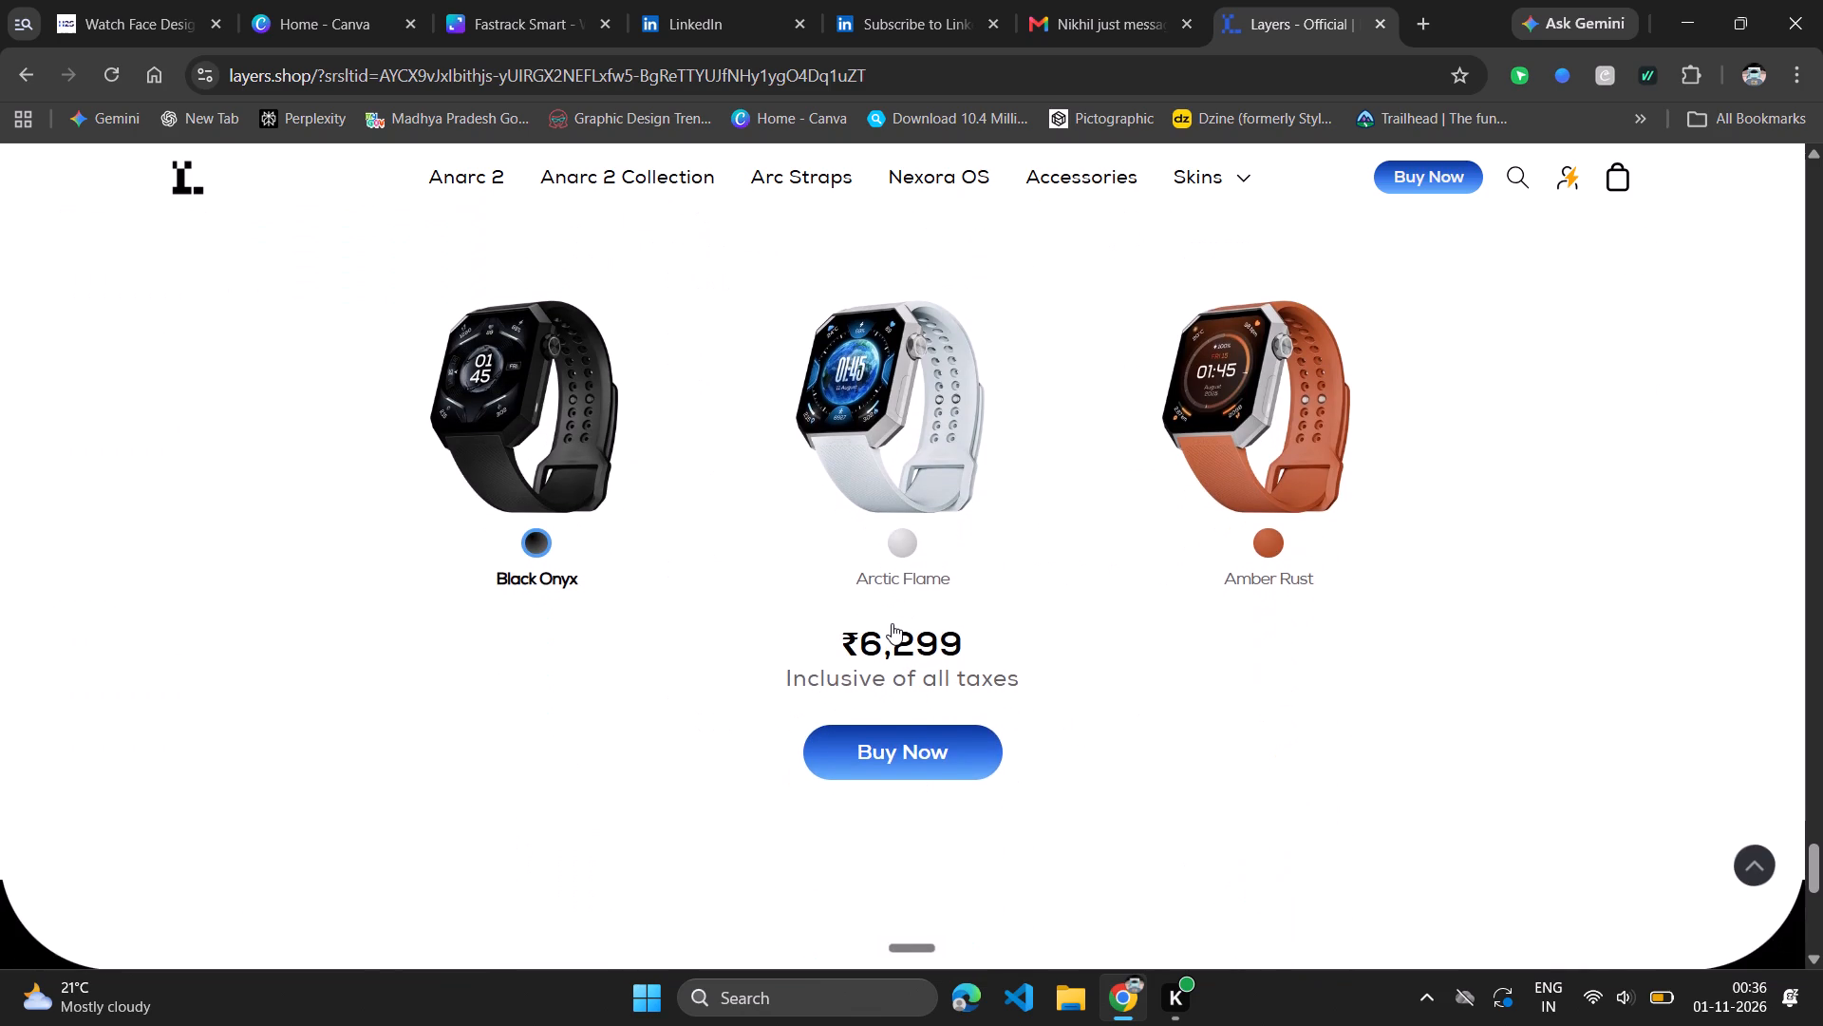
{"action": "scroll", "coordinate": [892, 623], "scroll_direction": "down", "scroll_amount": 4}
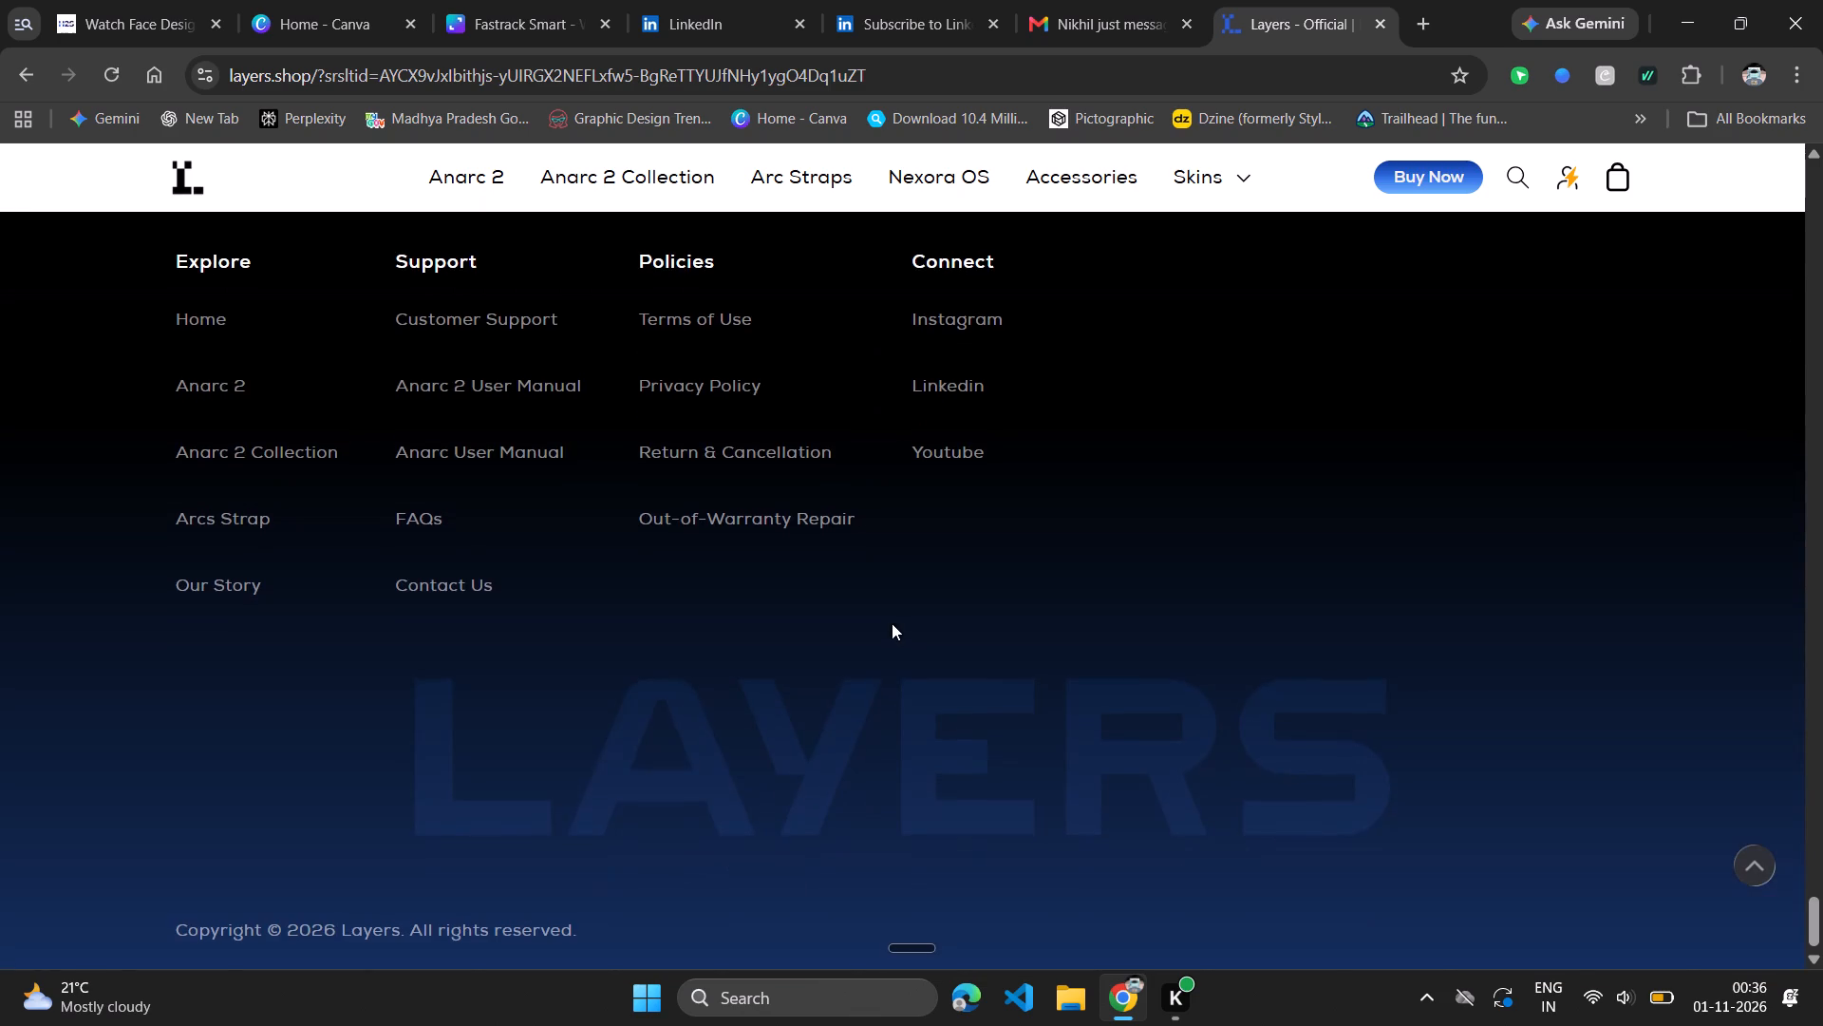
{"action": "scroll", "coordinate": [892, 623], "scroll_direction": "down", "scroll_amount": 3}
{"action": "scroll", "coordinate": [892, 623], "scroll_direction": "up", "scroll_amount": 4}
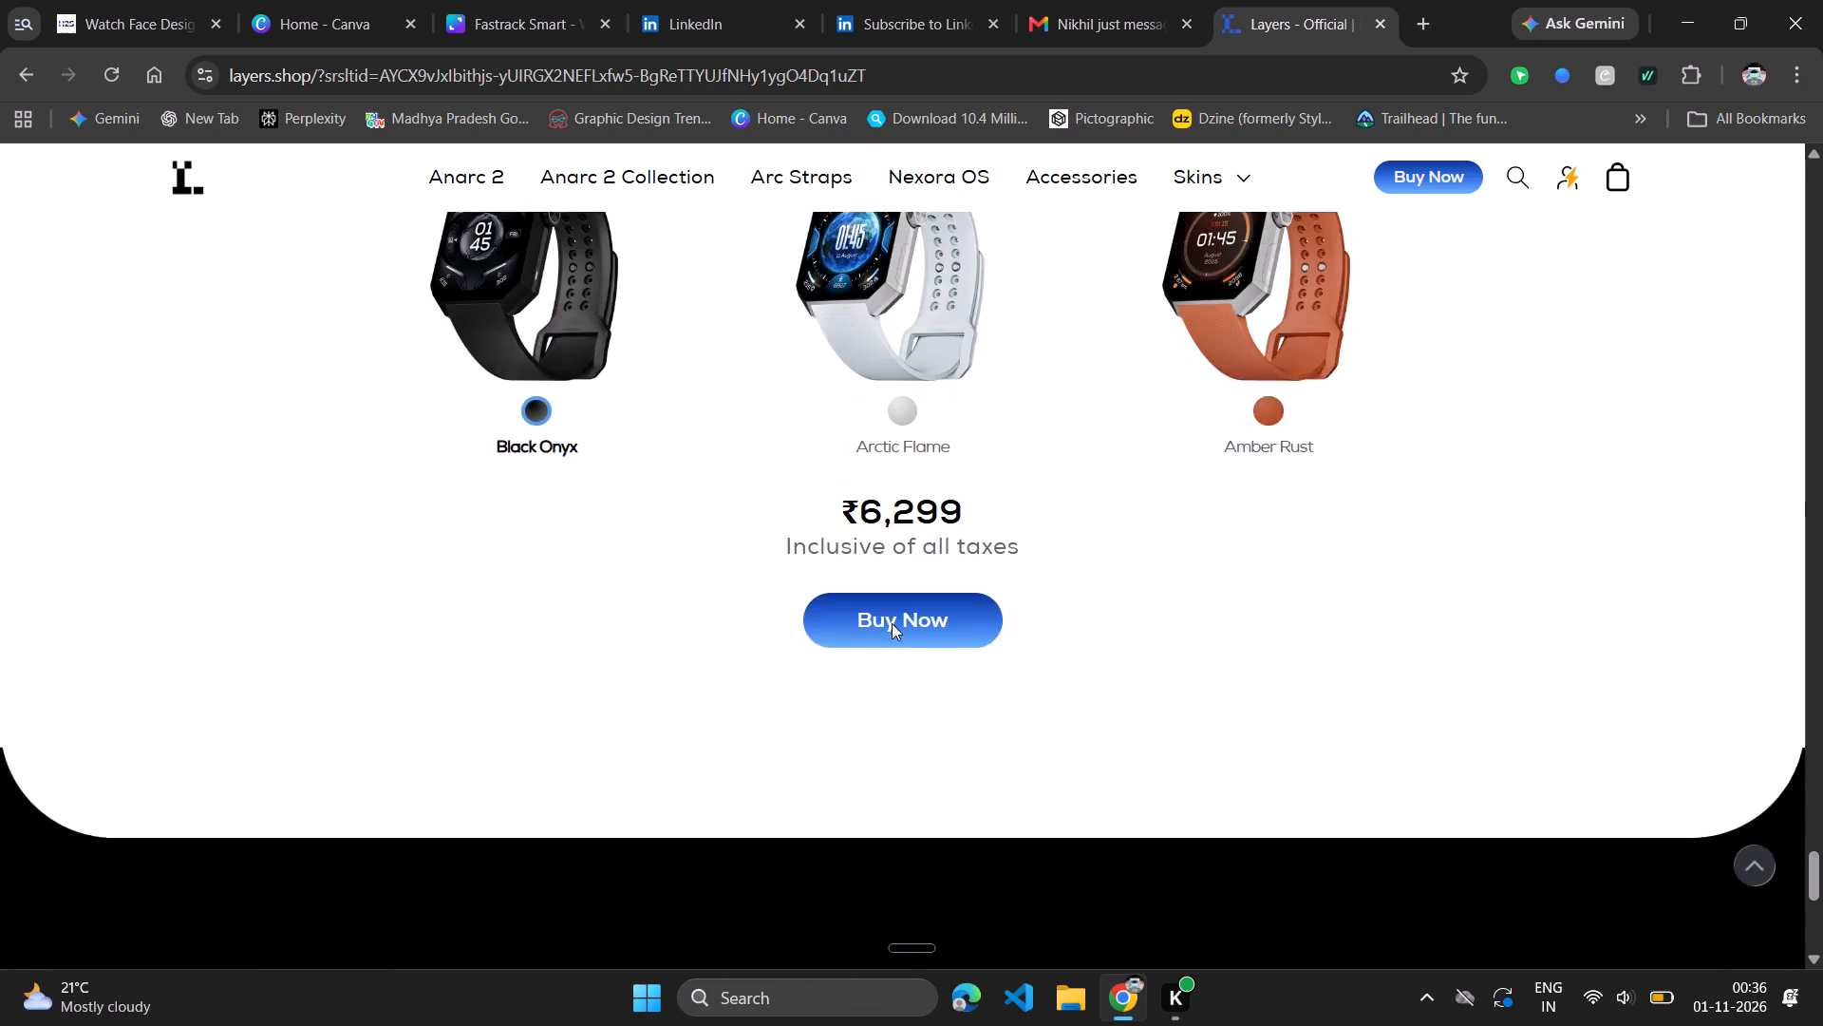
{"action": "scroll", "coordinate": [892, 623], "scroll_direction": "up", "scroll_amount": 11}
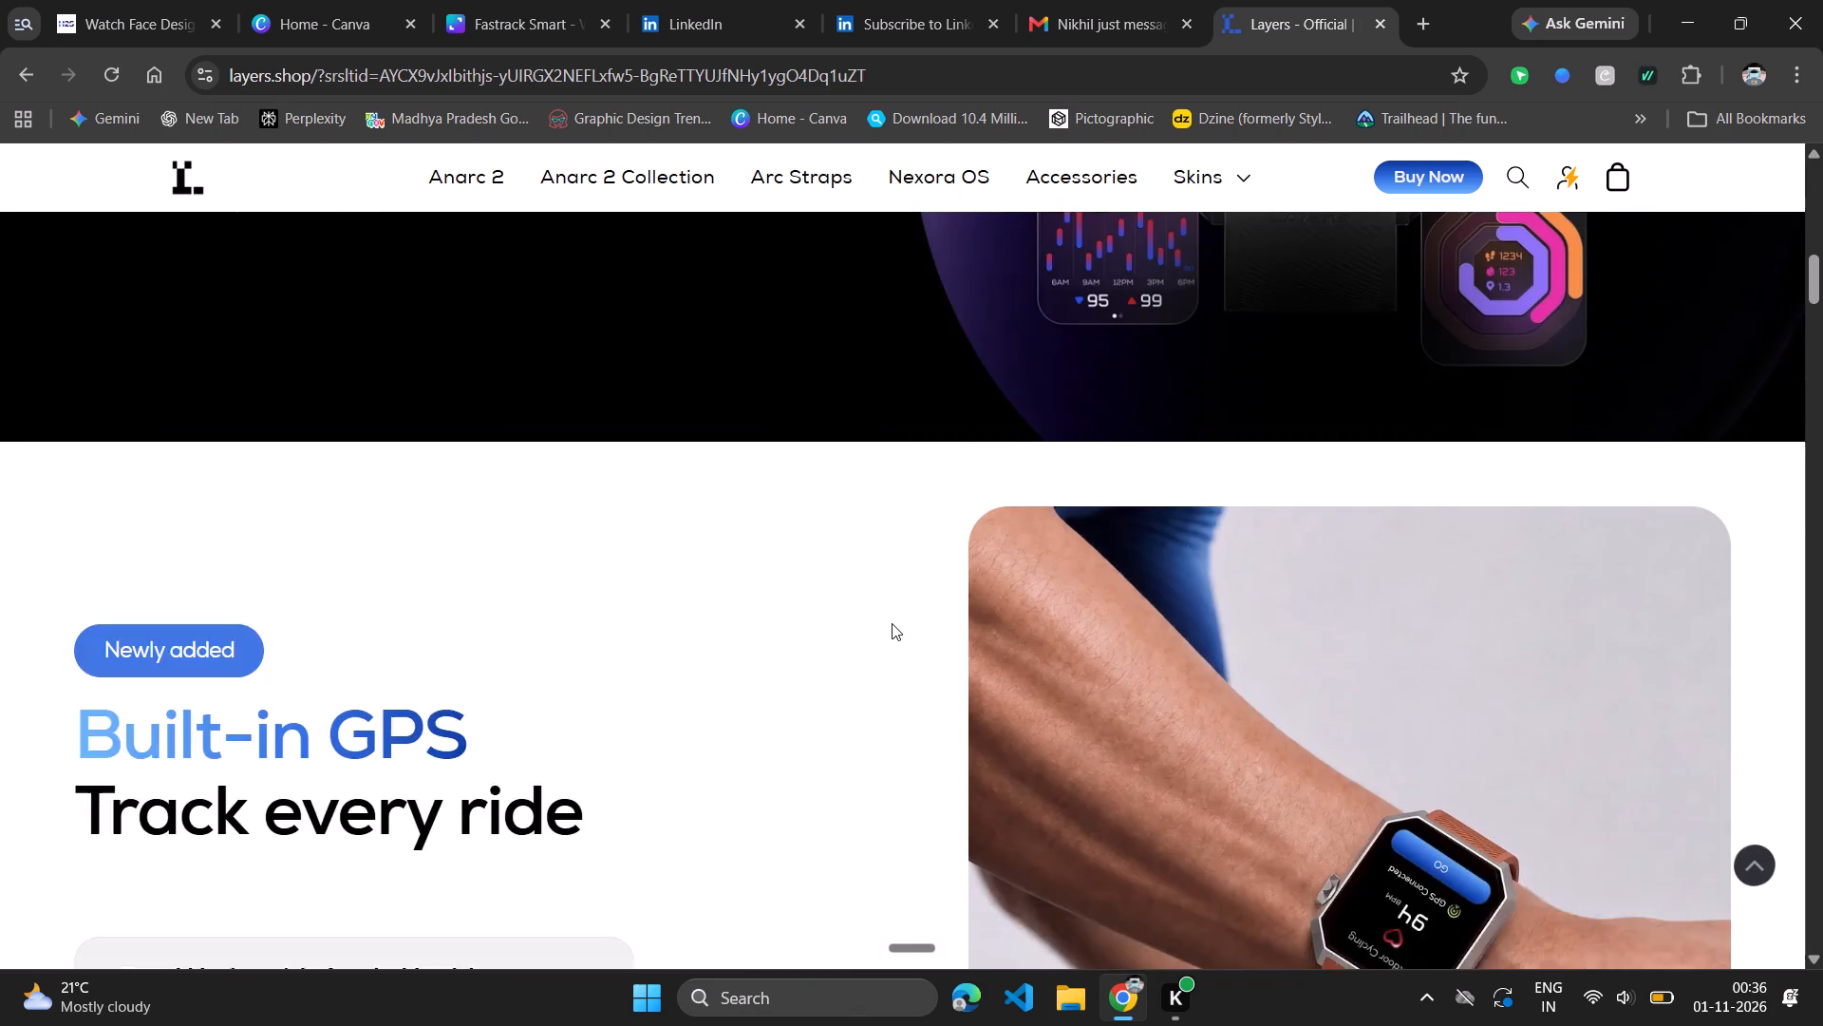
{"action": "scroll", "coordinate": [892, 623], "scroll_direction": "up", "scroll_amount": 8}
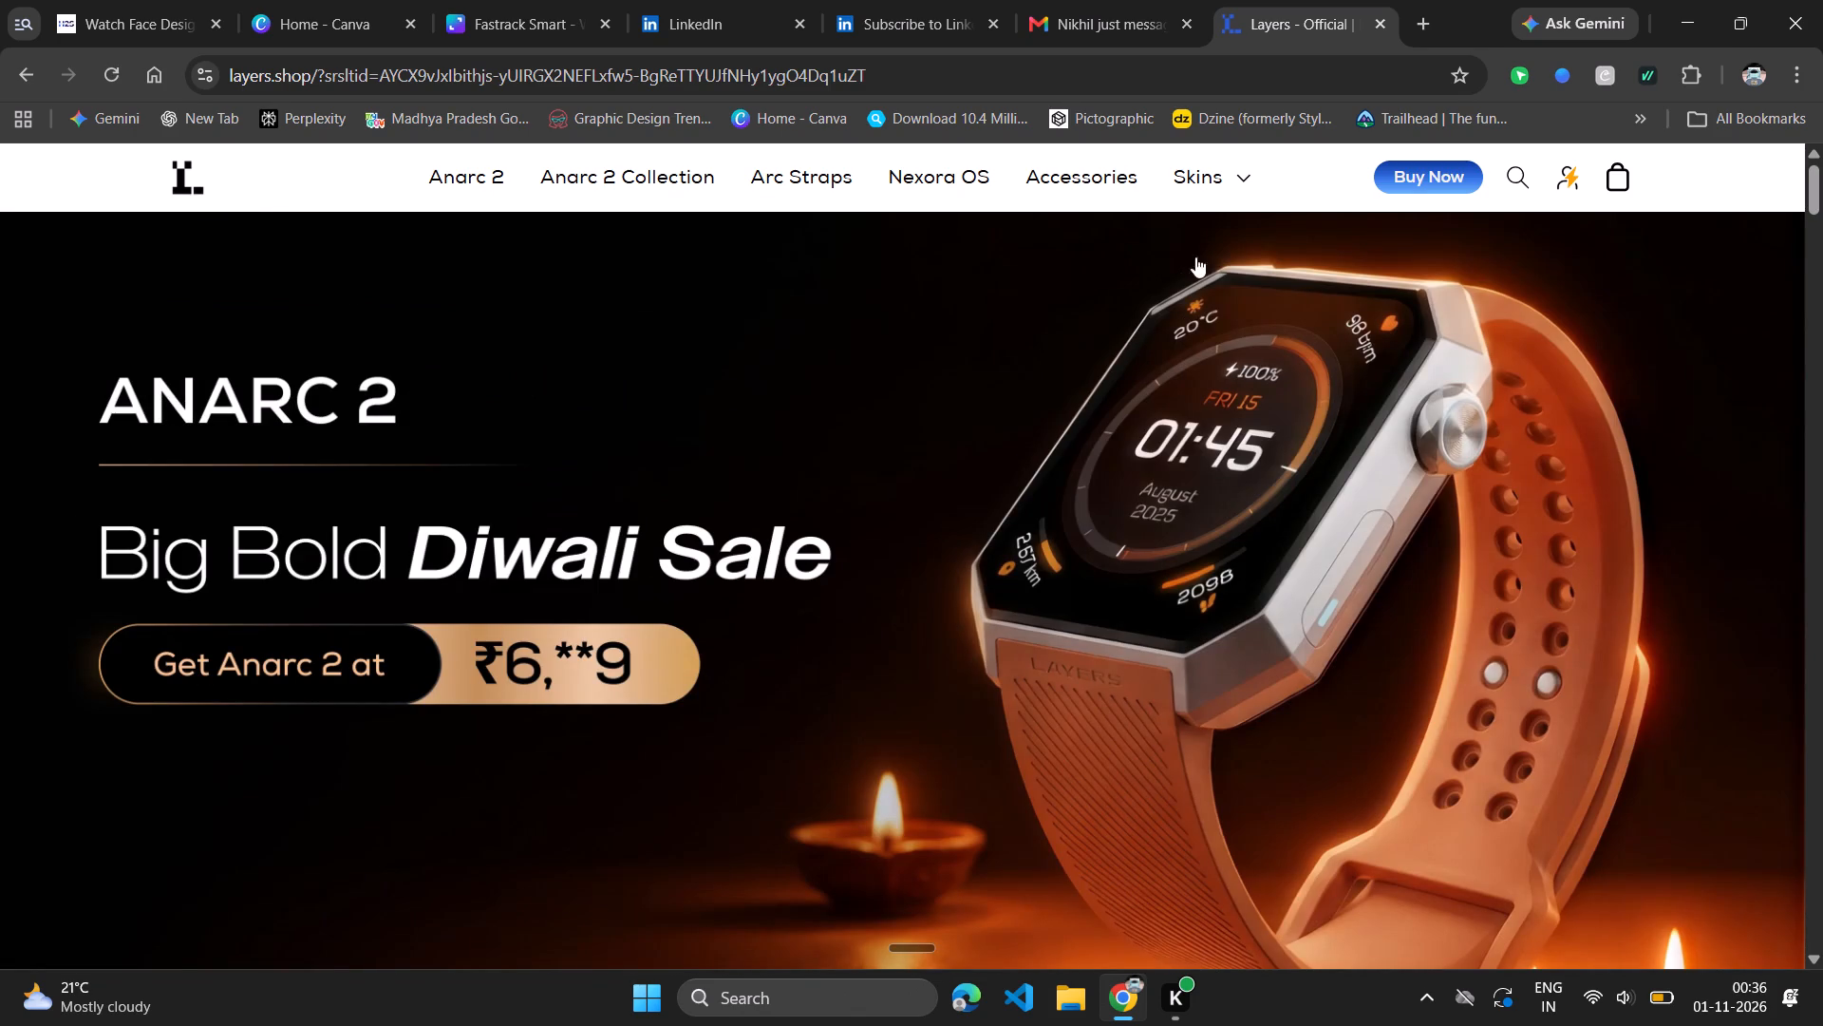
Open the Anarc 2 Collection page and examine the watch faces in its "One Watch. Many Moods." banner.
{"action": "left_click", "coordinate": [1241, 188]}
{"action": "left_click", "coordinate": [677, 180]}
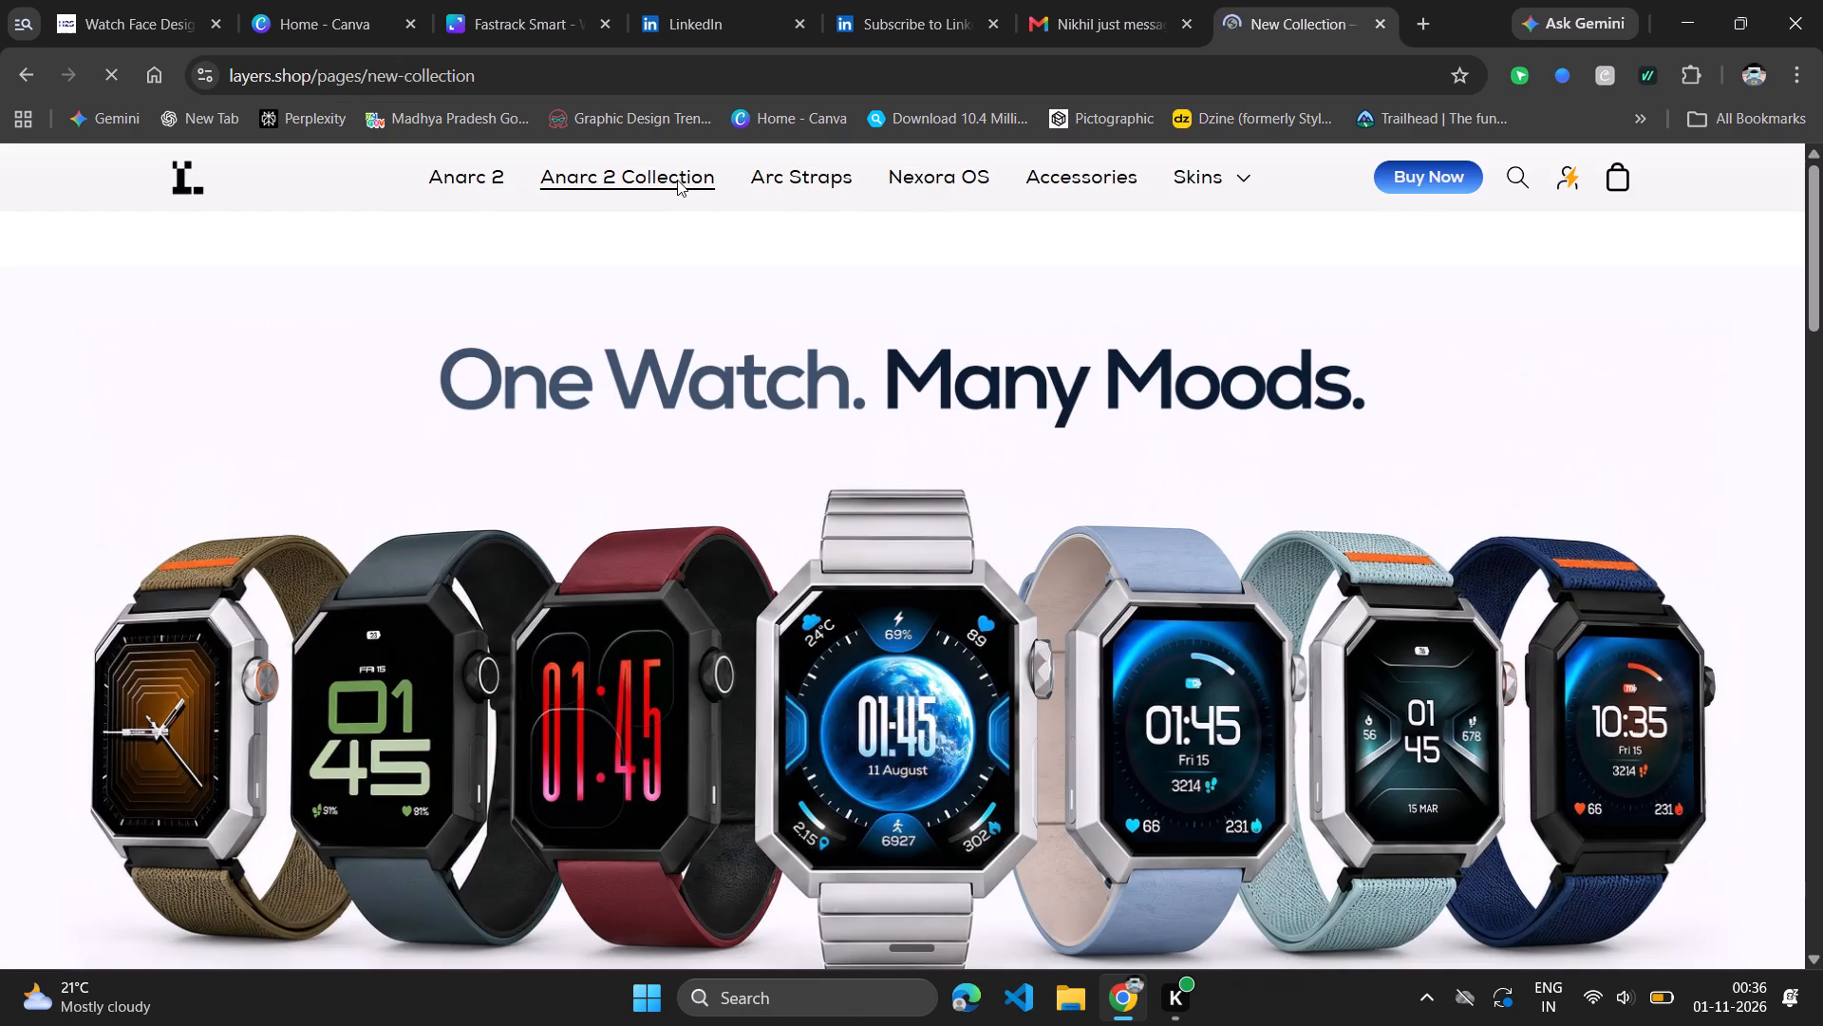
{"action": "scroll", "coordinate": [629, 522], "scroll_direction": "down", "scroll_amount": 1}
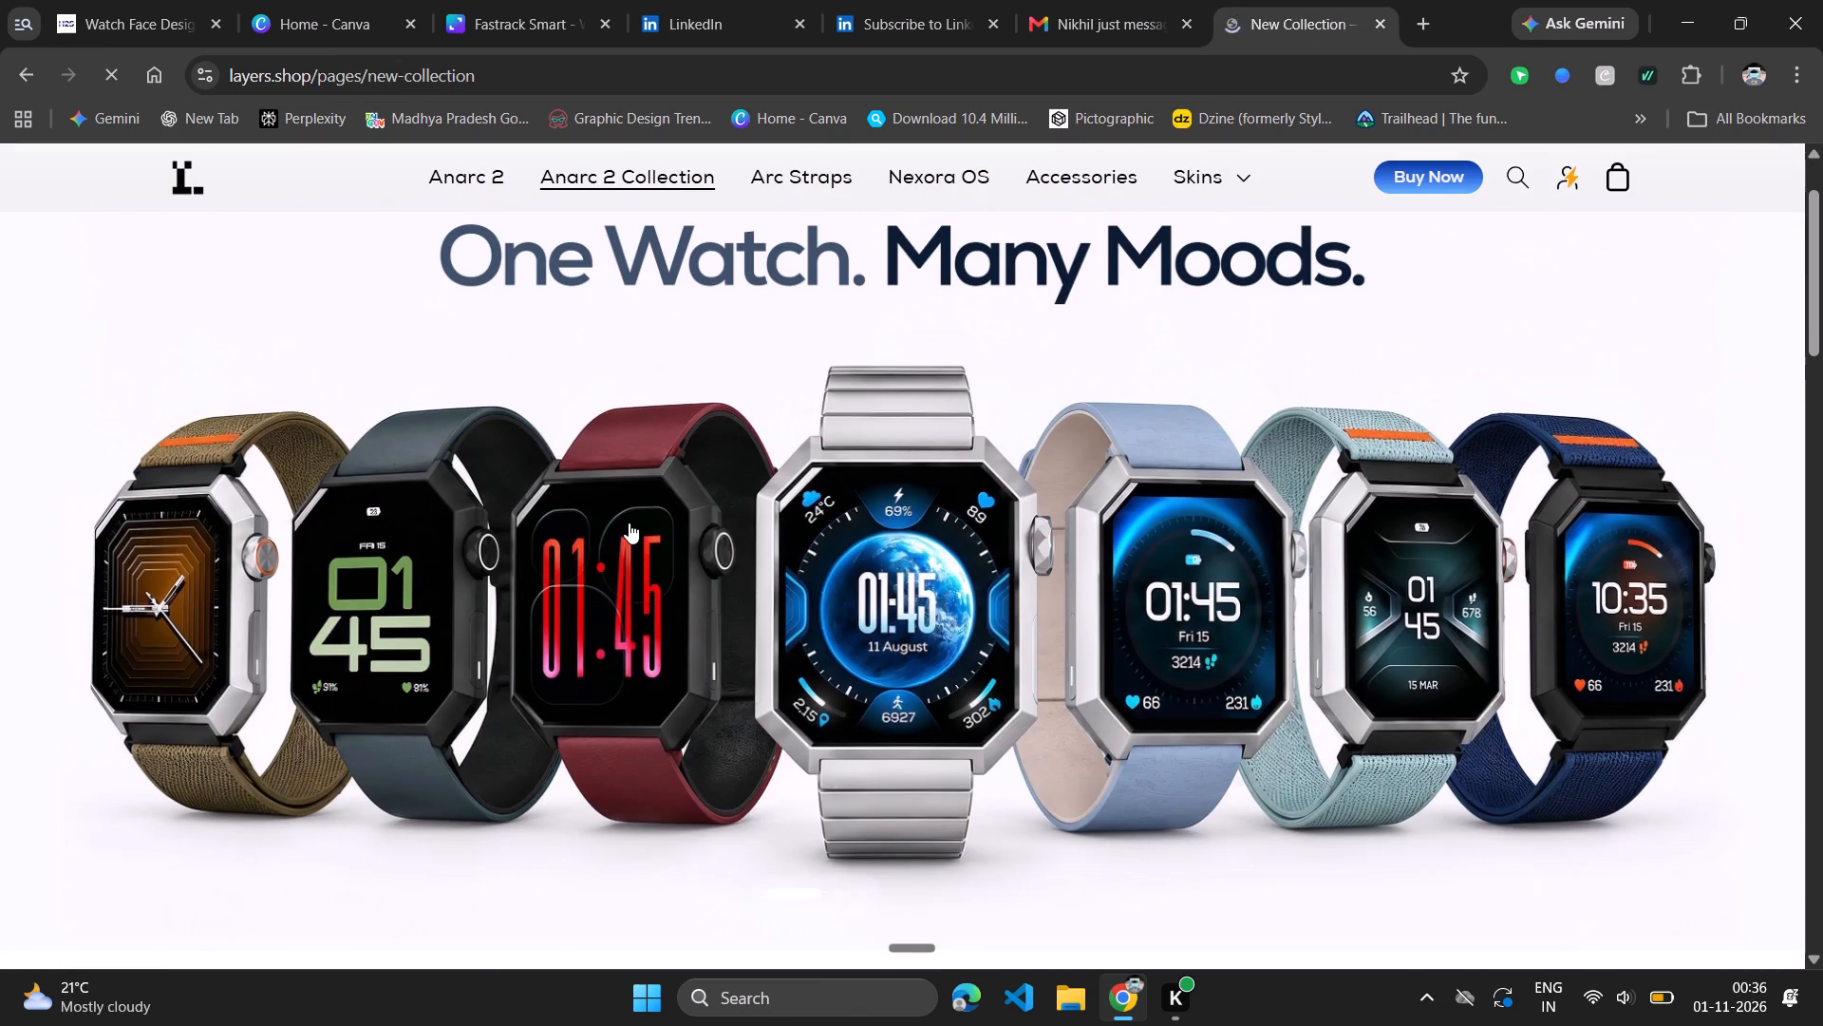
{"action": "scroll", "coordinate": [629, 522], "scroll_direction": "down", "scroll_amount": 3}
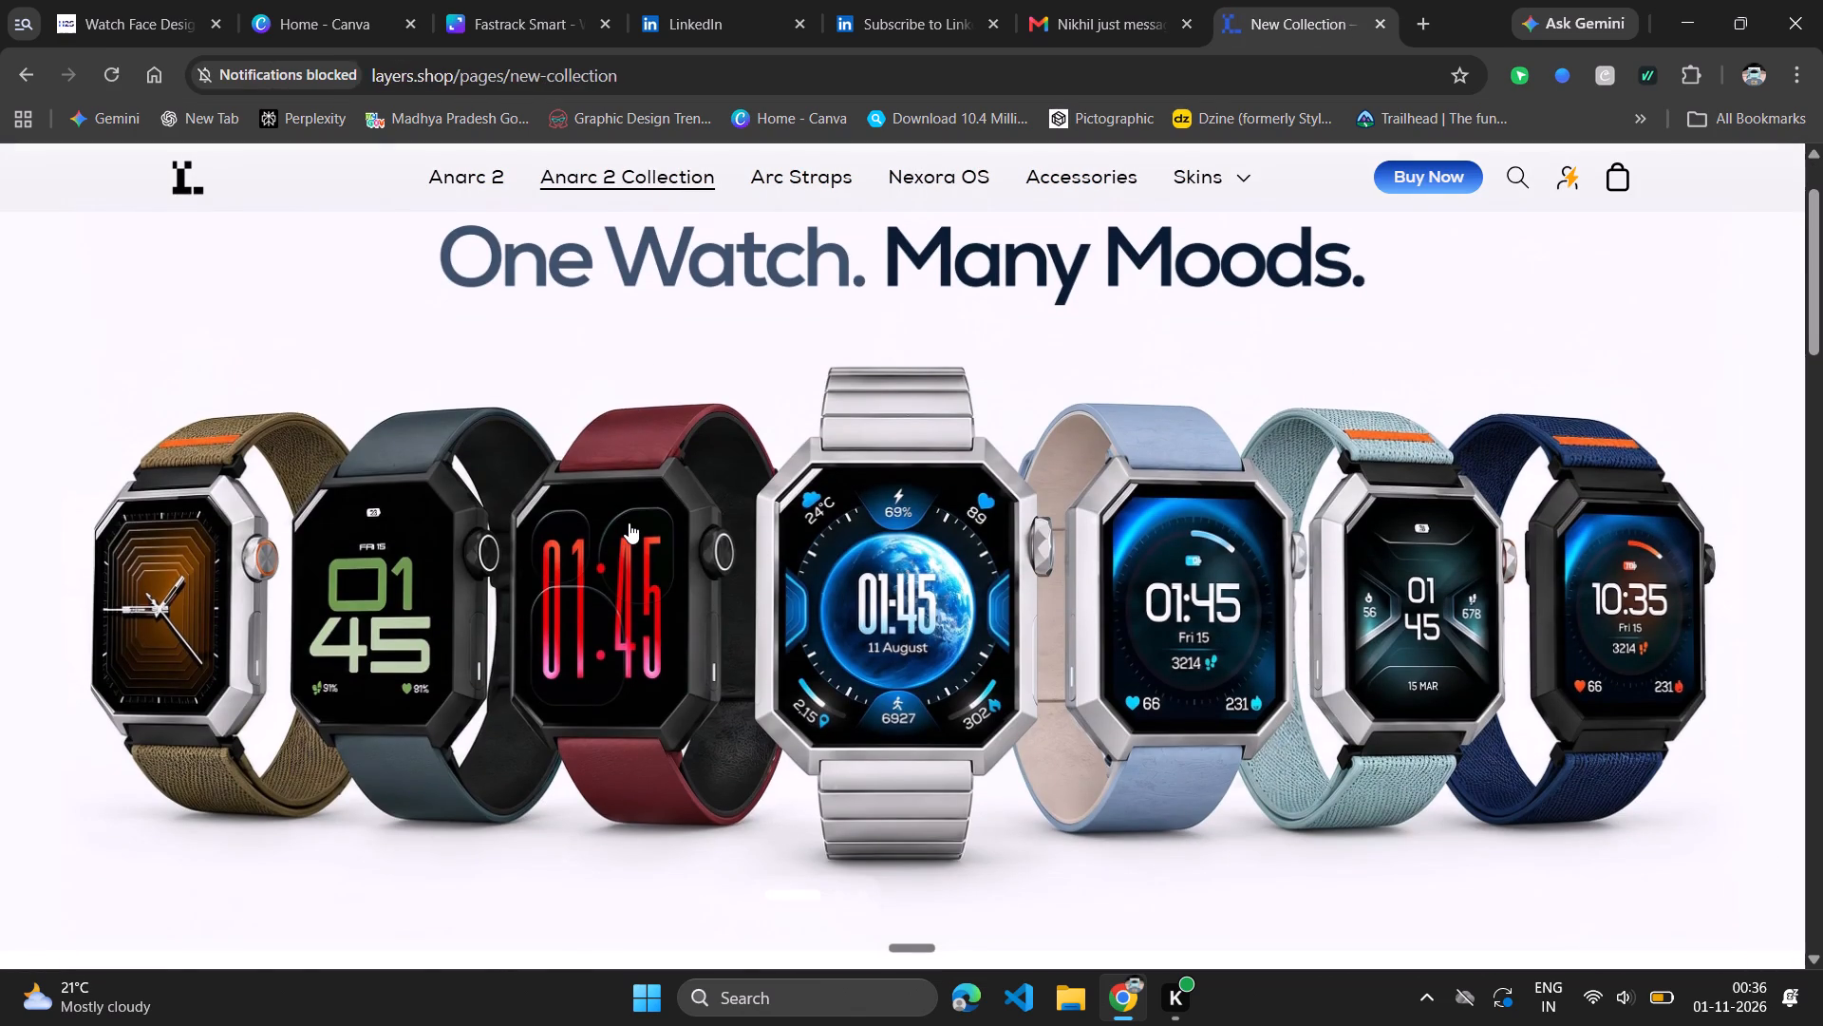
{"action": "scroll", "coordinate": [629, 522], "scroll_direction": "down", "scroll_amount": 2}
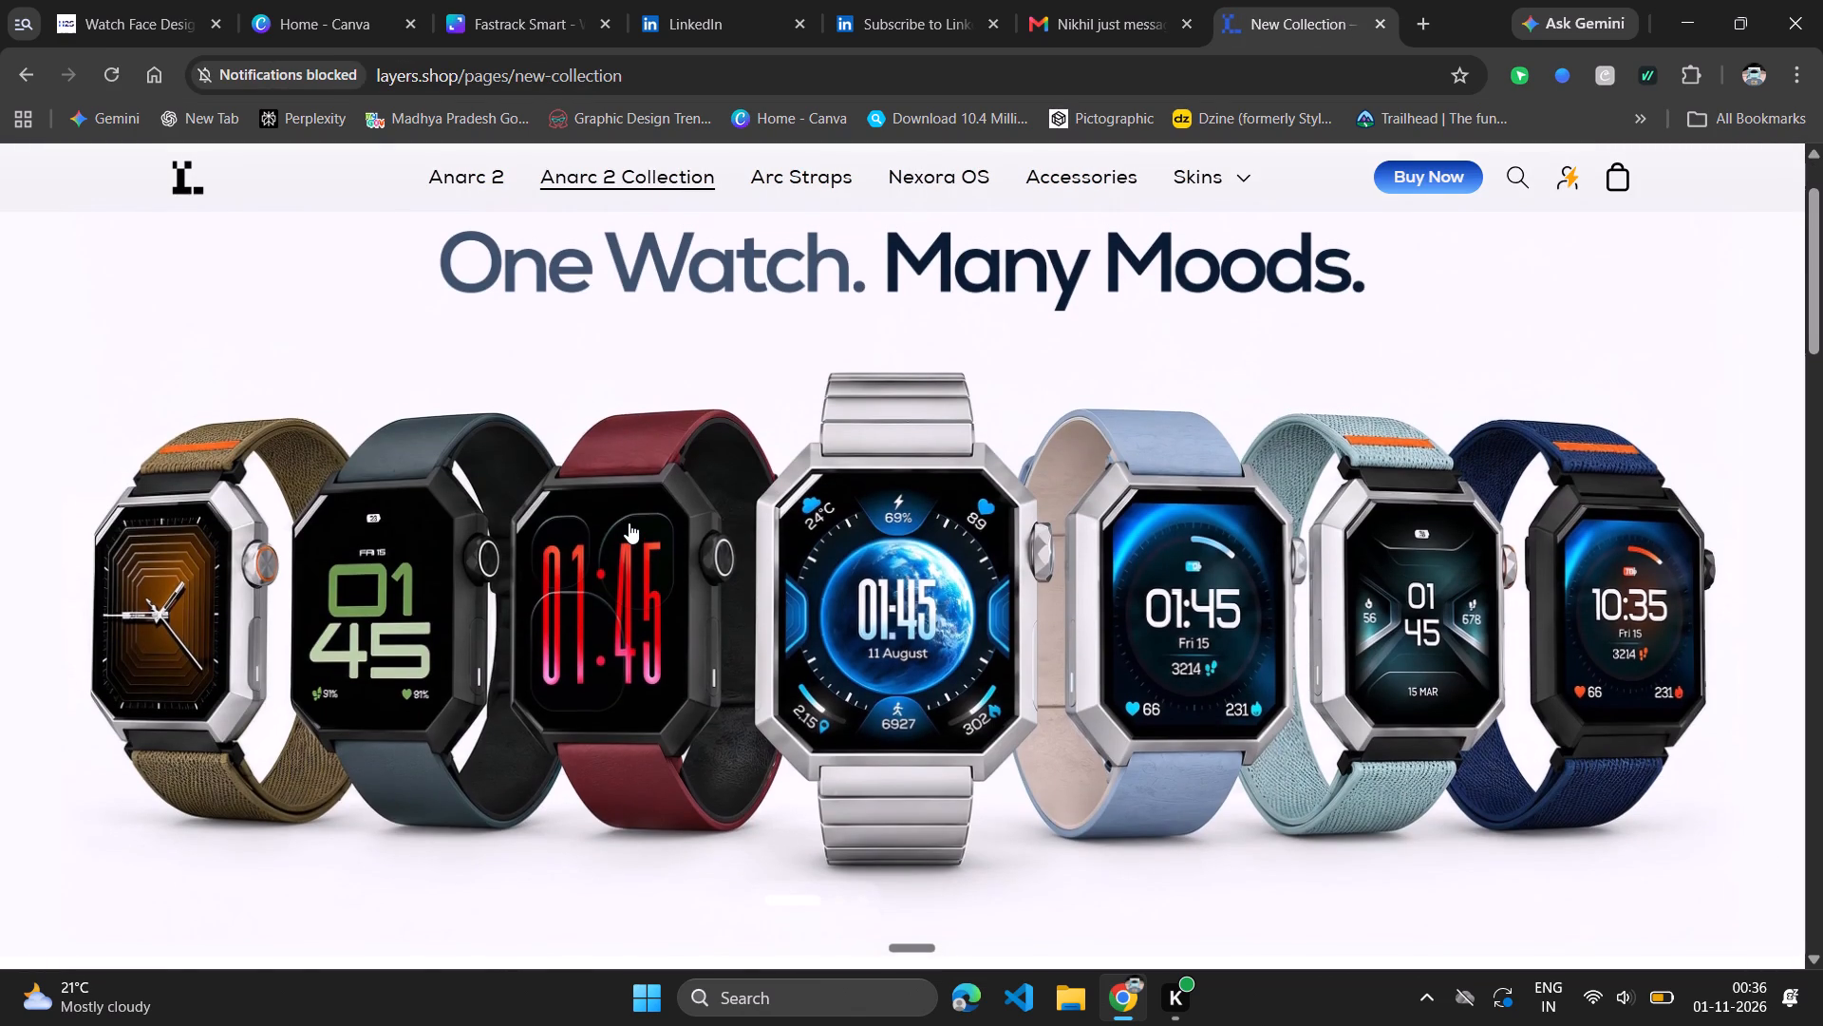
{"action": "scroll", "coordinate": [629, 522], "scroll_direction": "down", "scroll_amount": 1}
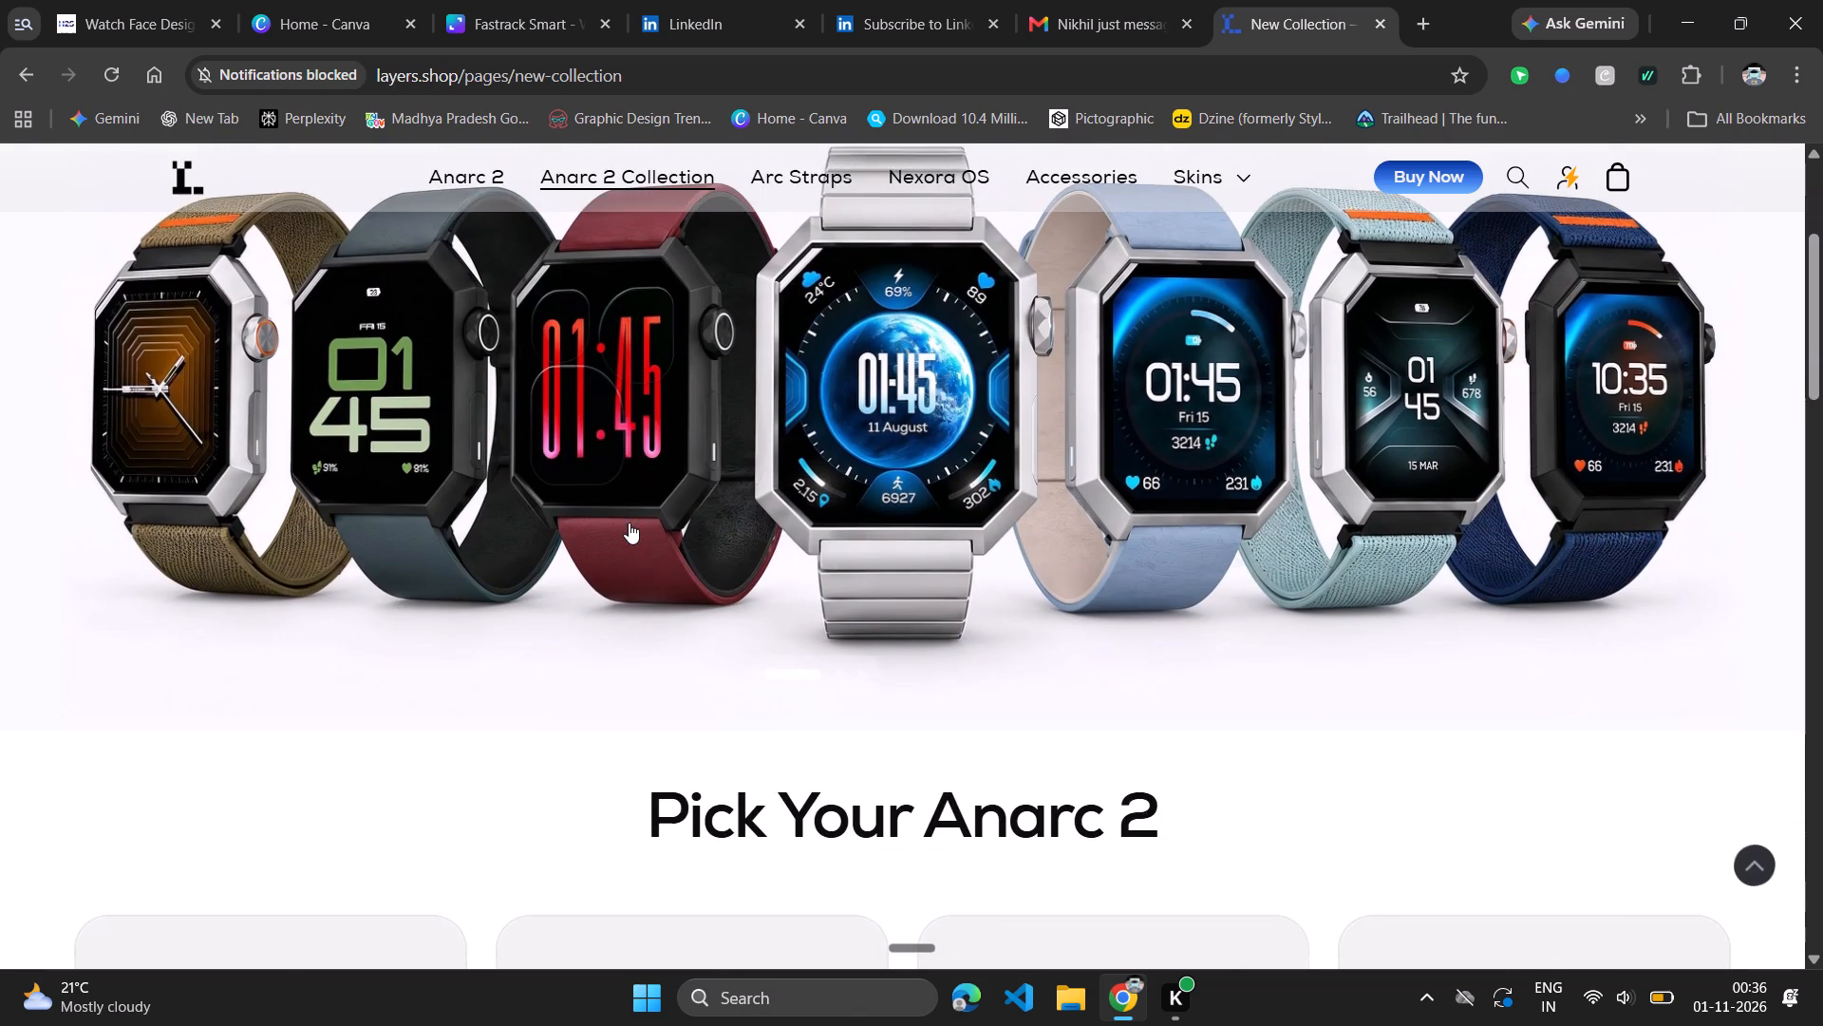
Look through the watch variants under "Pick Your Anarc 2" down to the last row, and return to the top banner.
{"action": "scroll", "coordinate": [629, 522], "scroll_direction": "down", "scroll_amount": 4}
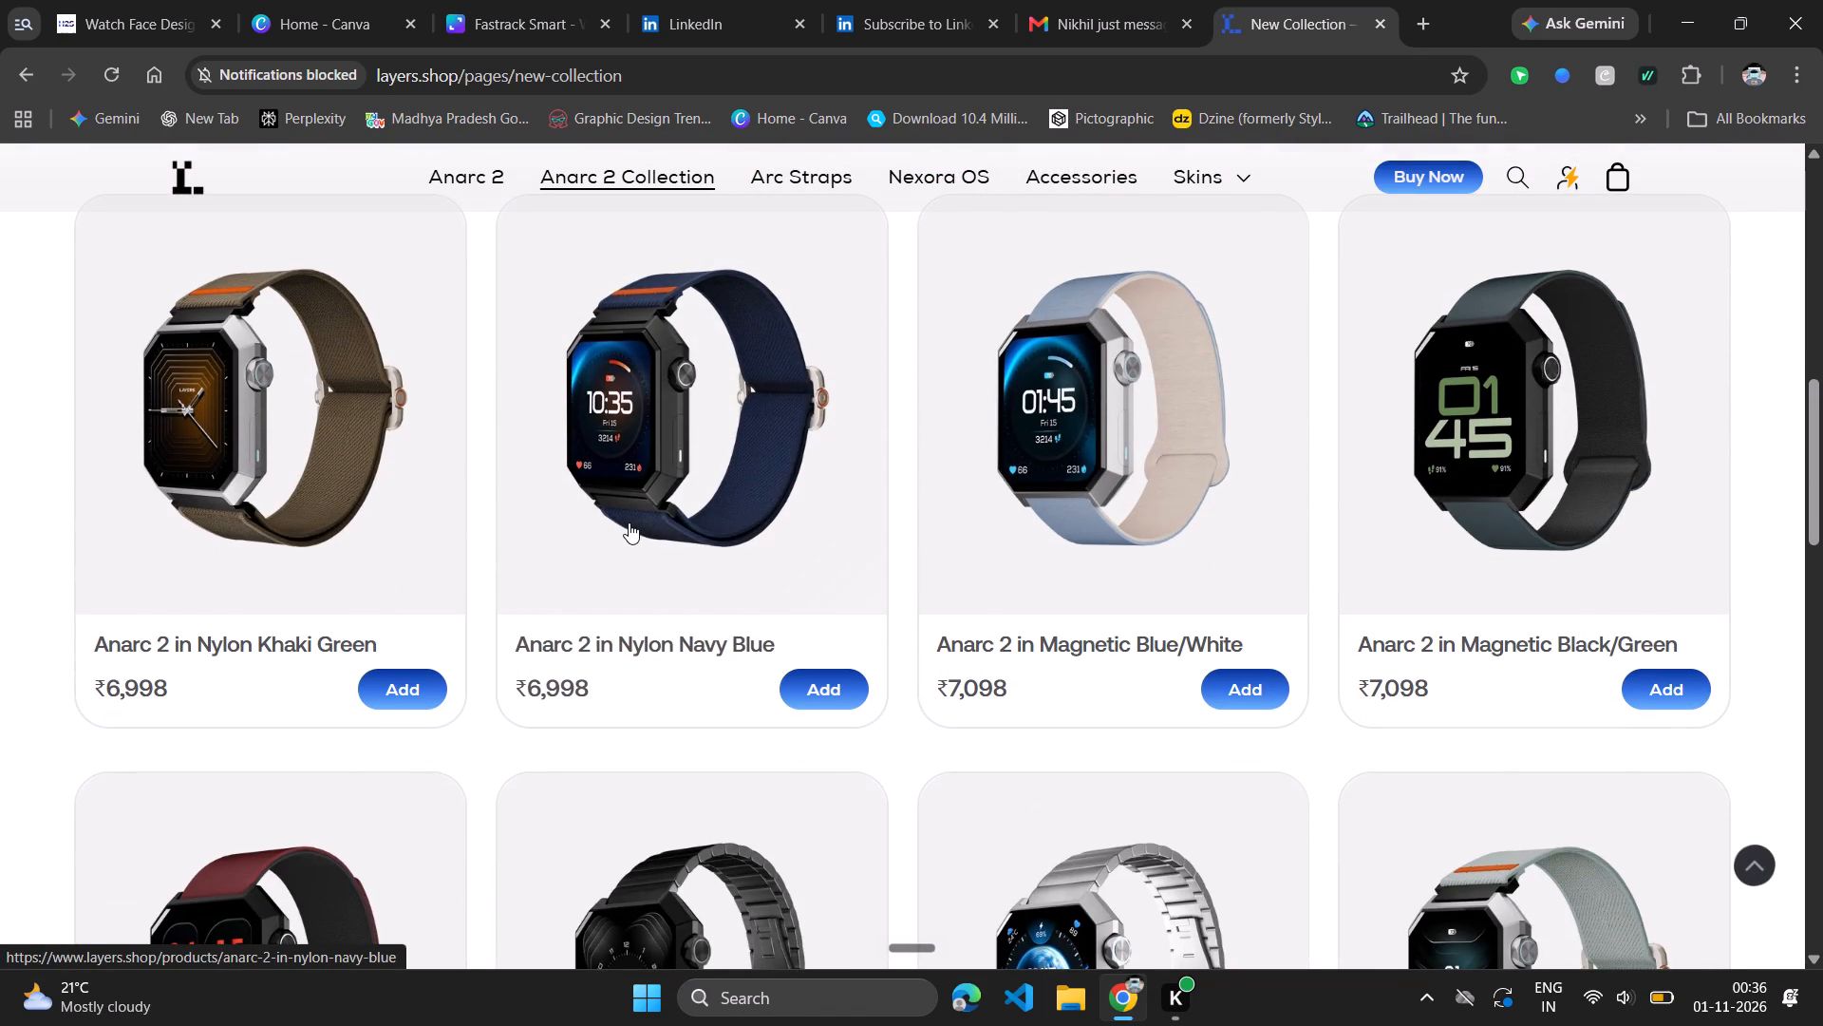
{"action": "scroll", "coordinate": [629, 522], "scroll_direction": "down", "scroll_amount": 3}
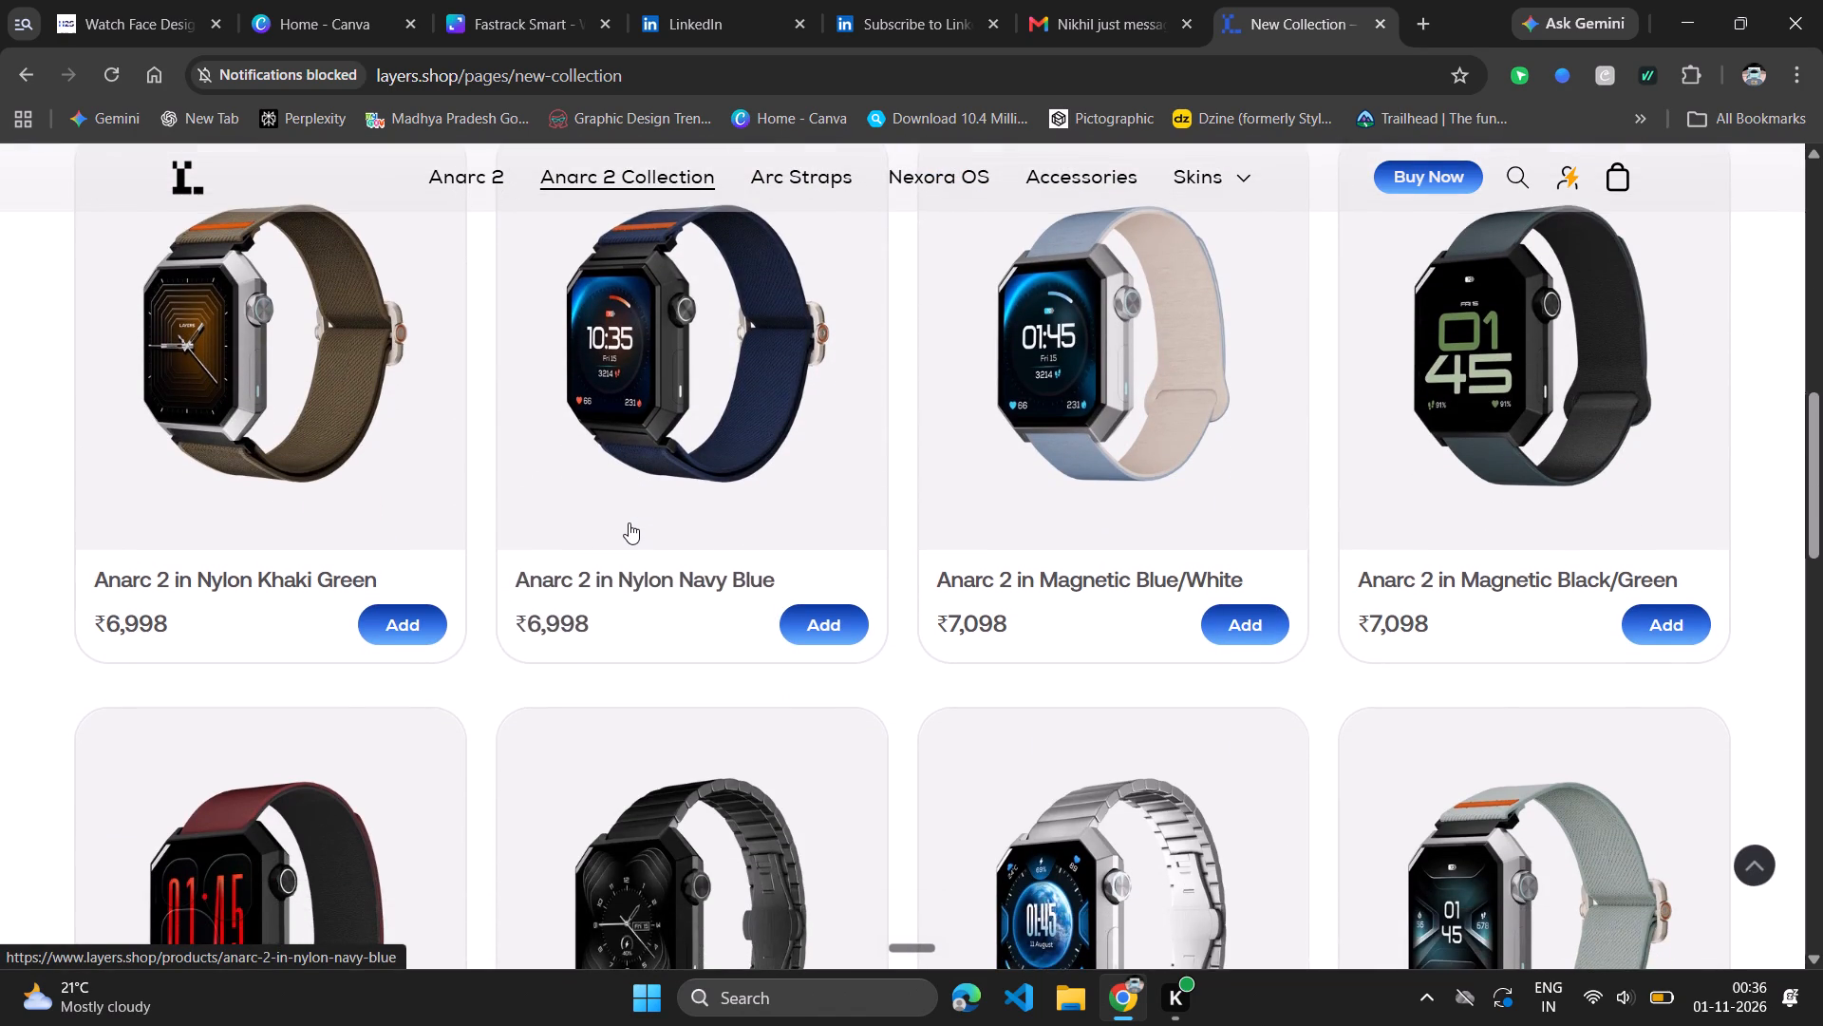
{"action": "scroll", "coordinate": [629, 522], "scroll_direction": "down", "scroll_amount": 1}
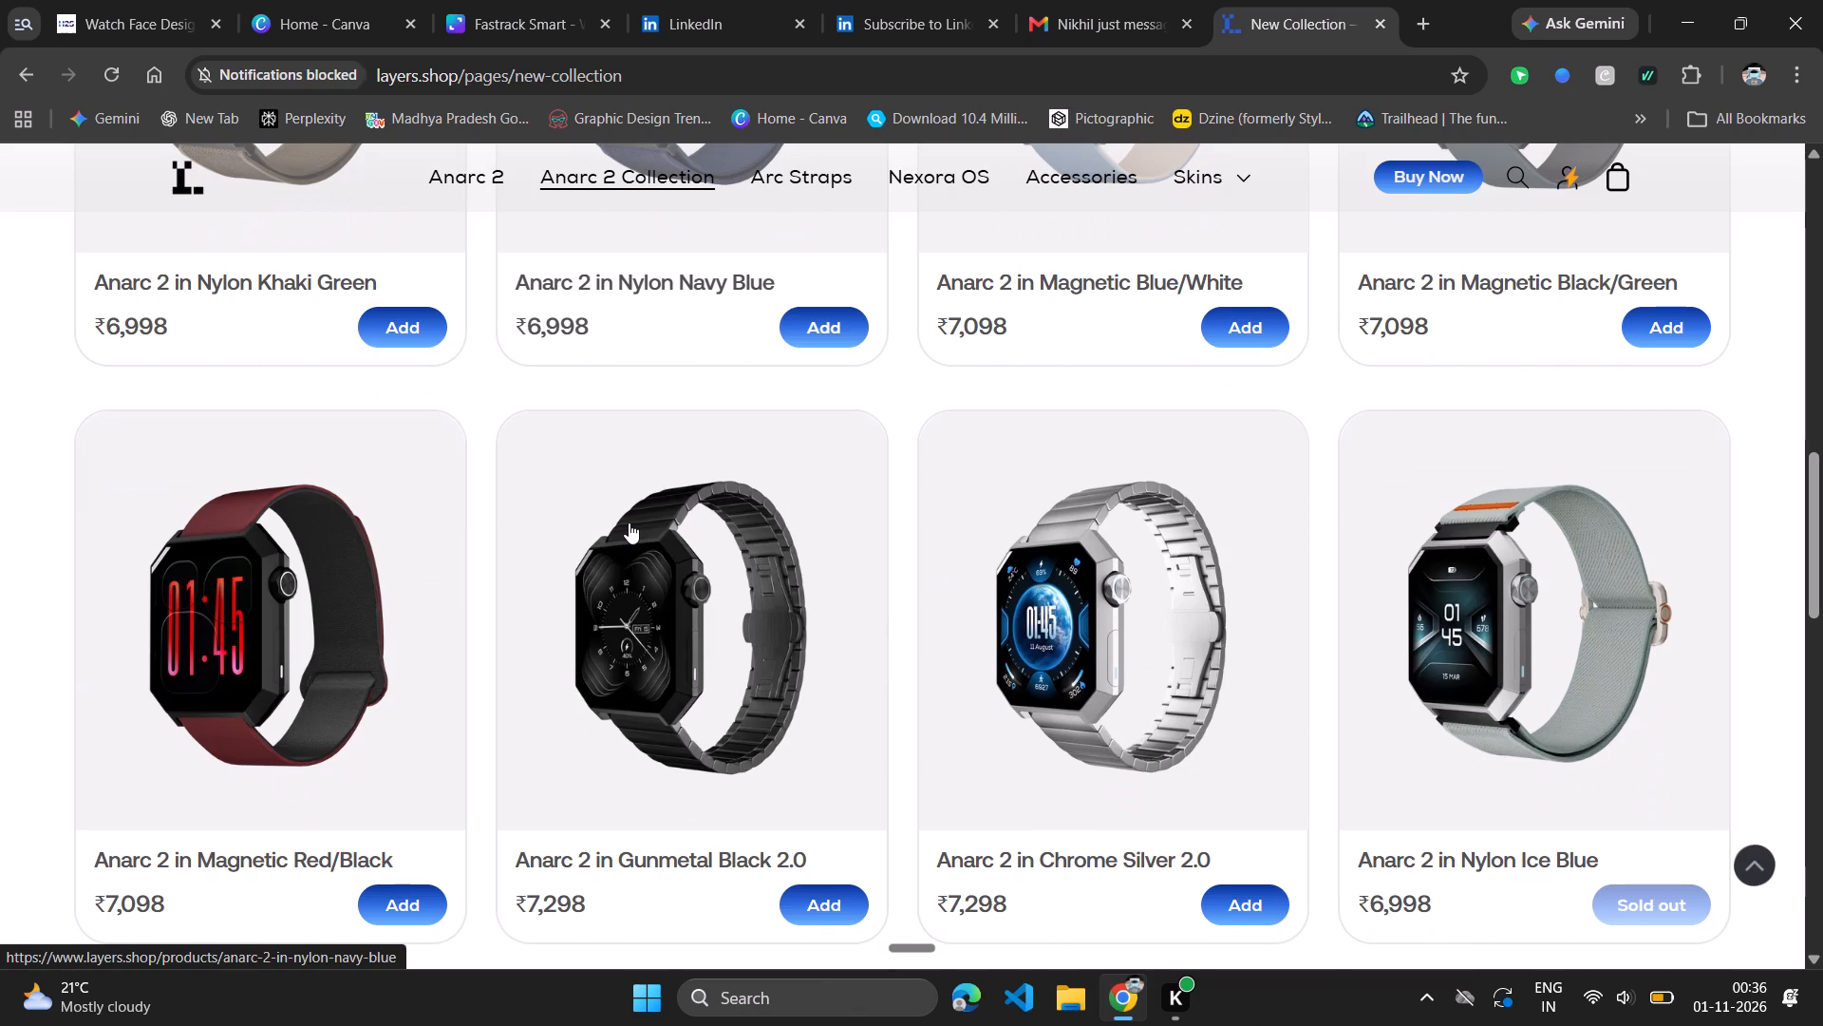
{"action": "scroll", "coordinate": [629, 522], "scroll_direction": "down", "scroll_amount": 3}
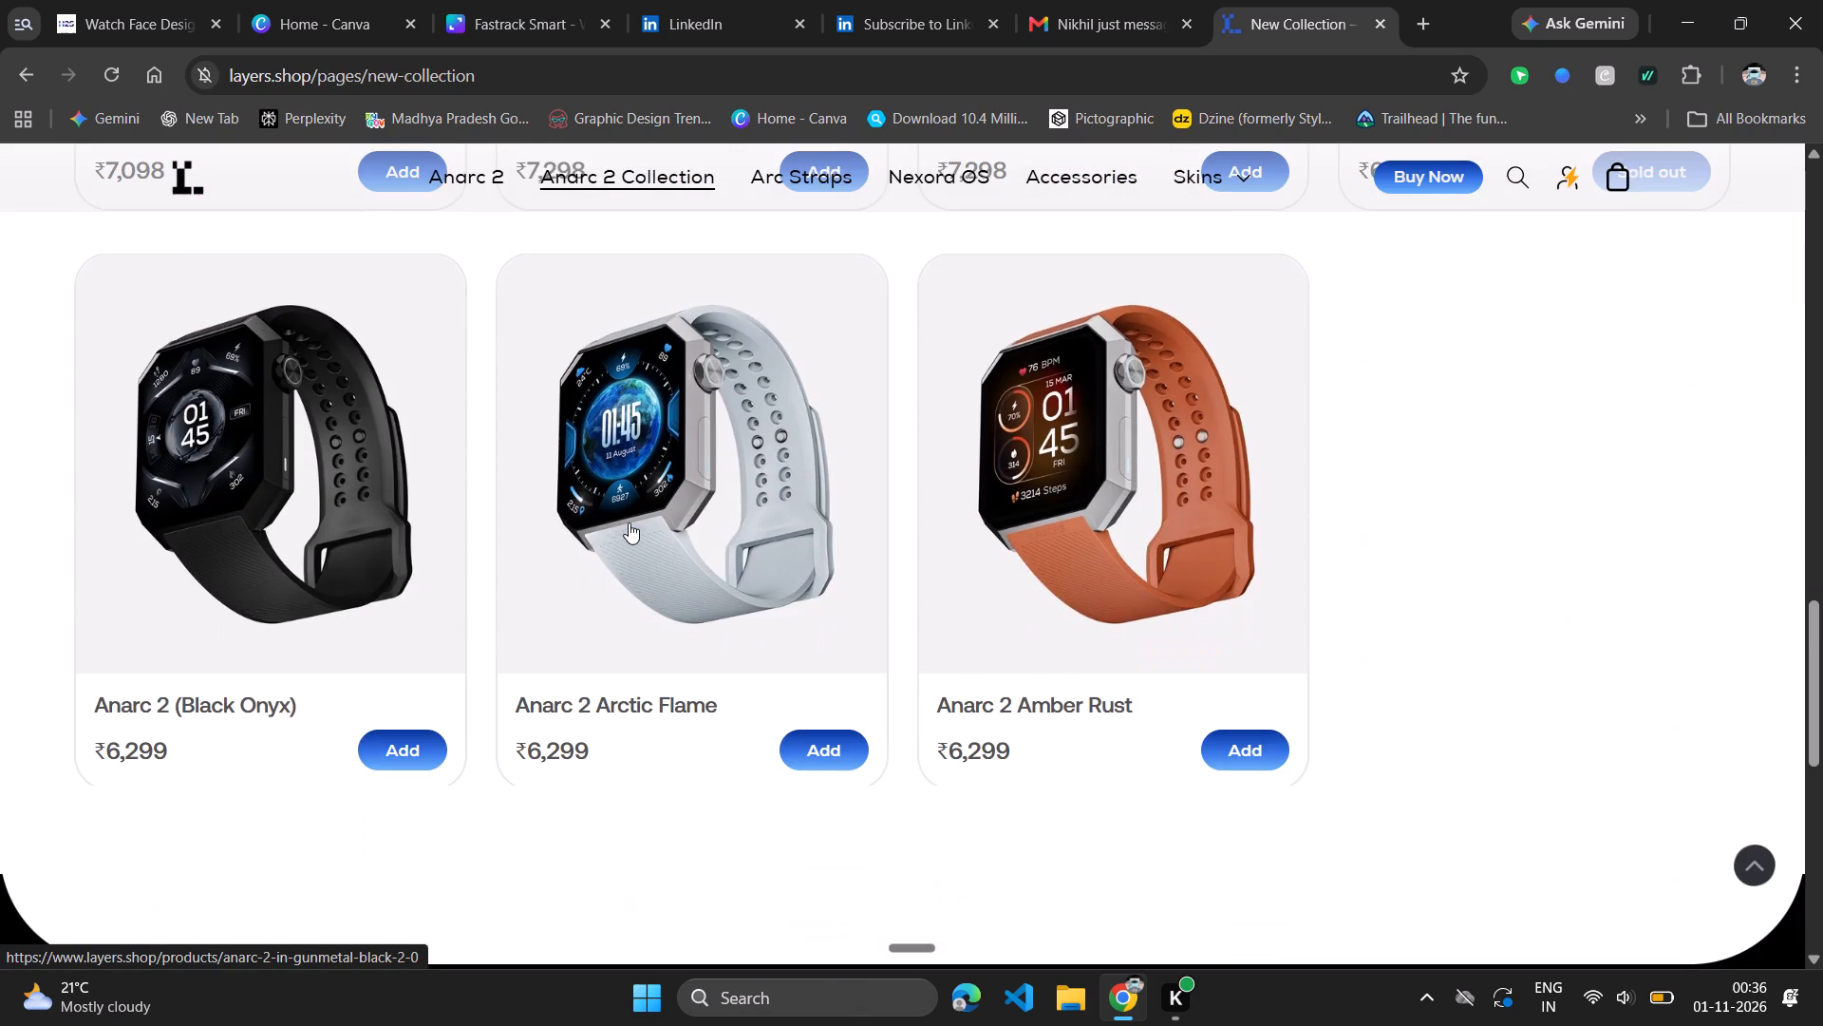
{"action": "scroll", "coordinate": [629, 522], "scroll_direction": "down", "scroll_amount": 1}
{"action": "scroll", "coordinate": [629, 522], "scroll_direction": "up", "scroll_amount": 17}
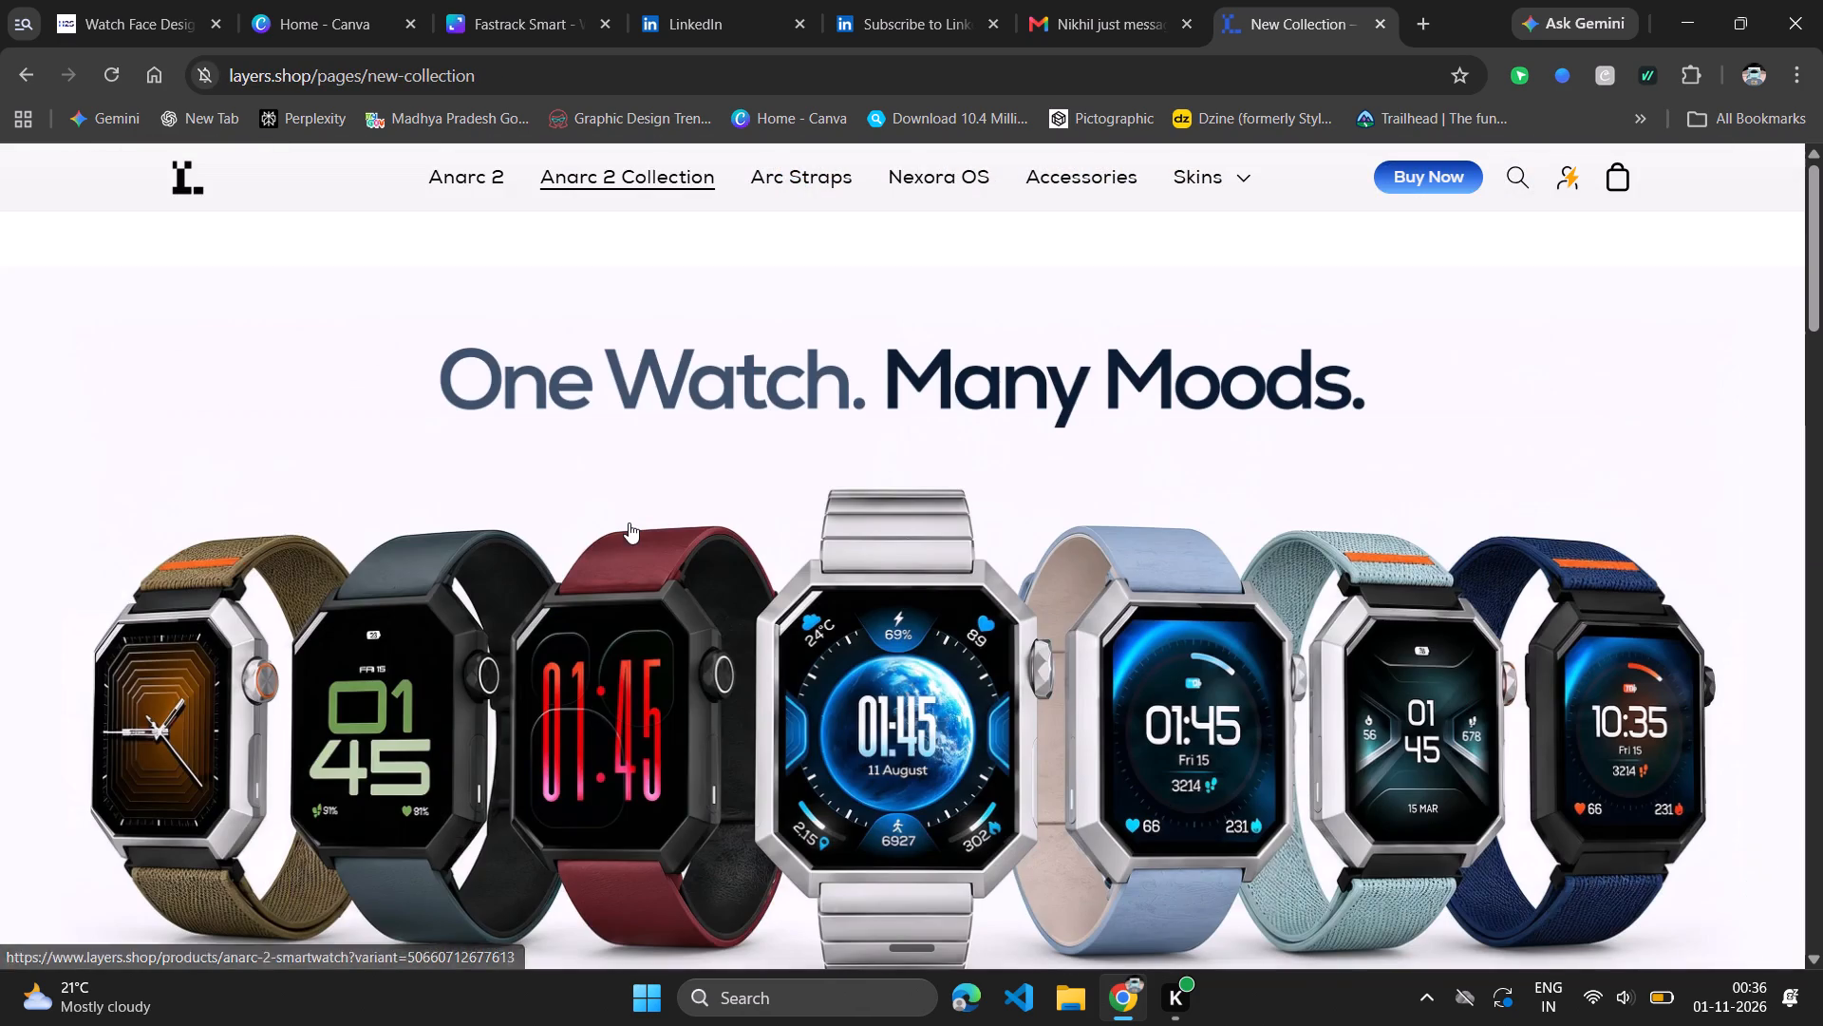
{"action": "scroll", "coordinate": [629, 522], "scroll_direction": "up", "scroll_amount": 2}
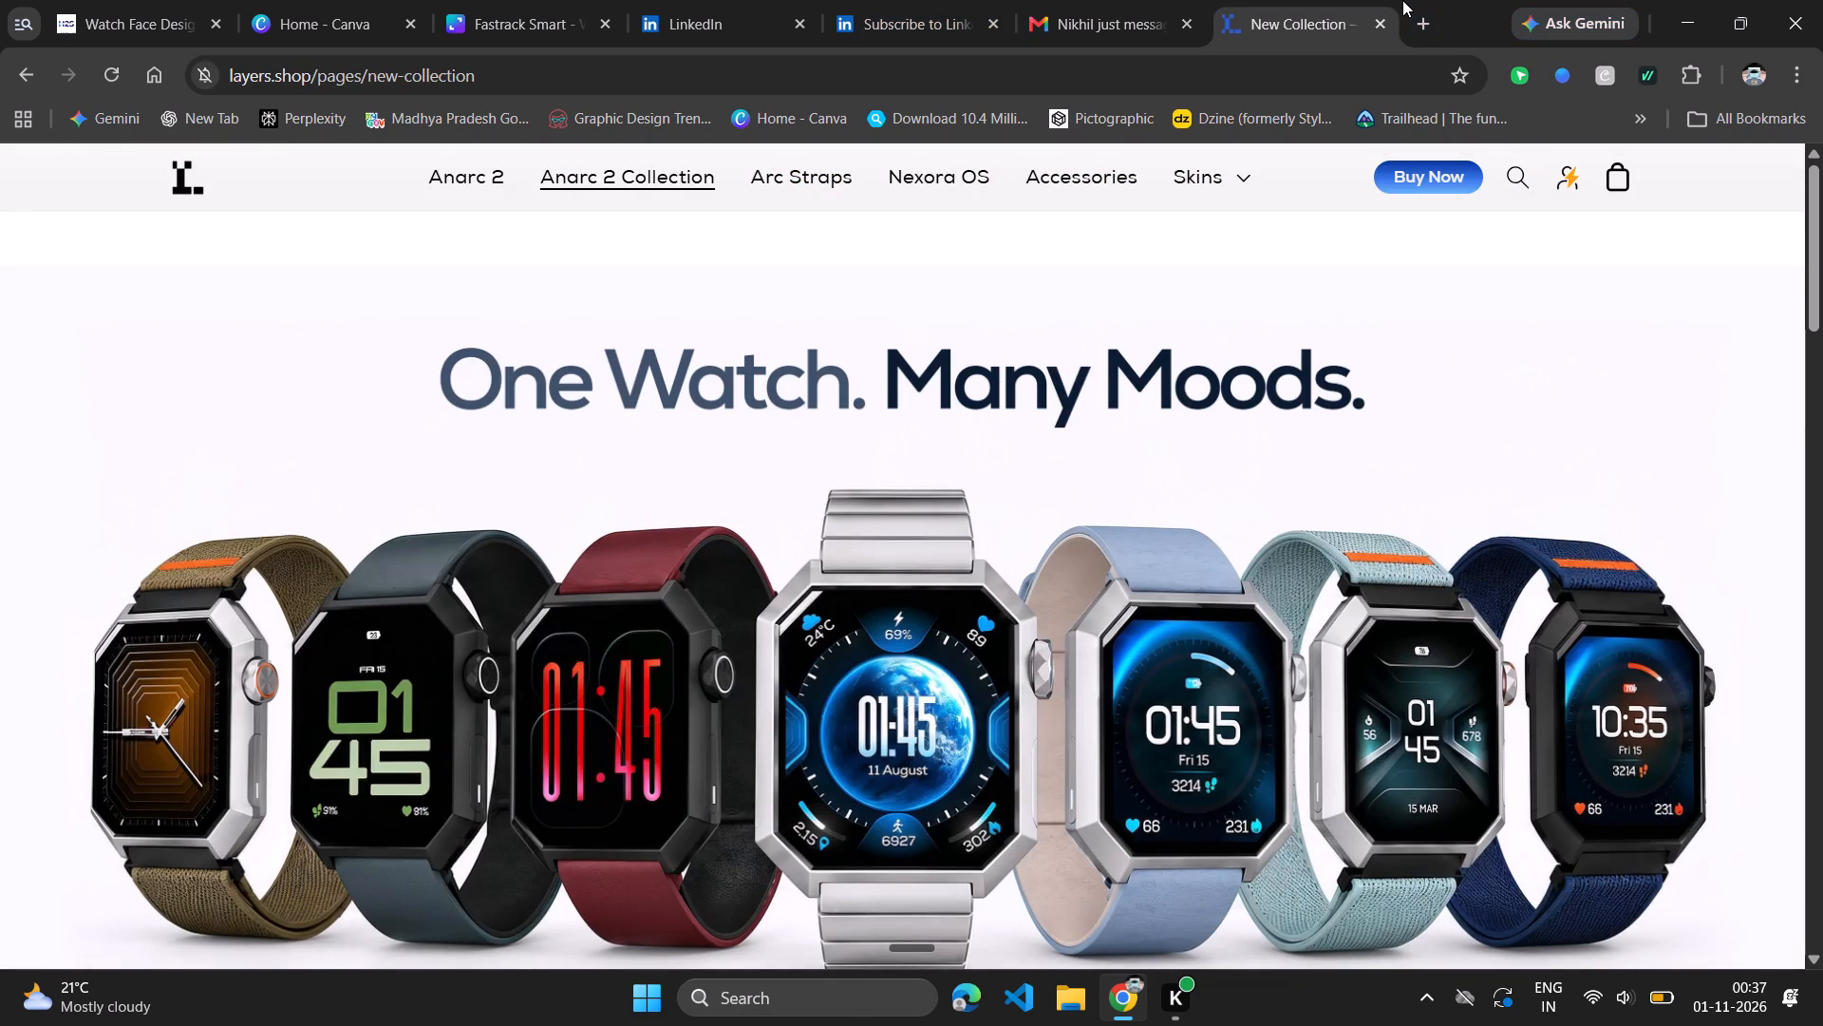
Search the web for "cmf watch" in a new browser tab and open Nothing's Smartwatches collection page.
{"action": "left_click", "coordinate": [1402, 0]}
{"action": "left_click", "coordinate": [1420, 1]}
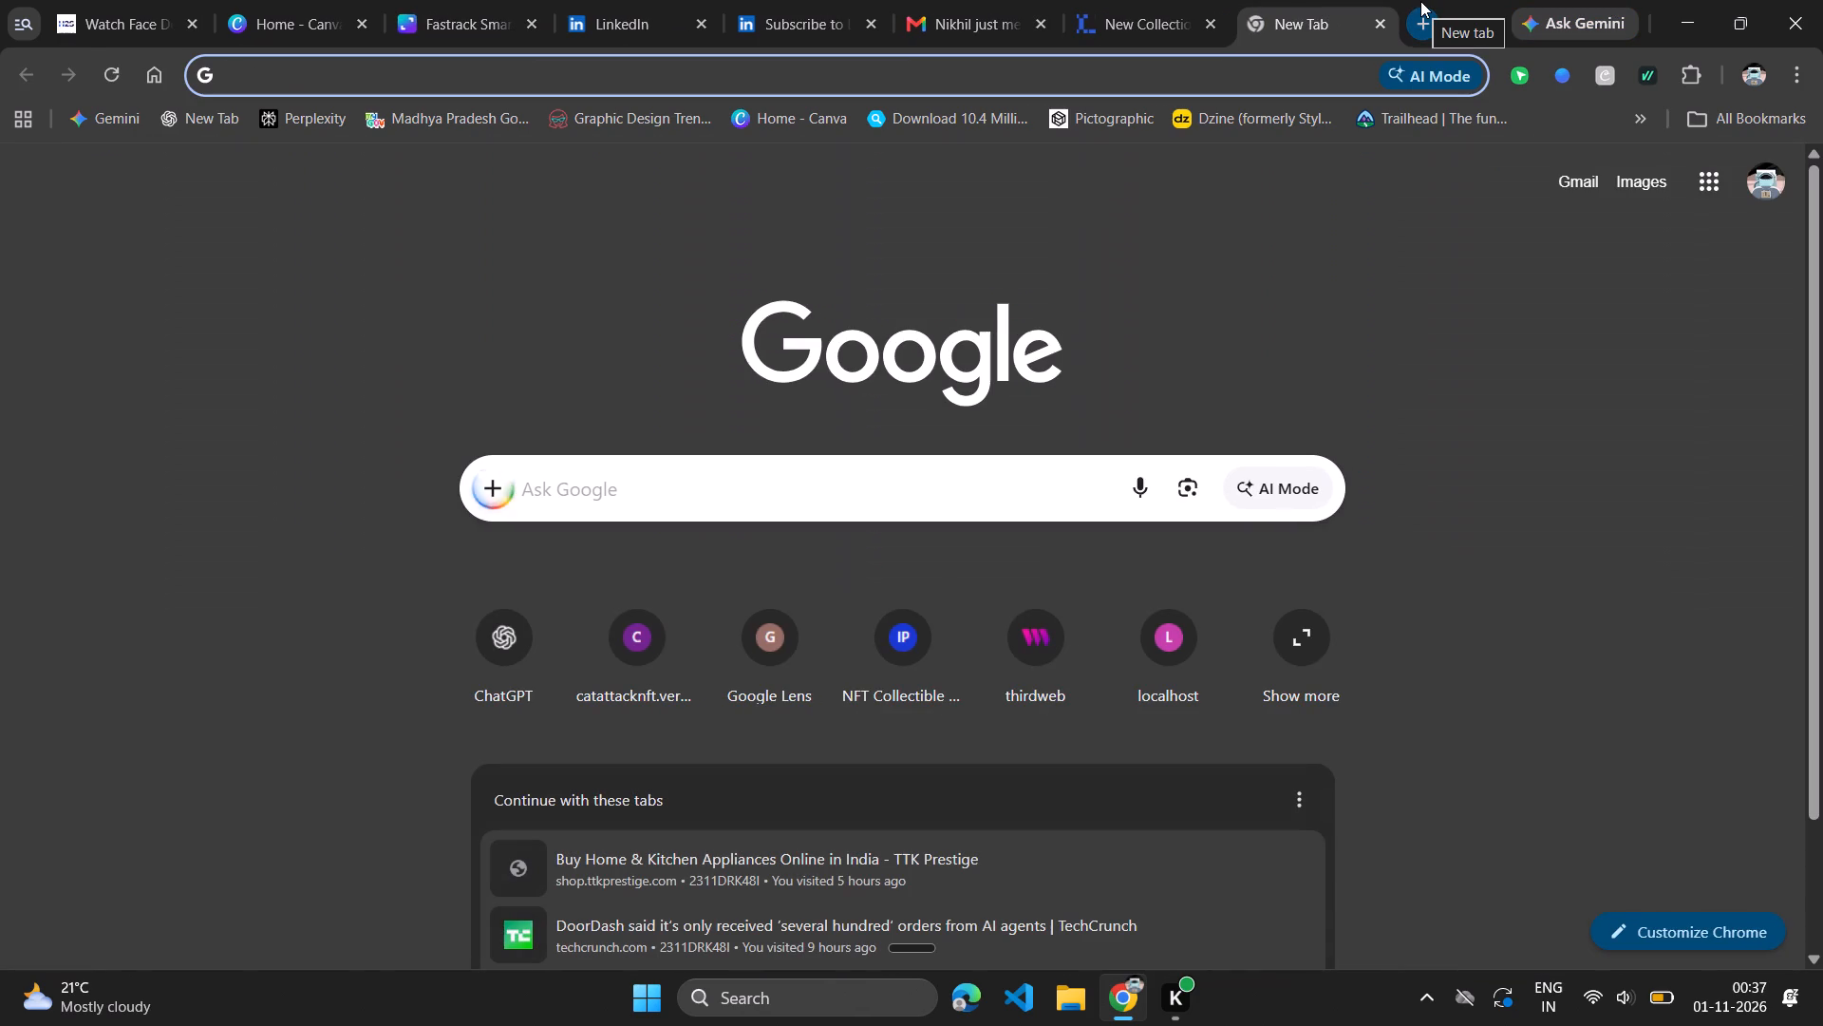
{"action": "type", "text": "cm"}
{"action": "type", "text": "f watch"}
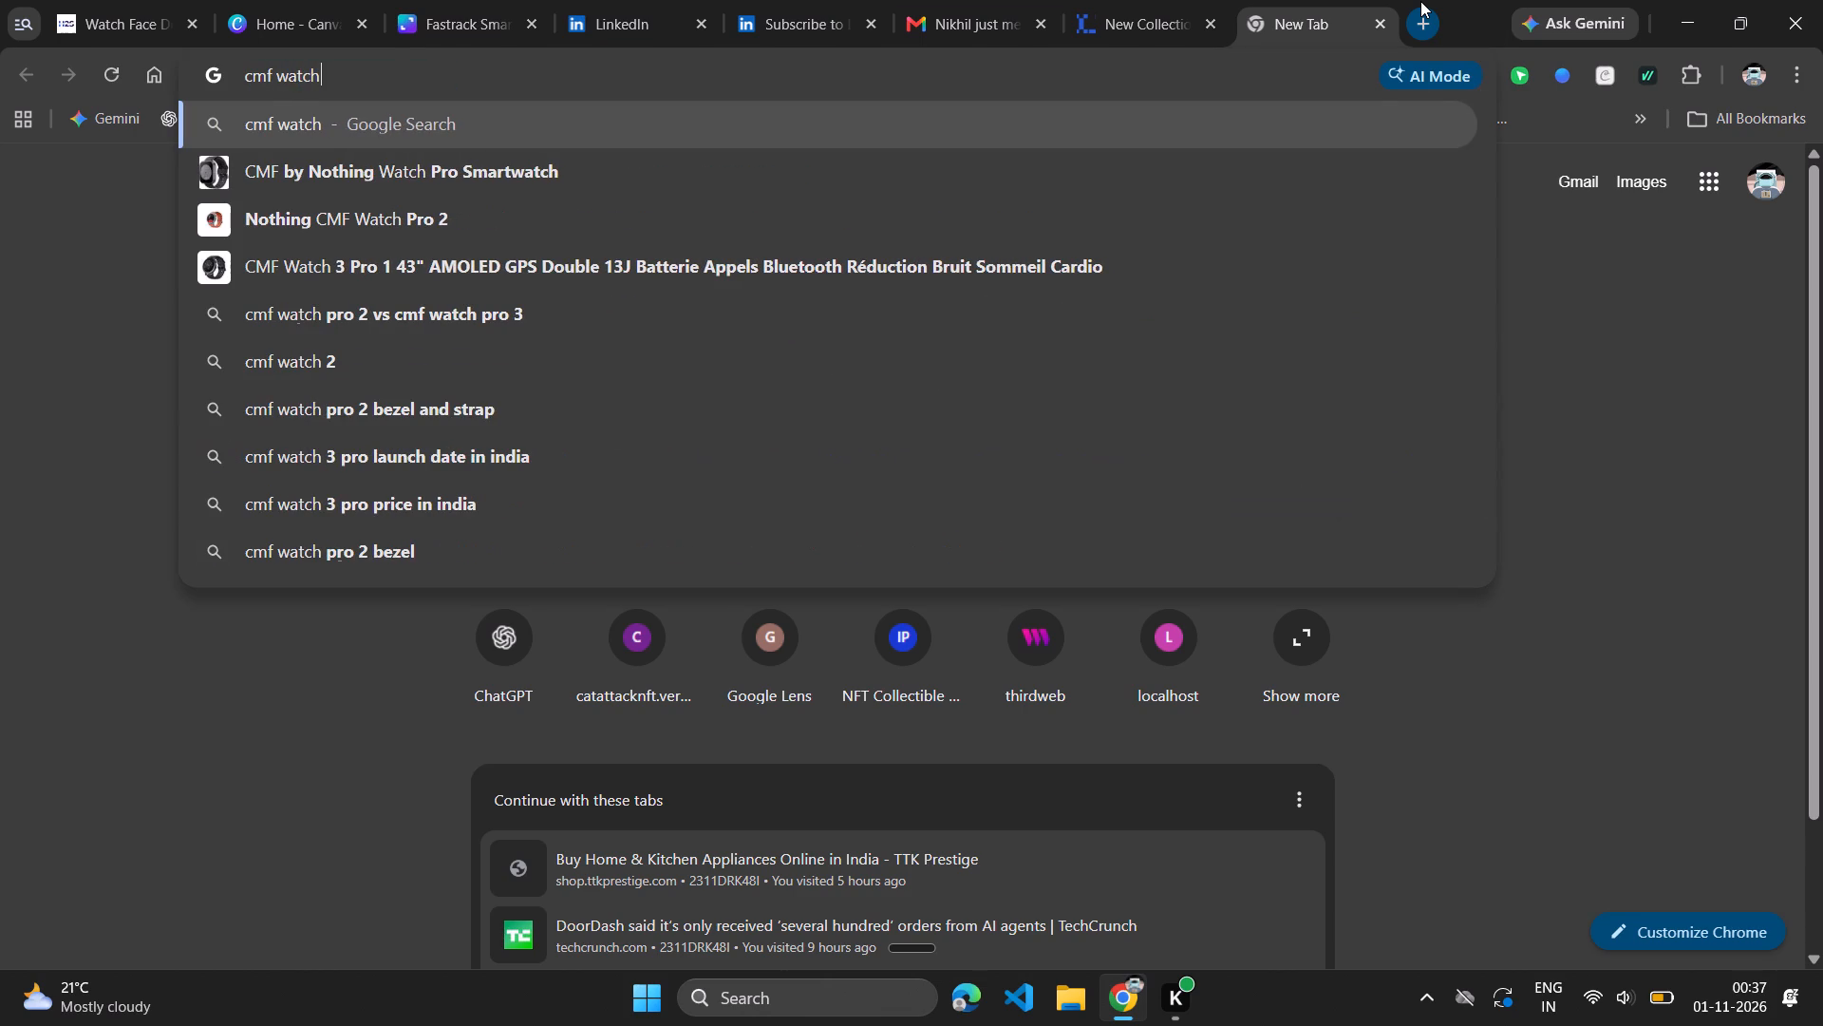
{"action": "key", "text": "Return"}
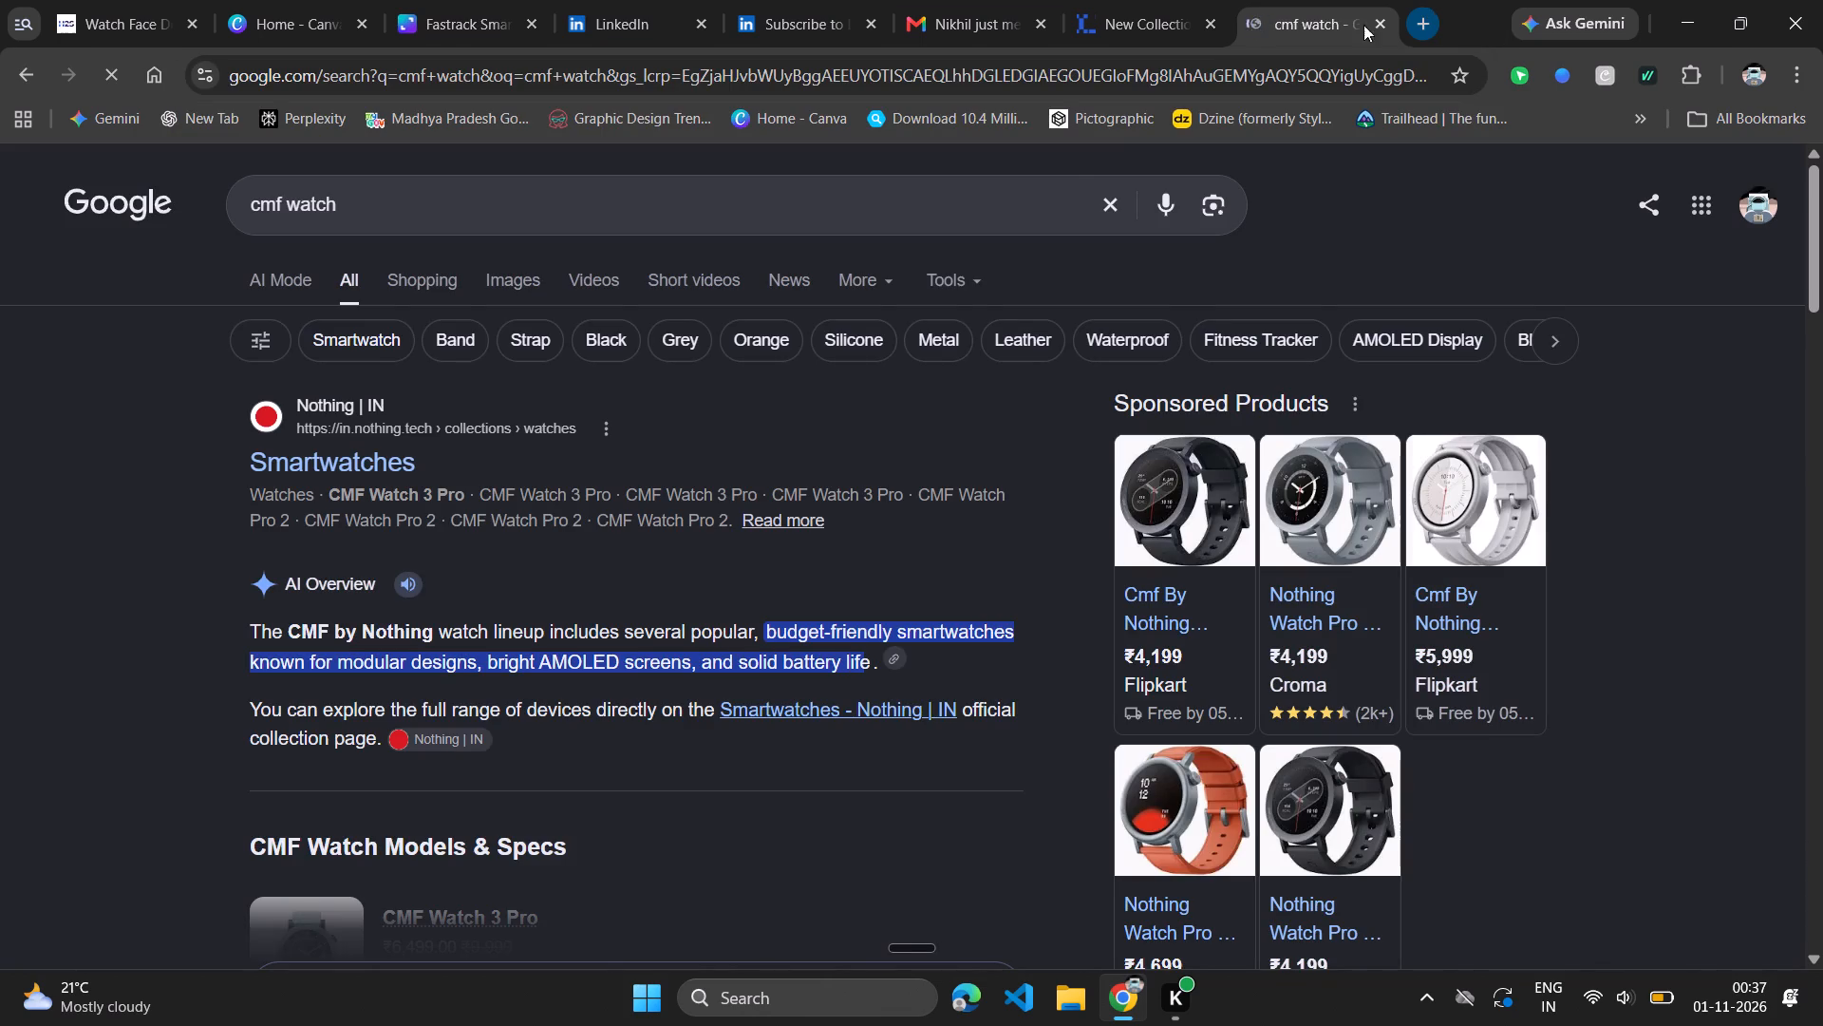
{"action": "left_click", "coordinate": [363, 465]}
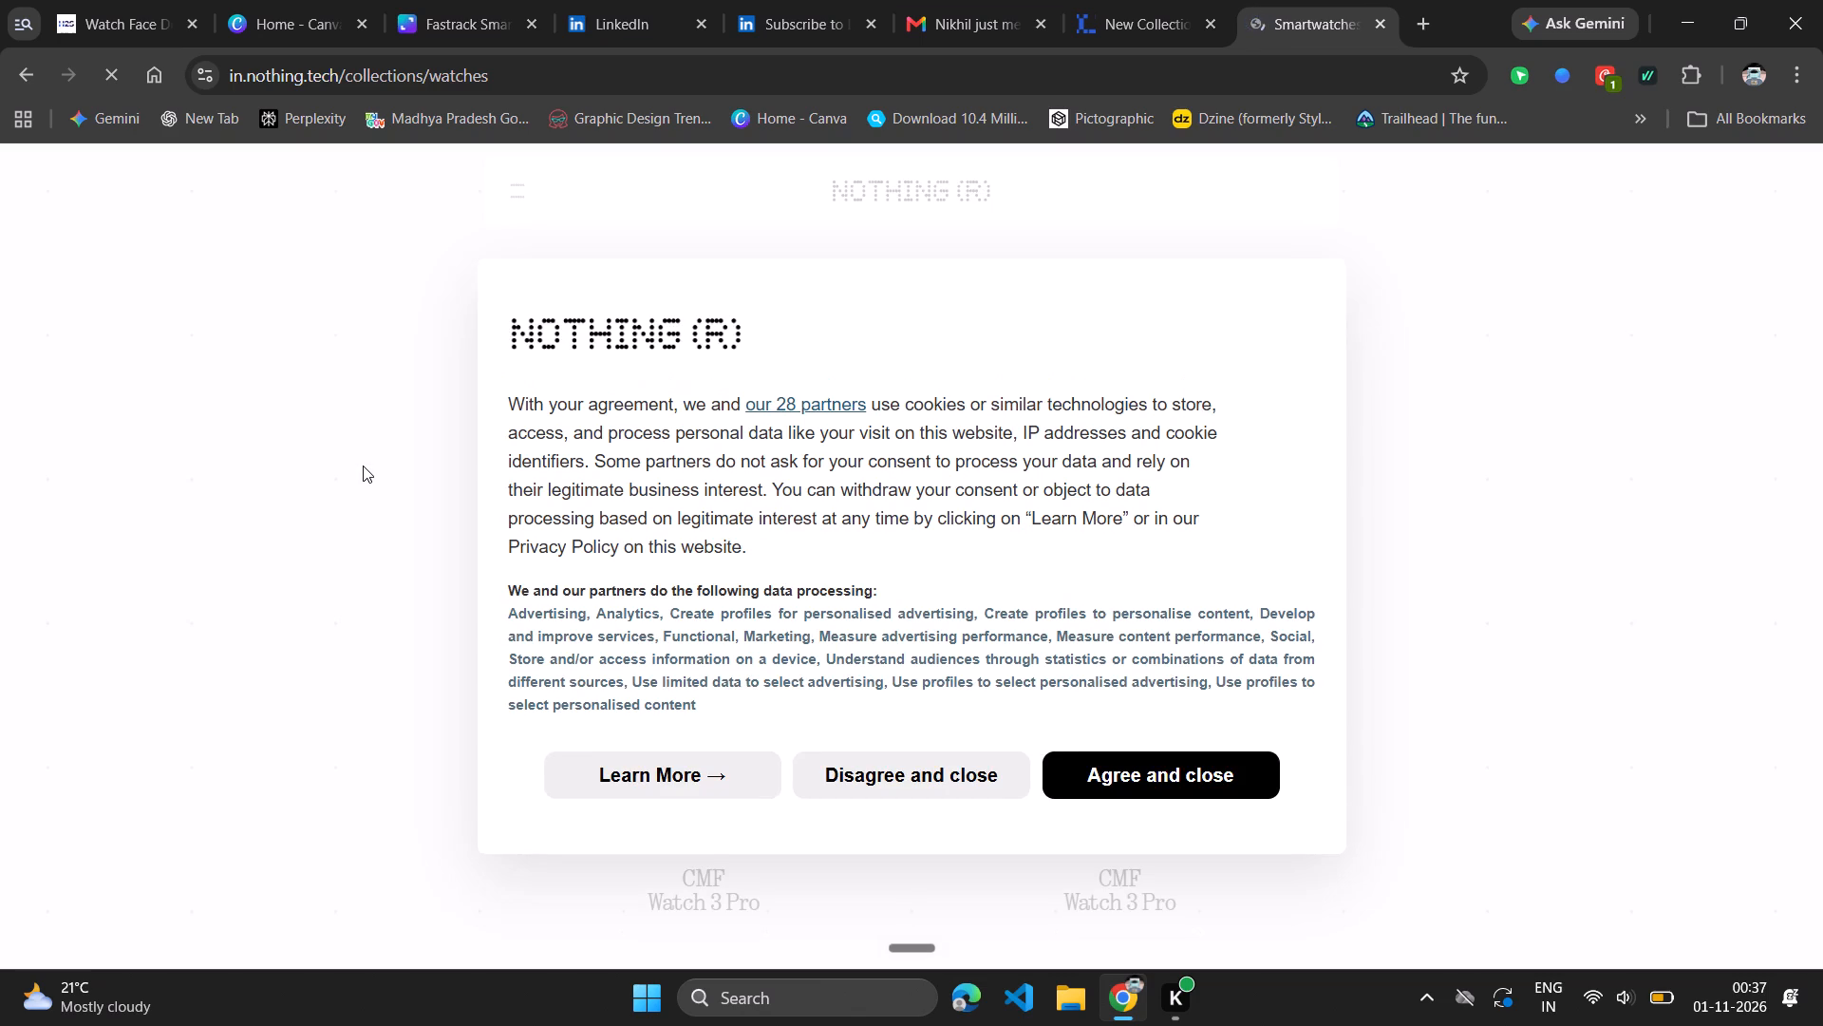
Decline the cookie and data-processing consent on the Nothing website.
{"action": "scroll", "coordinate": [363, 465], "scroll_direction": "down", "scroll_amount": 1}
{"action": "left_click", "coordinate": [857, 766]}
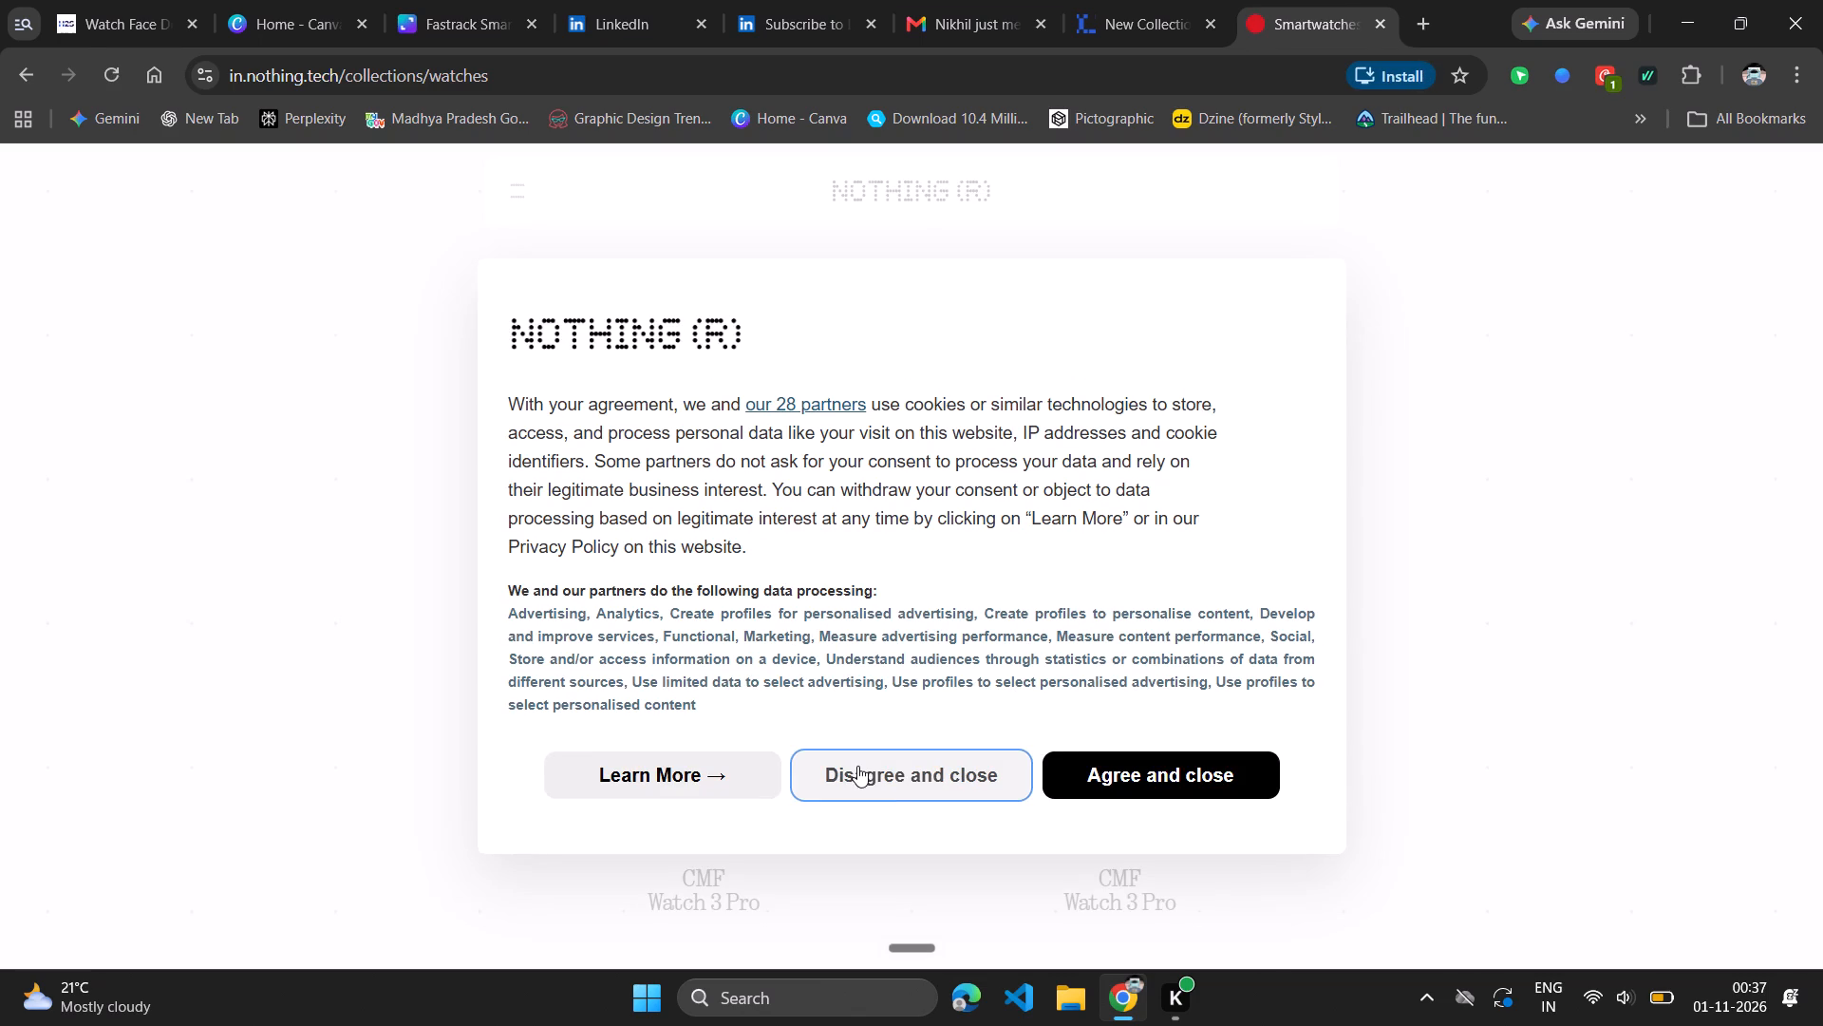
Examine the dial designs of the CMF Watch 3 Pro models in the smartwatch collection.
{"action": "scroll", "coordinate": [857, 766], "scroll_direction": "right", "scroll_amount": 1}
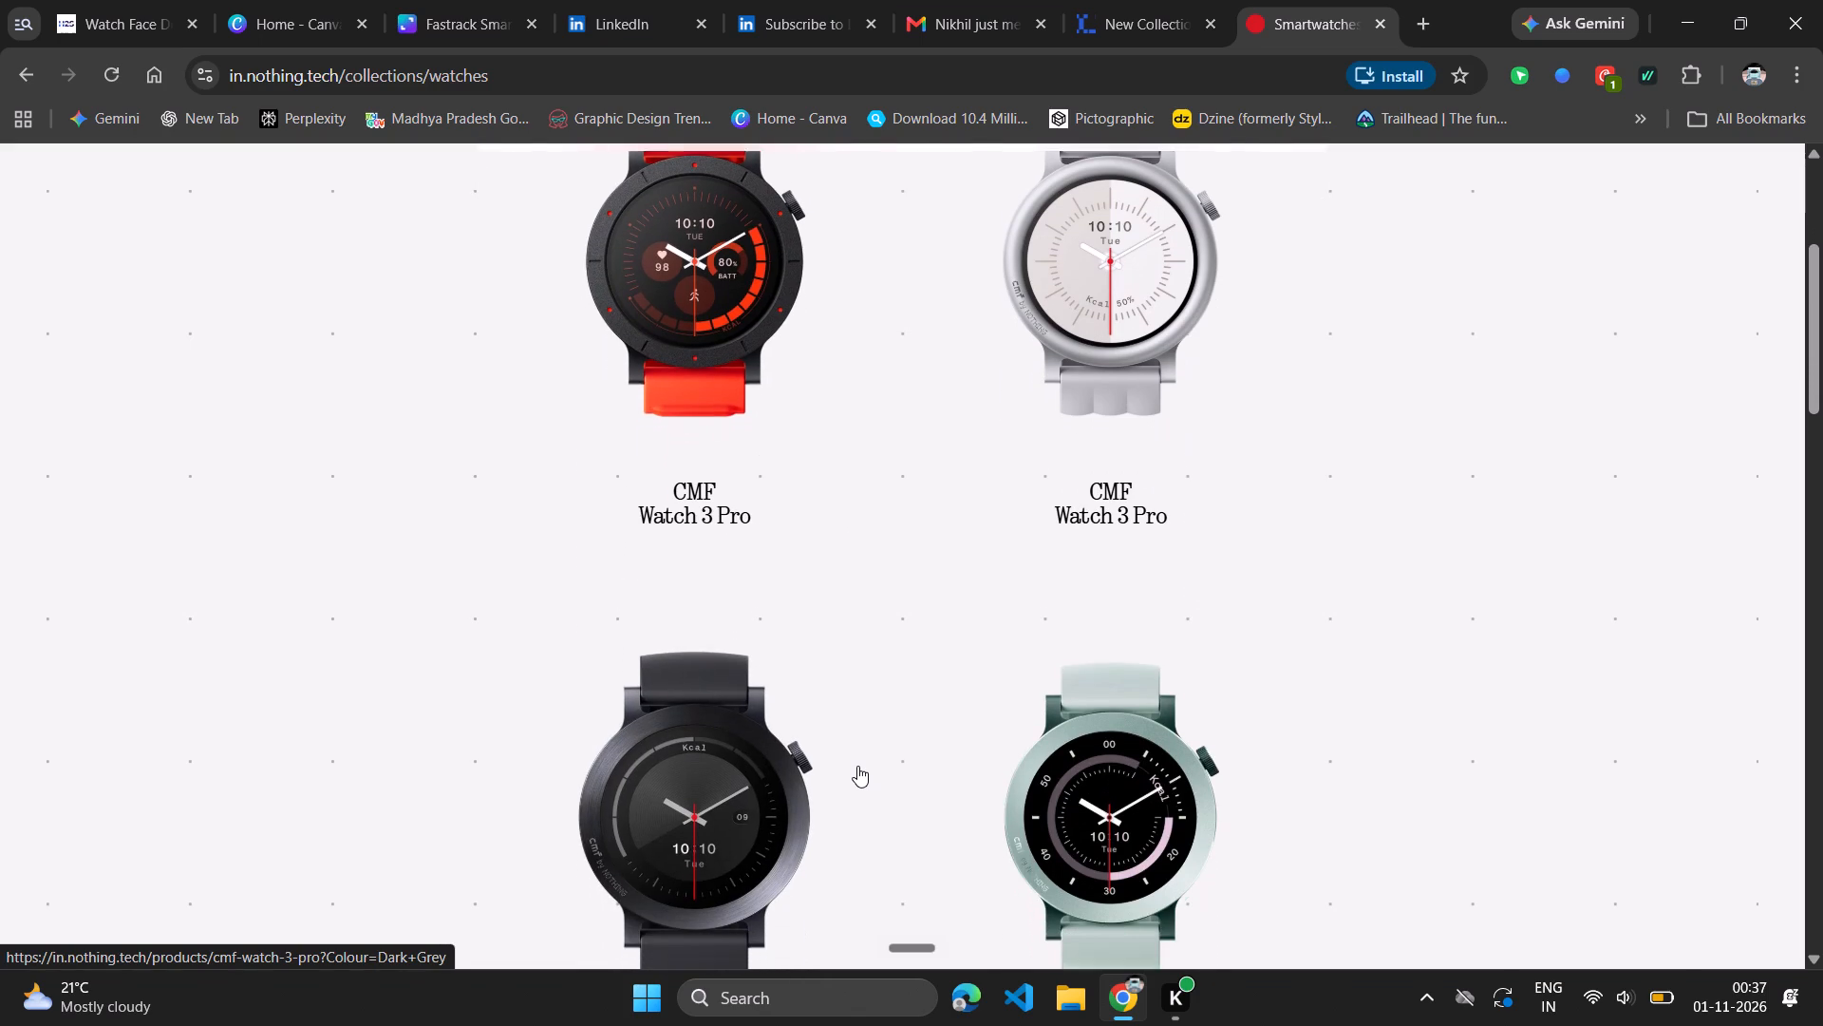
{"action": "scroll", "coordinate": [857, 766], "scroll_direction": "right", "scroll_amount": 1}
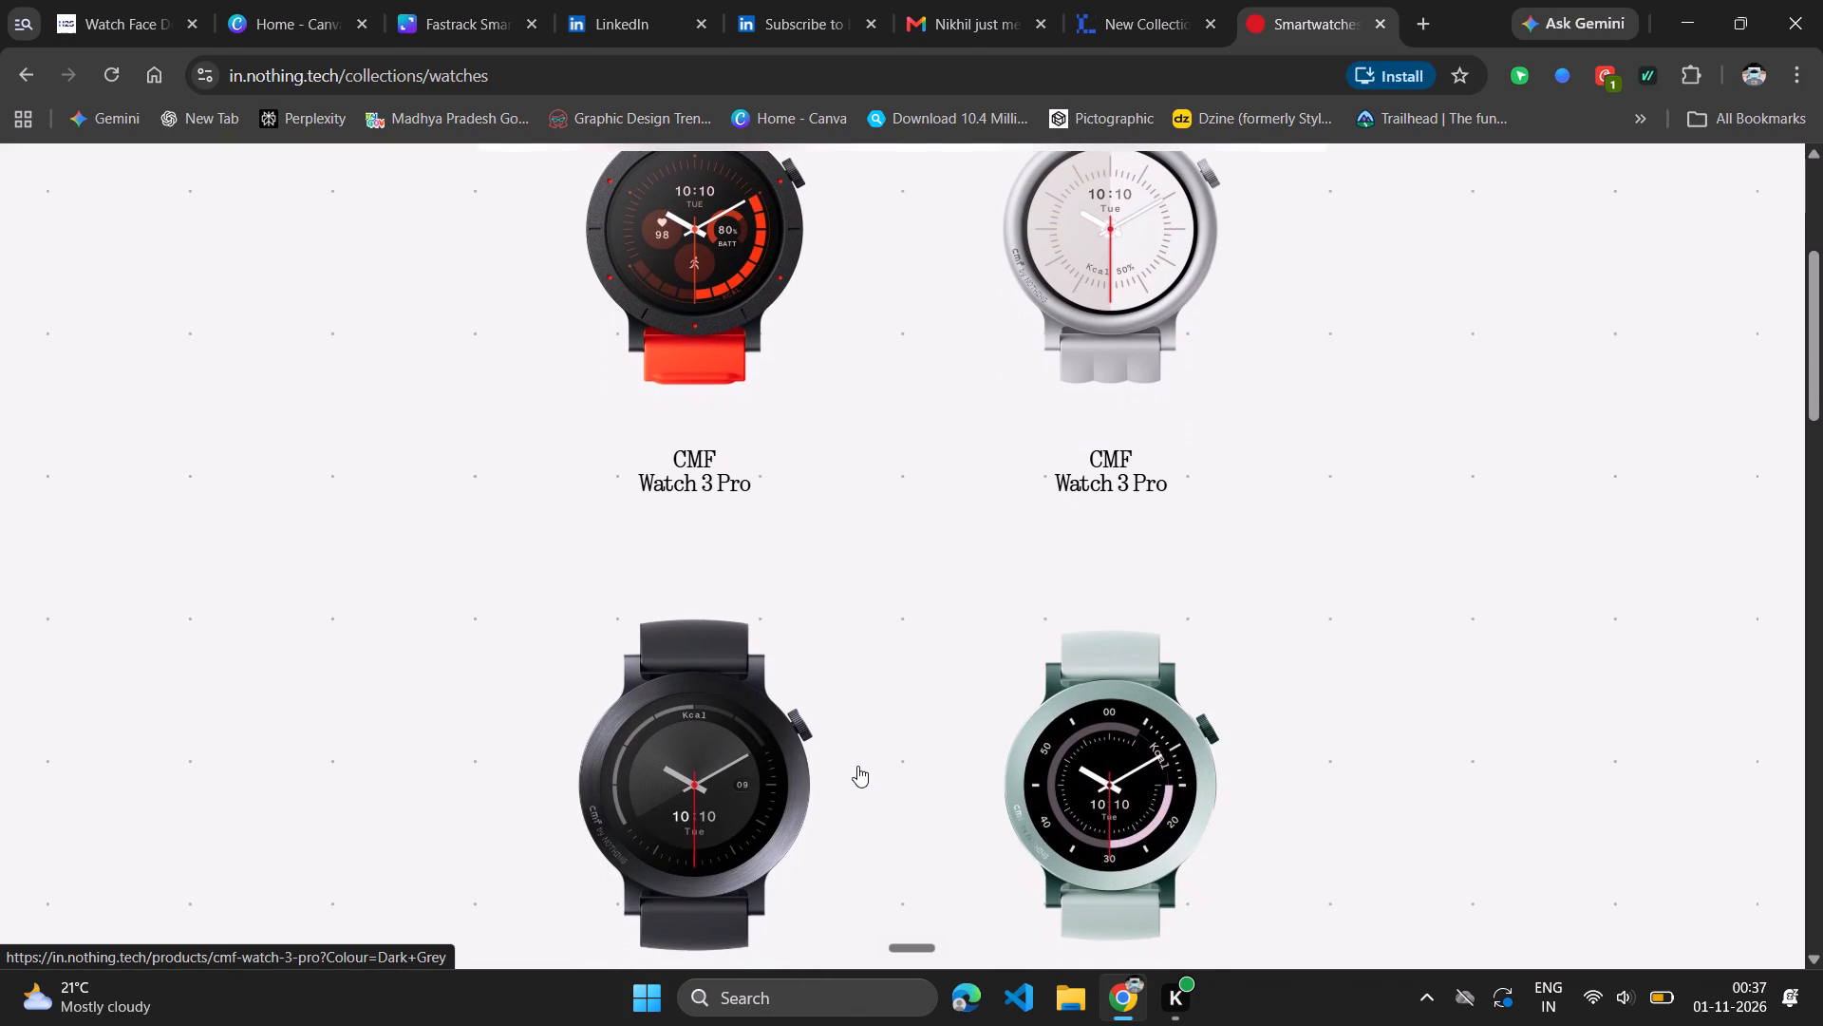
{"action": "scroll", "coordinate": [857, 766], "scroll_direction": "right", "scroll_amount": 3}
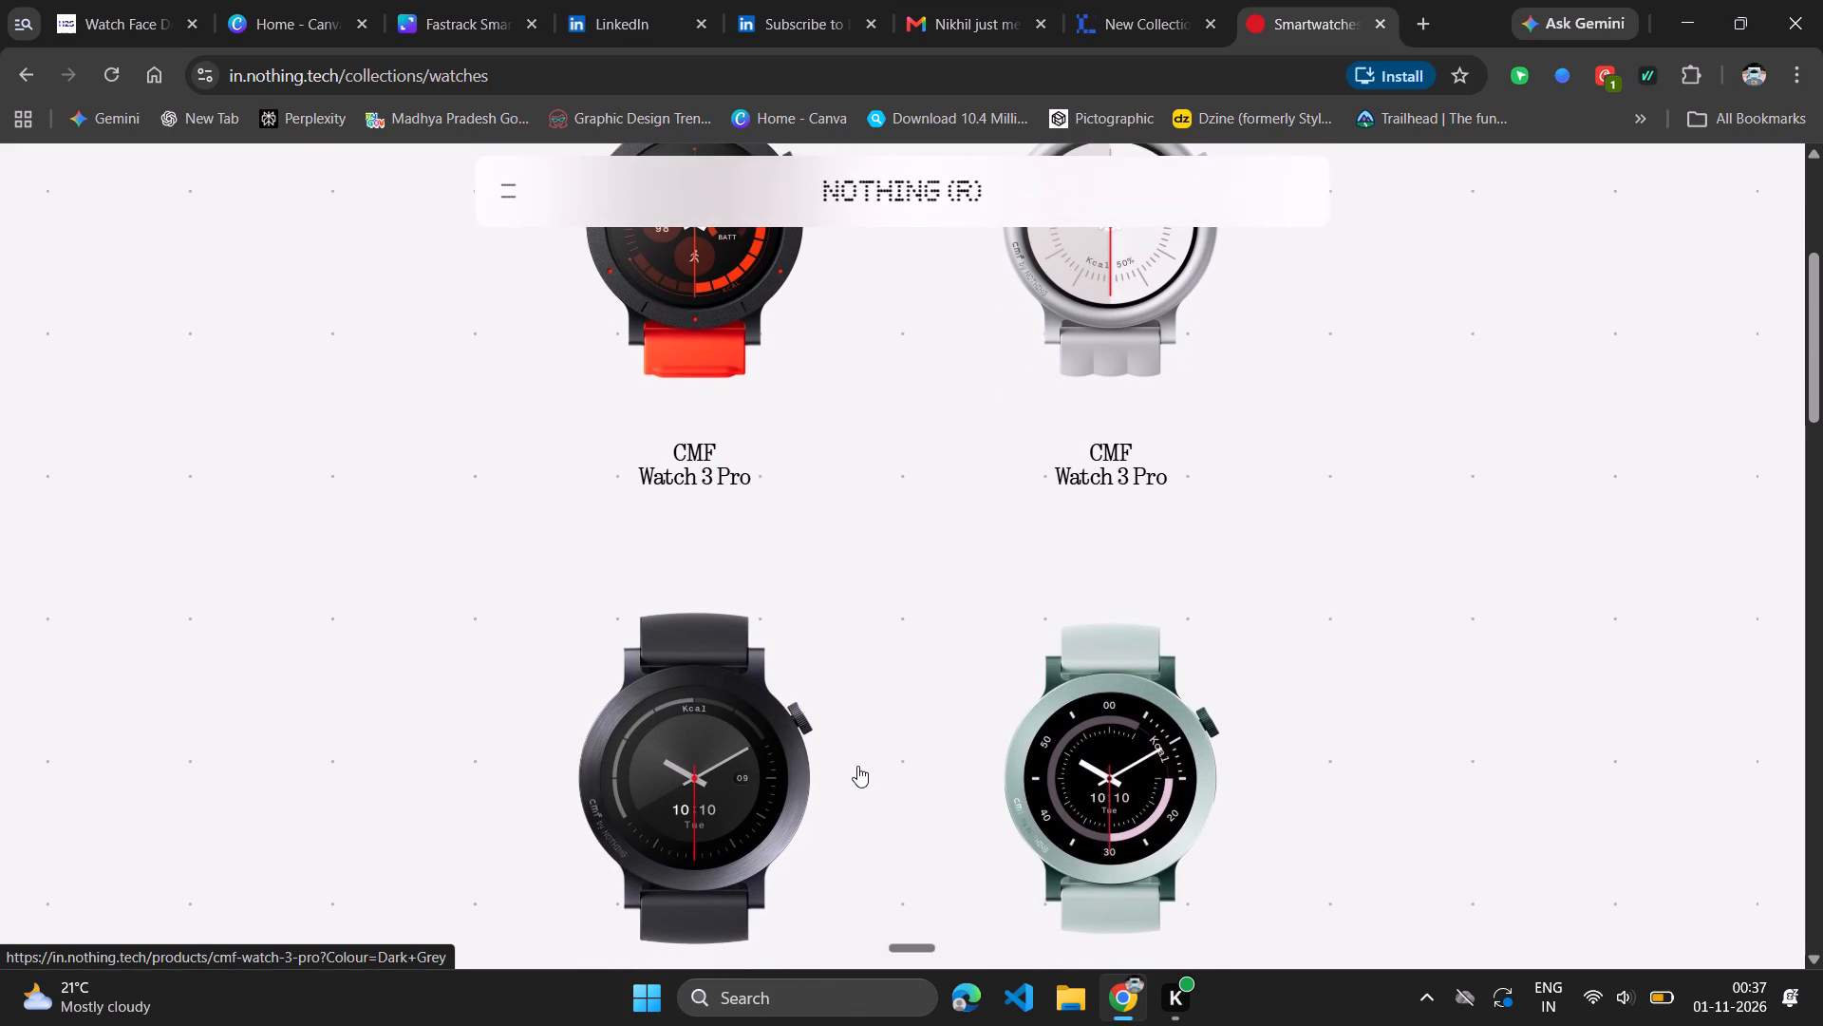
{"action": "scroll", "coordinate": [857, 766], "scroll_direction": "right", "scroll_amount": 2}
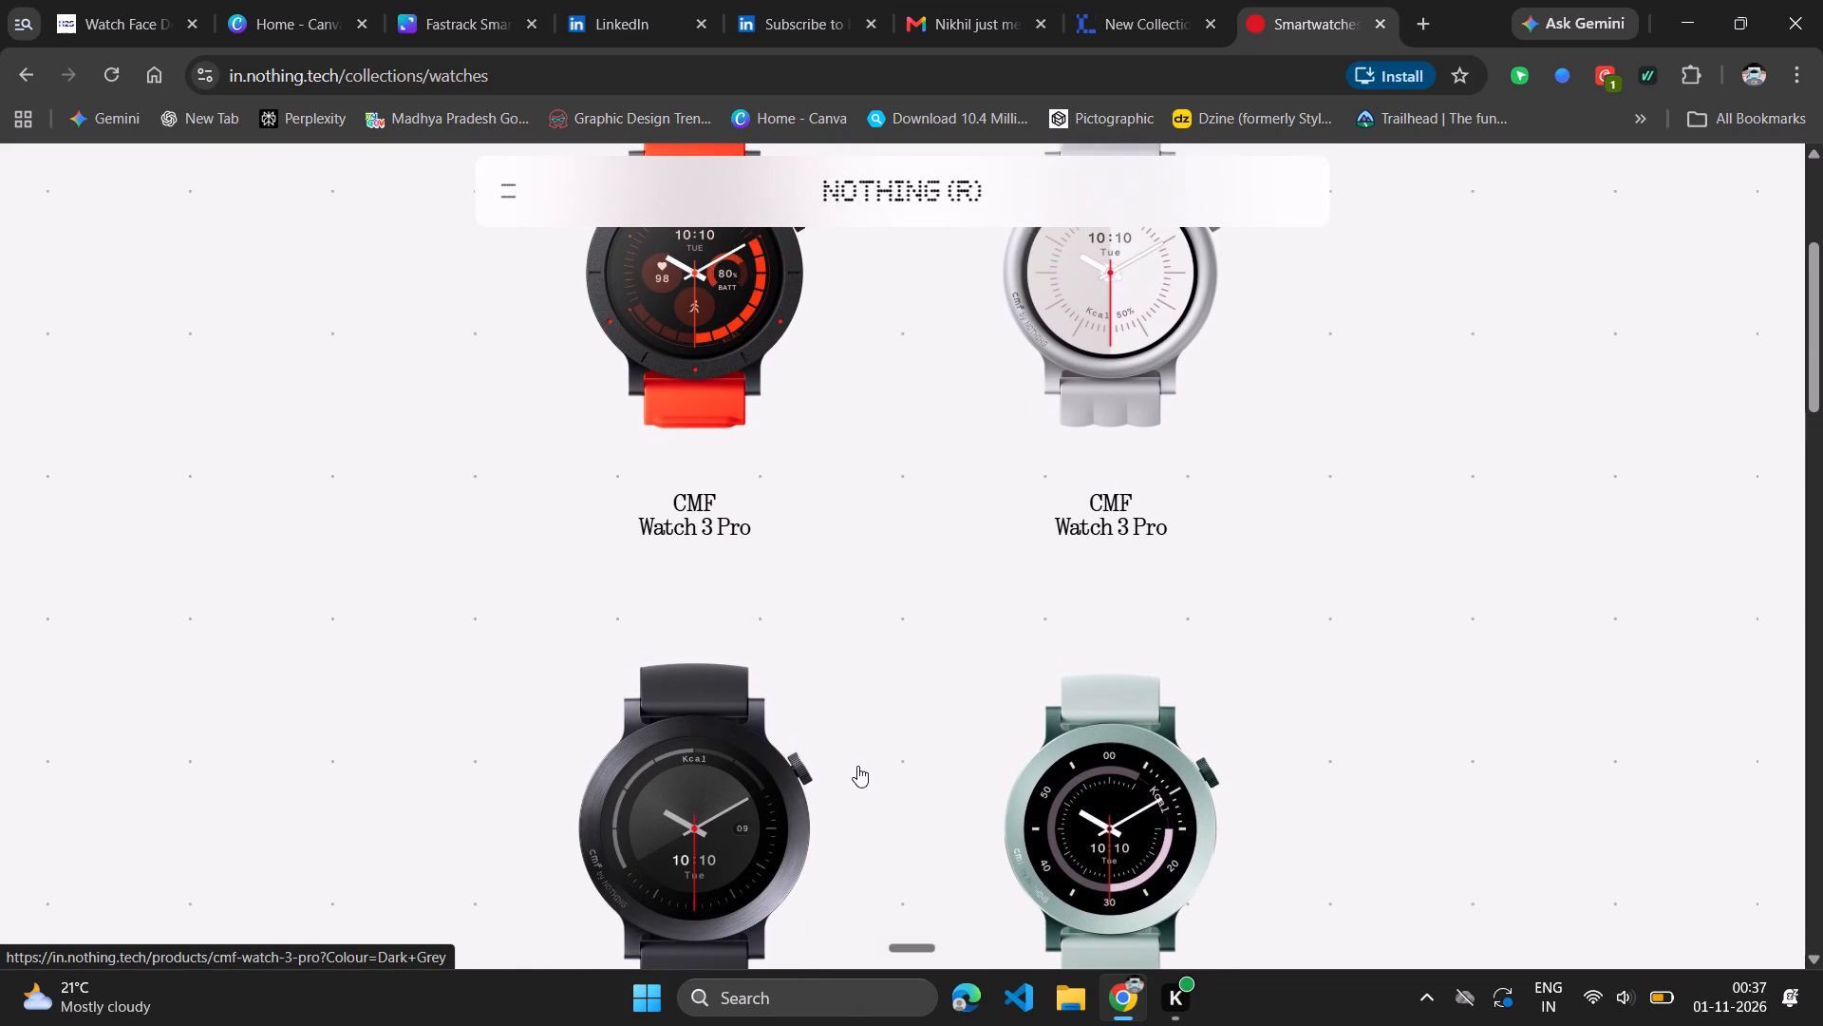
{"action": "scroll", "coordinate": [857, 766], "scroll_direction": "right", "scroll_amount": 2}
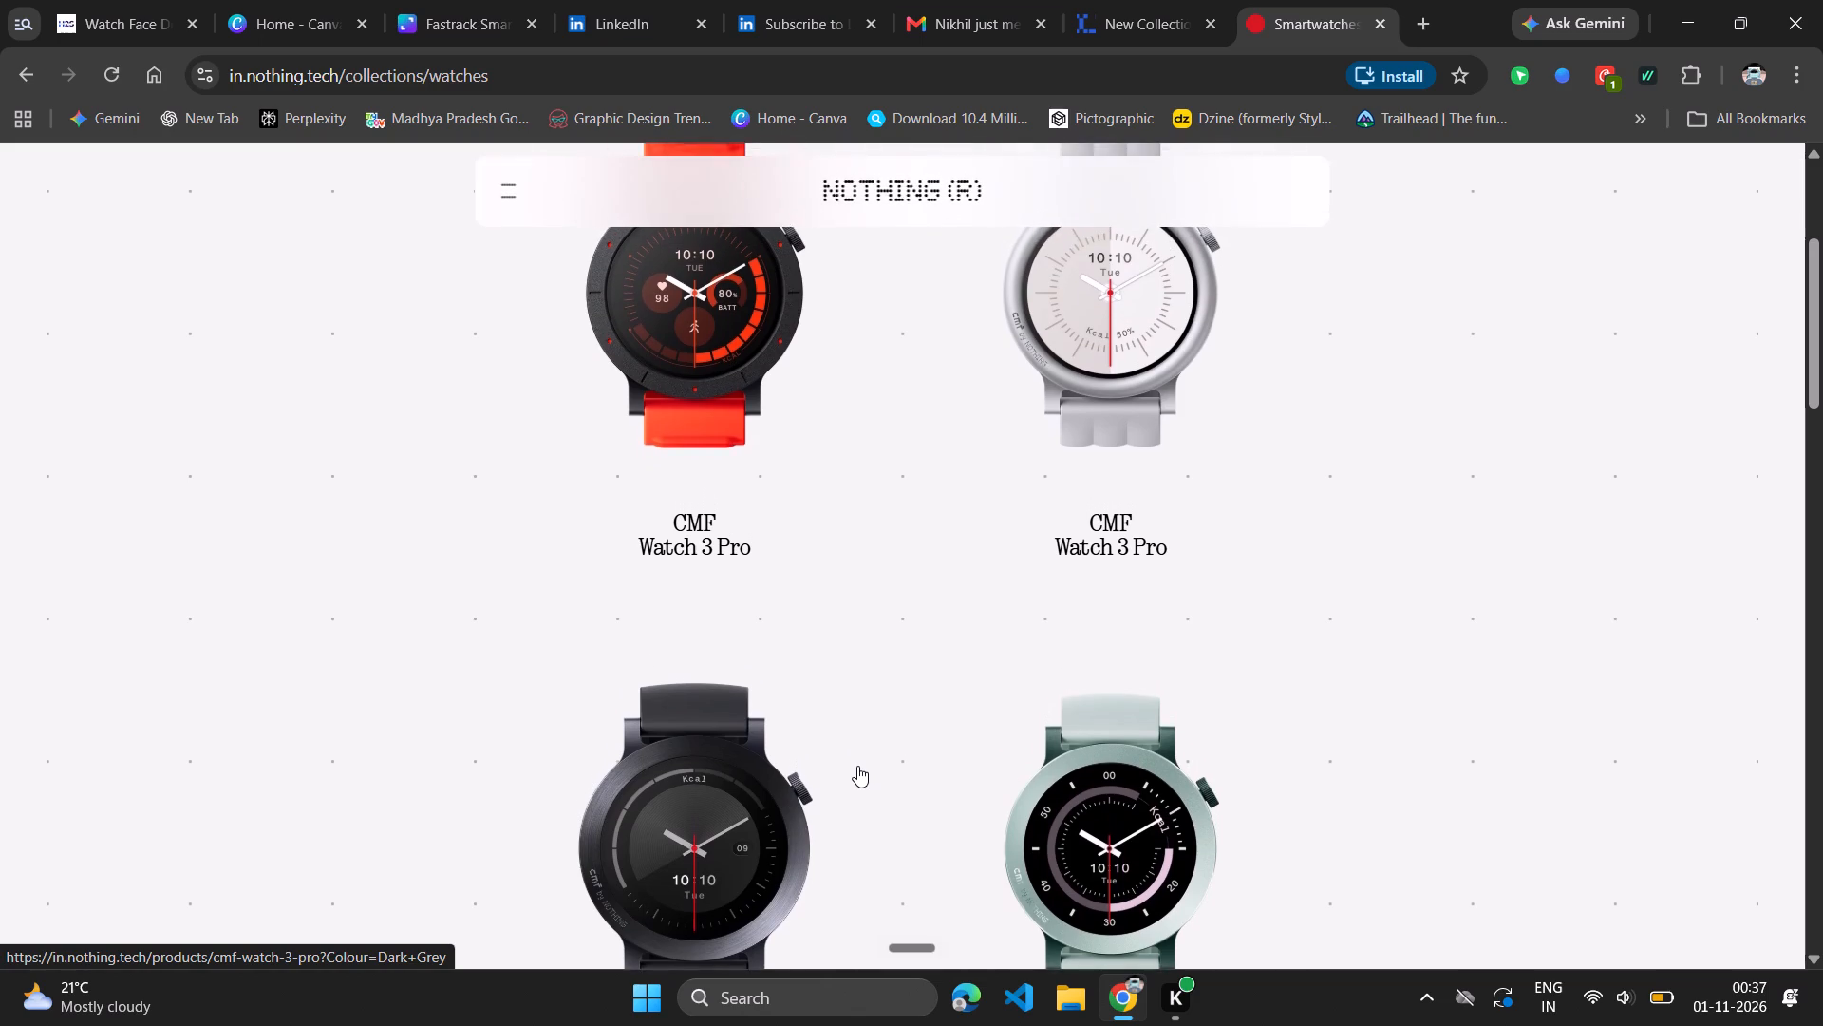
{"action": "scroll", "coordinate": [857, 766], "scroll_direction": "right", "scroll_amount": 1}
{"action": "scroll", "coordinate": [857, 766], "scroll_direction": "up", "scroll_amount": 1}
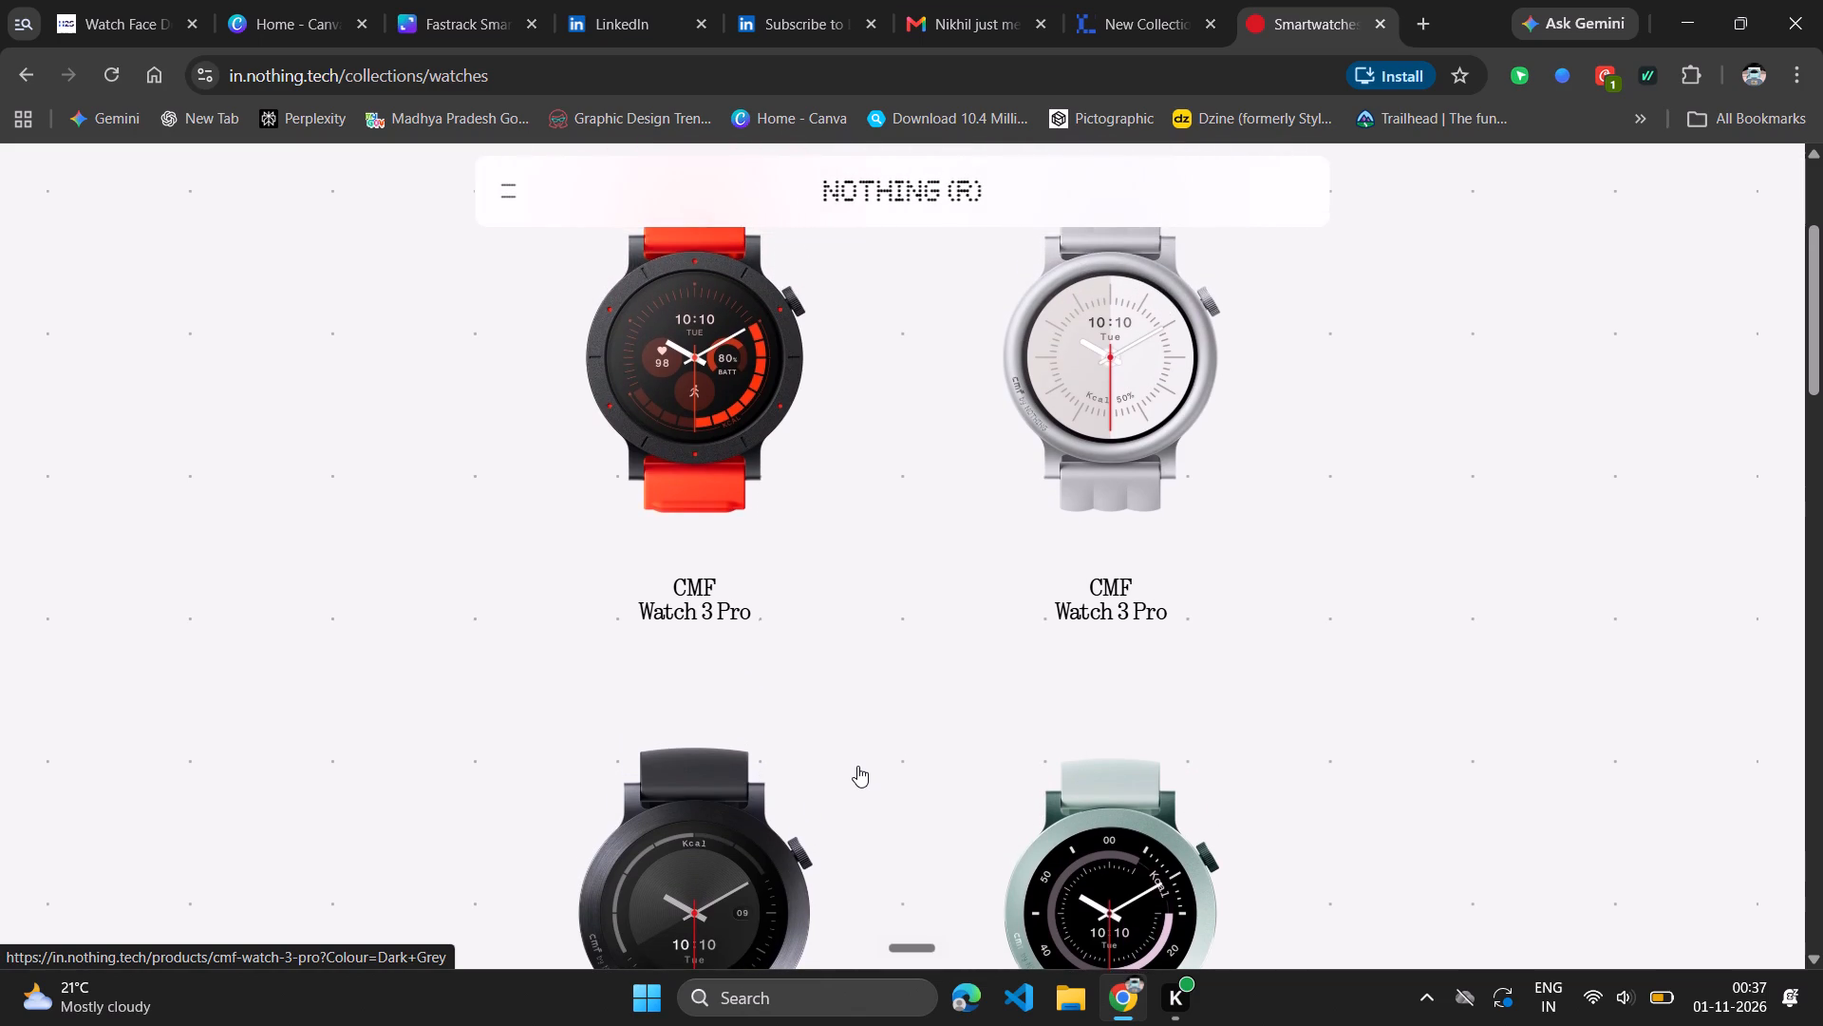
{"action": "scroll", "coordinate": [857, 766], "scroll_direction": "down", "scroll_amount": 3}
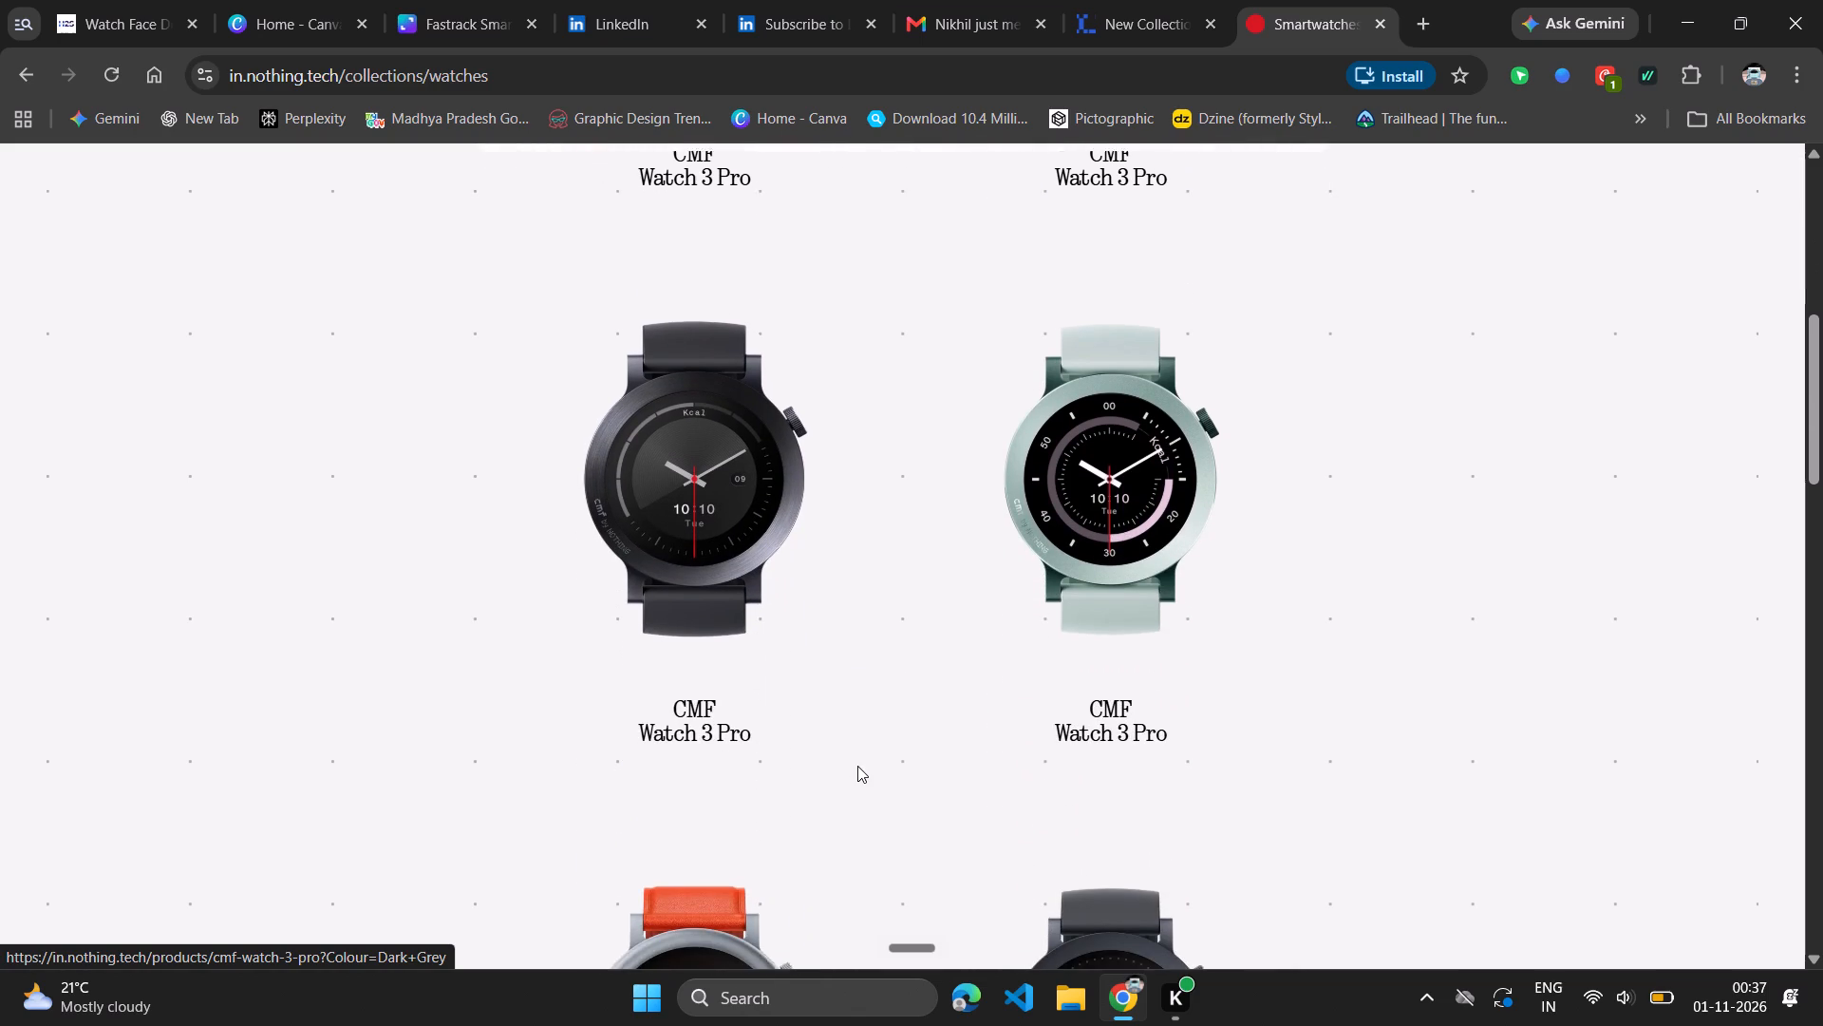
Examine the CMF Watch Pro 2 dial designs through to the end of the collection, and return to the orange and dark grey models.
{"action": "scroll", "coordinate": [857, 766], "scroll_direction": "down", "scroll_amount": 3}
{"action": "scroll", "coordinate": [642, 791], "scroll_direction": "down", "scroll_amount": 1}
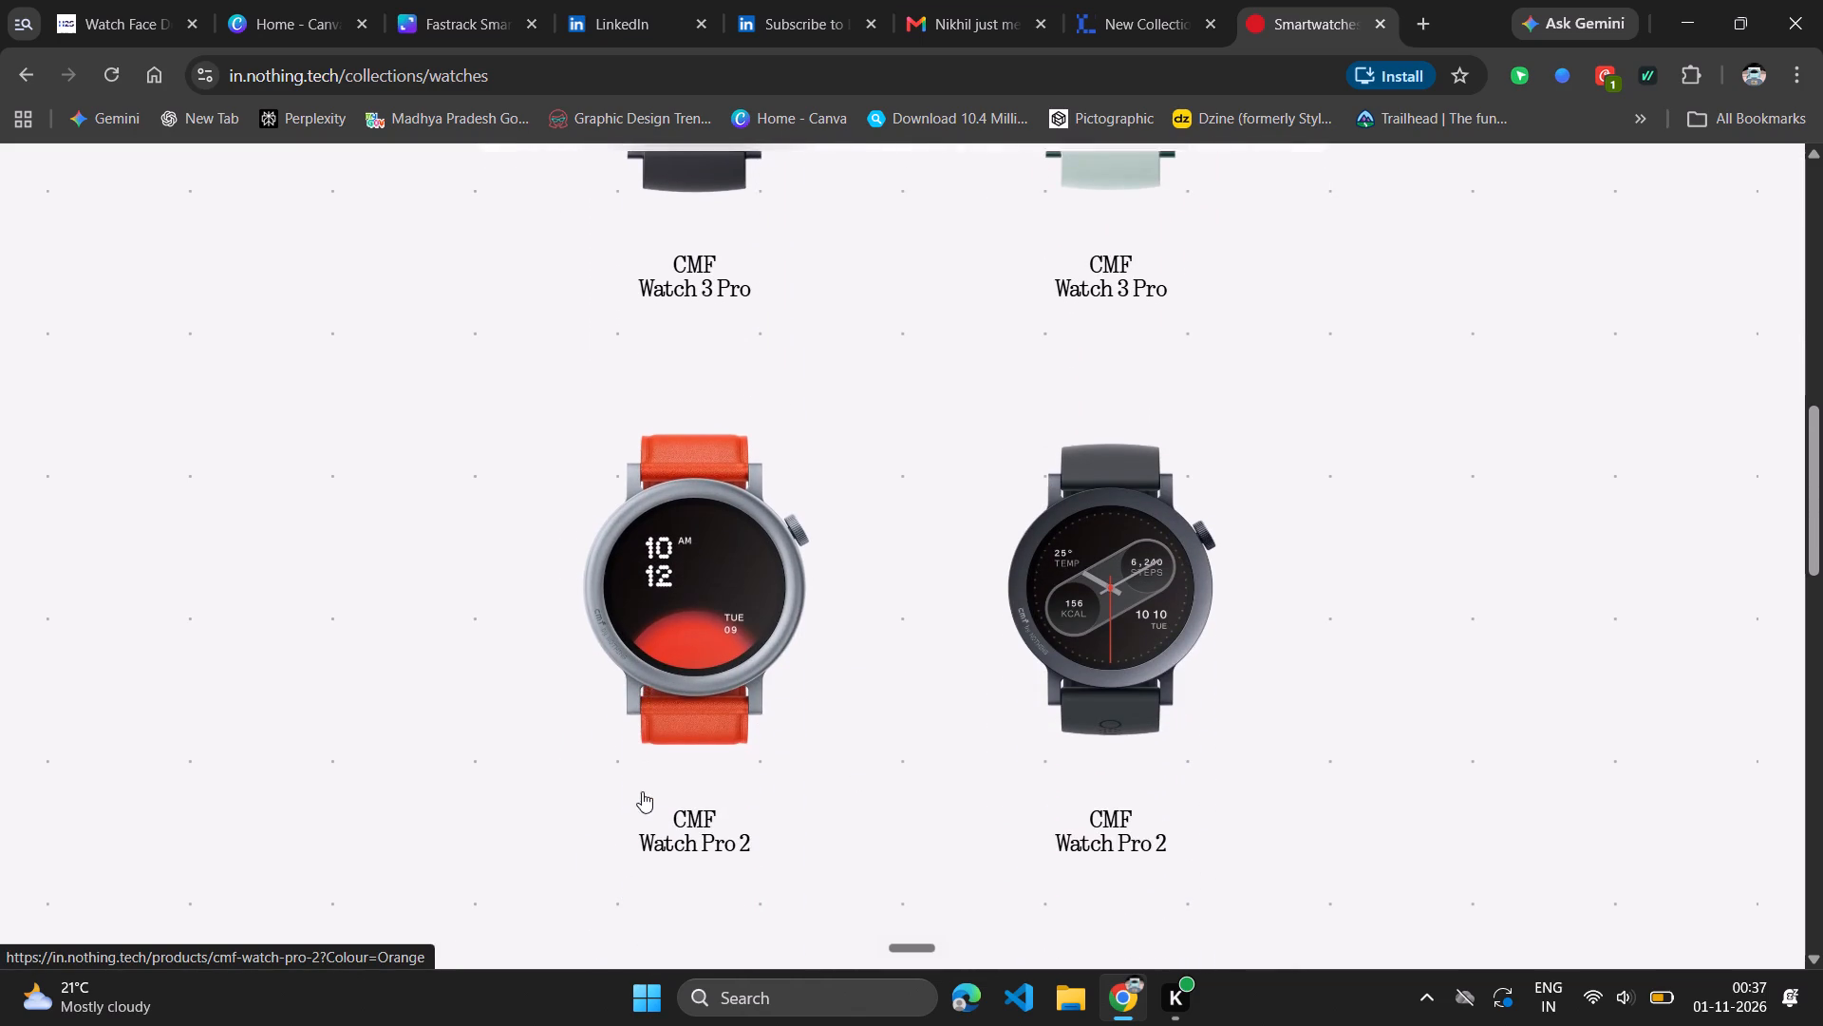
{"action": "scroll", "coordinate": [642, 791], "scroll_direction": "down", "scroll_amount": 2}
{"action": "scroll", "coordinate": [642, 791], "scroll_direction": "right", "scroll_amount": 1}
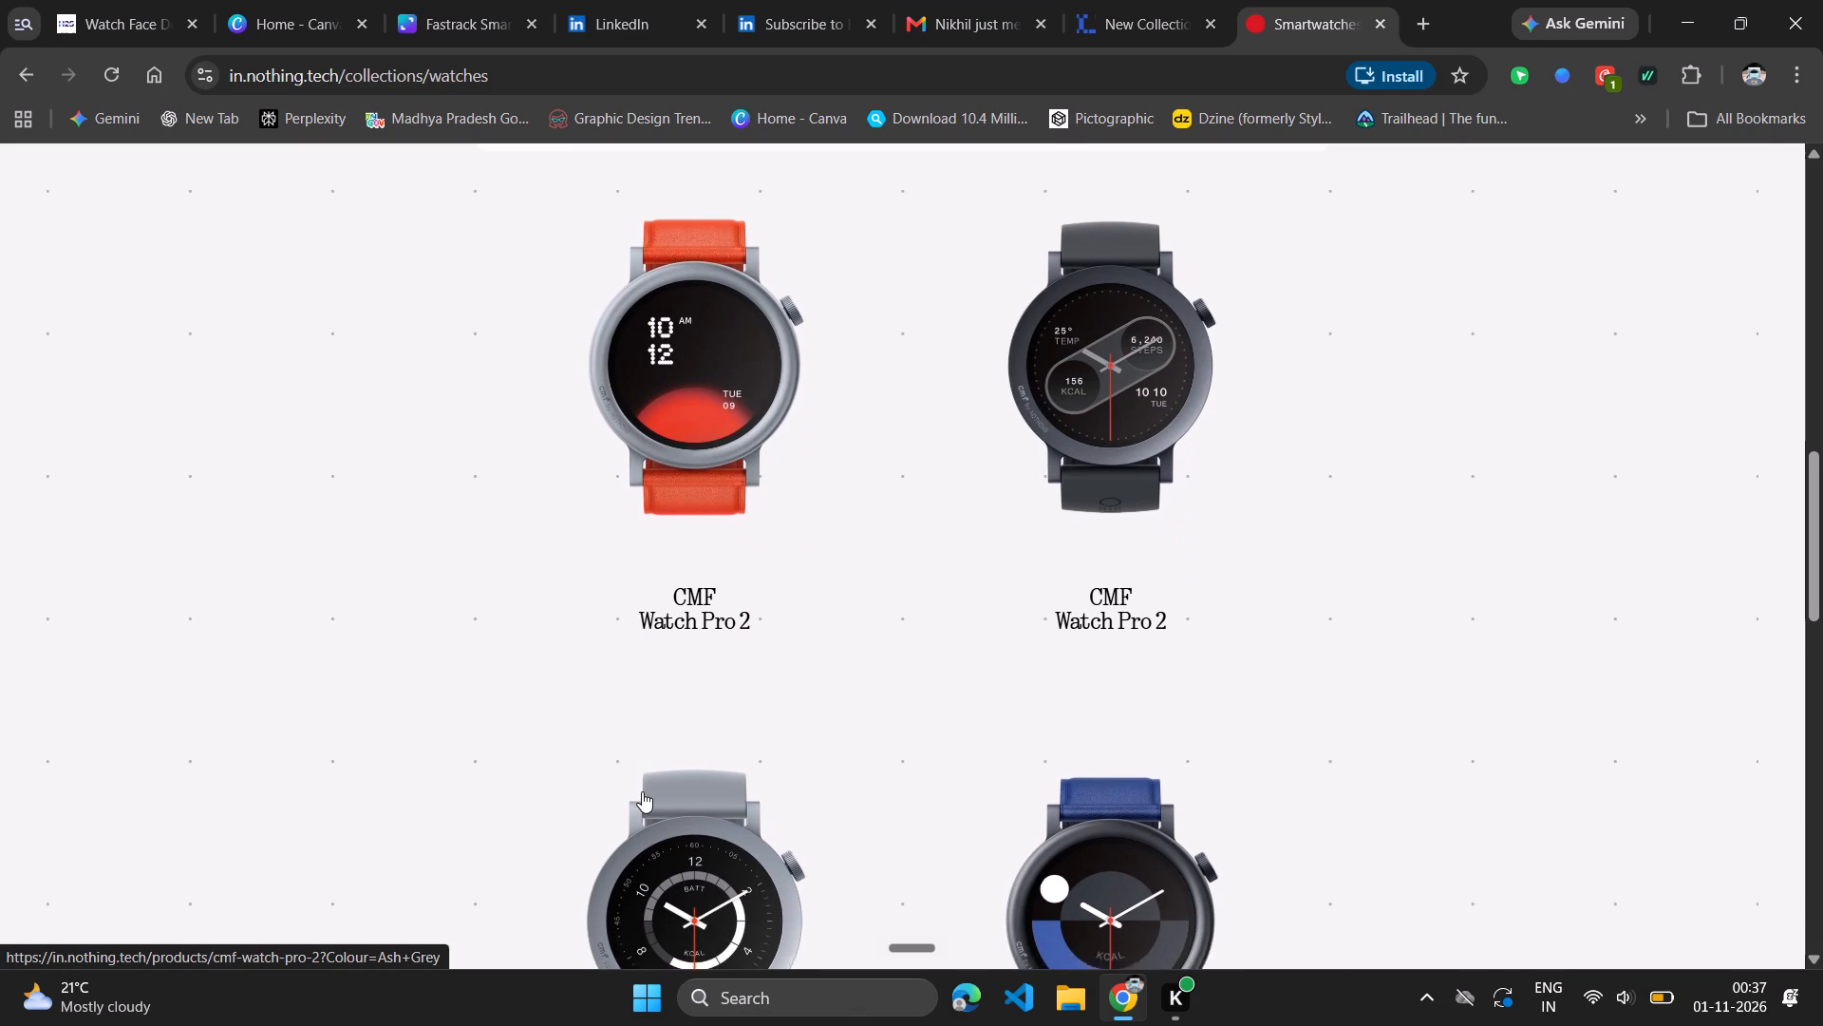
{"action": "scroll", "coordinate": [642, 791], "scroll_direction": "right", "scroll_amount": 2}
{"action": "scroll", "coordinate": [642, 791], "scroll_direction": "down", "scroll_amount": 2}
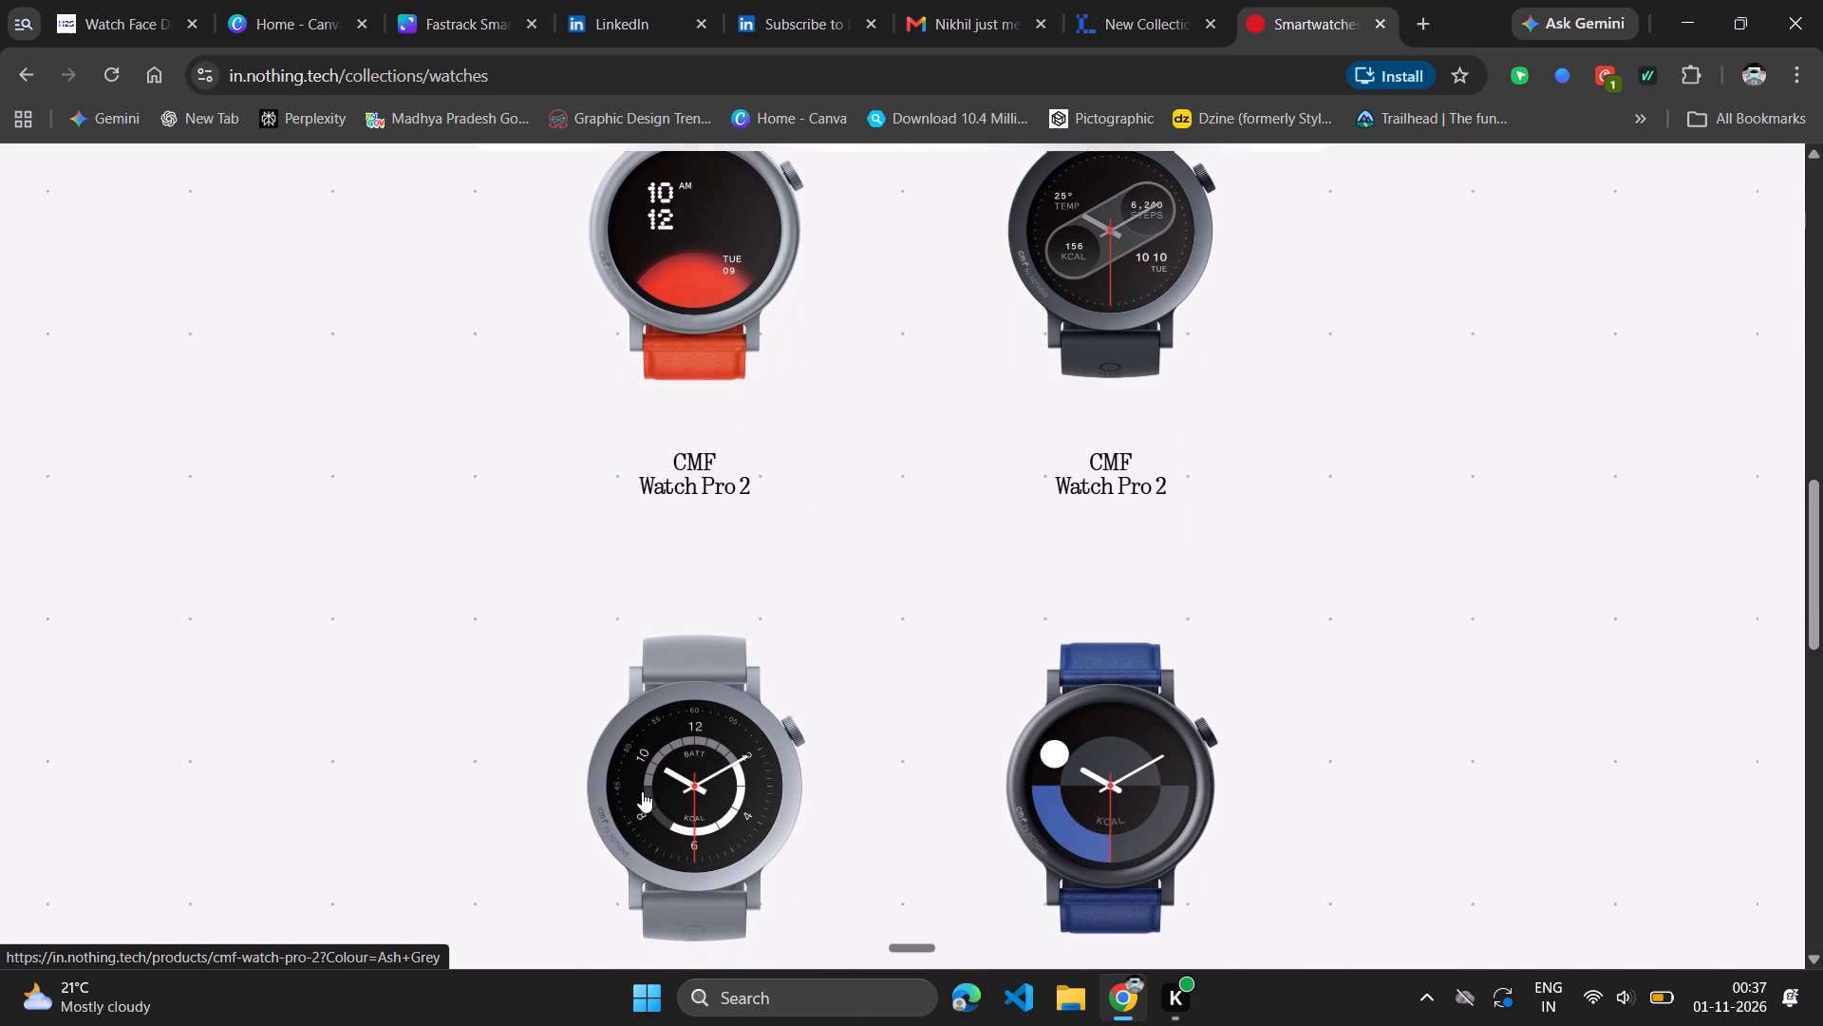
{"action": "scroll", "coordinate": [642, 791], "scroll_direction": "down", "scroll_amount": 2}
{"action": "scroll", "coordinate": [642, 791], "scroll_direction": "up", "scroll_amount": 1}
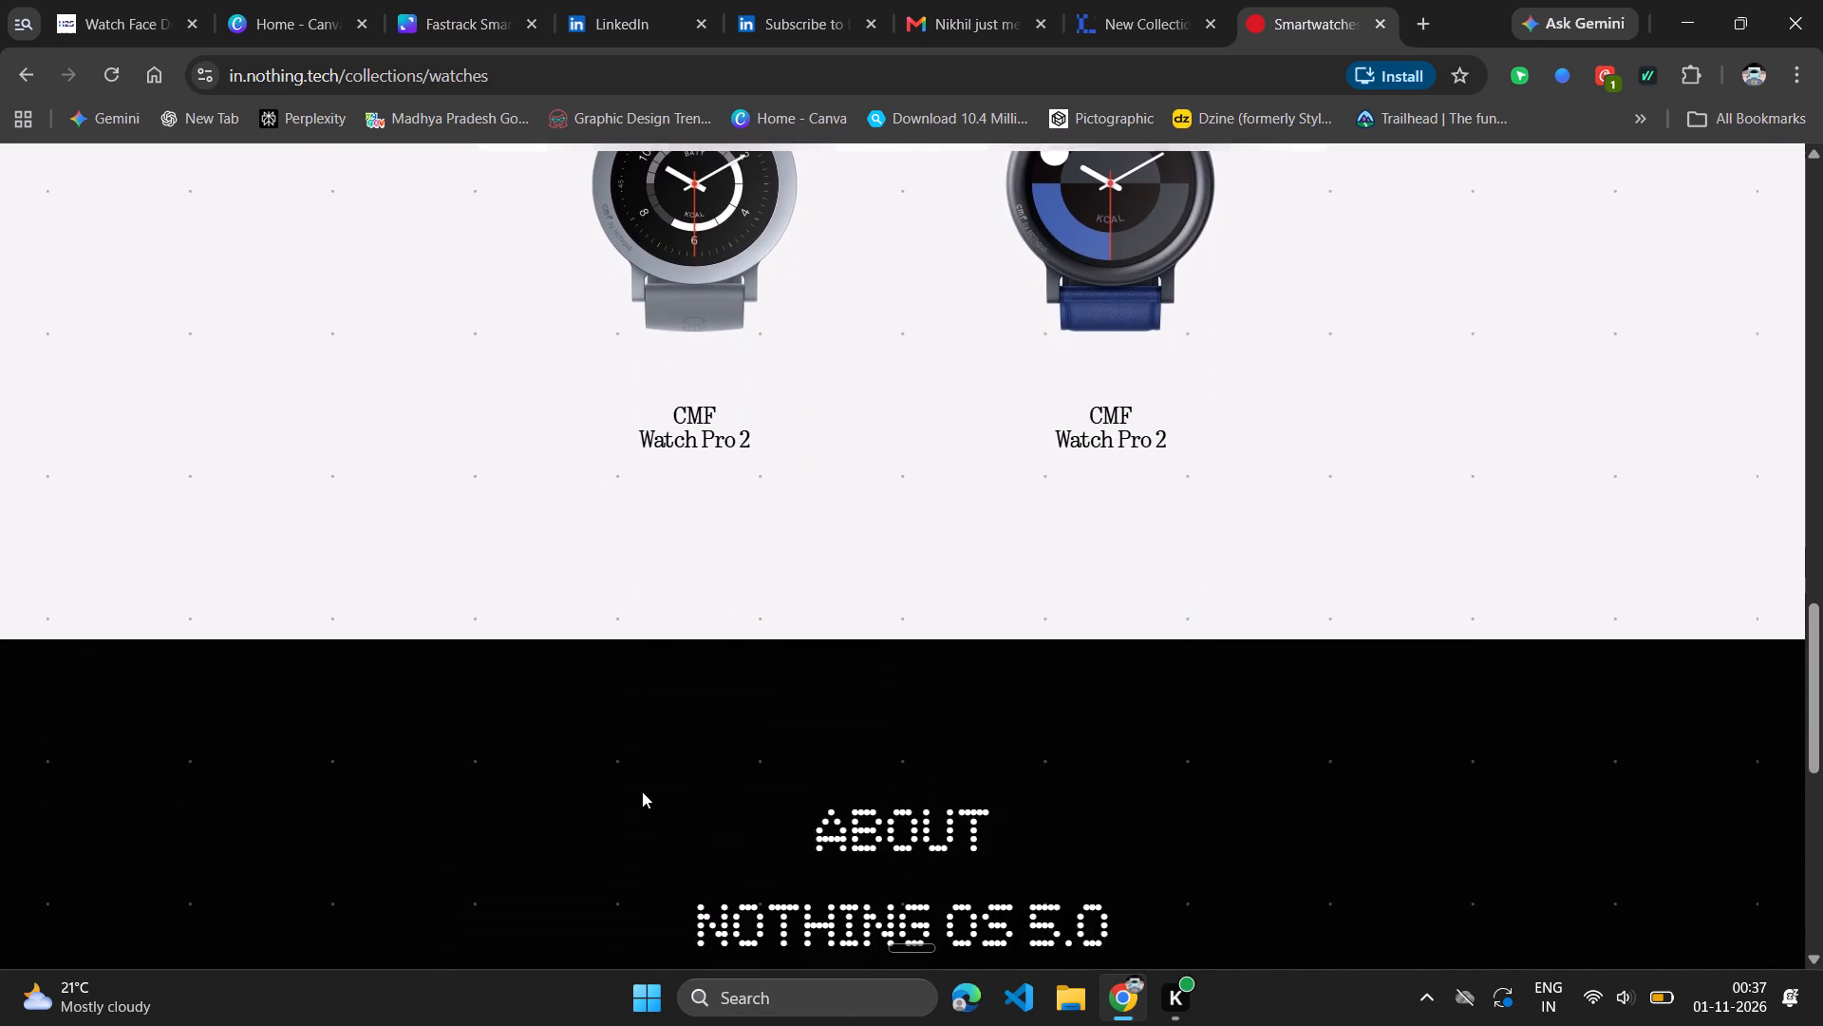
{"action": "scroll", "coordinate": [642, 791], "scroll_direction": "up", "scroll_amount": 2}
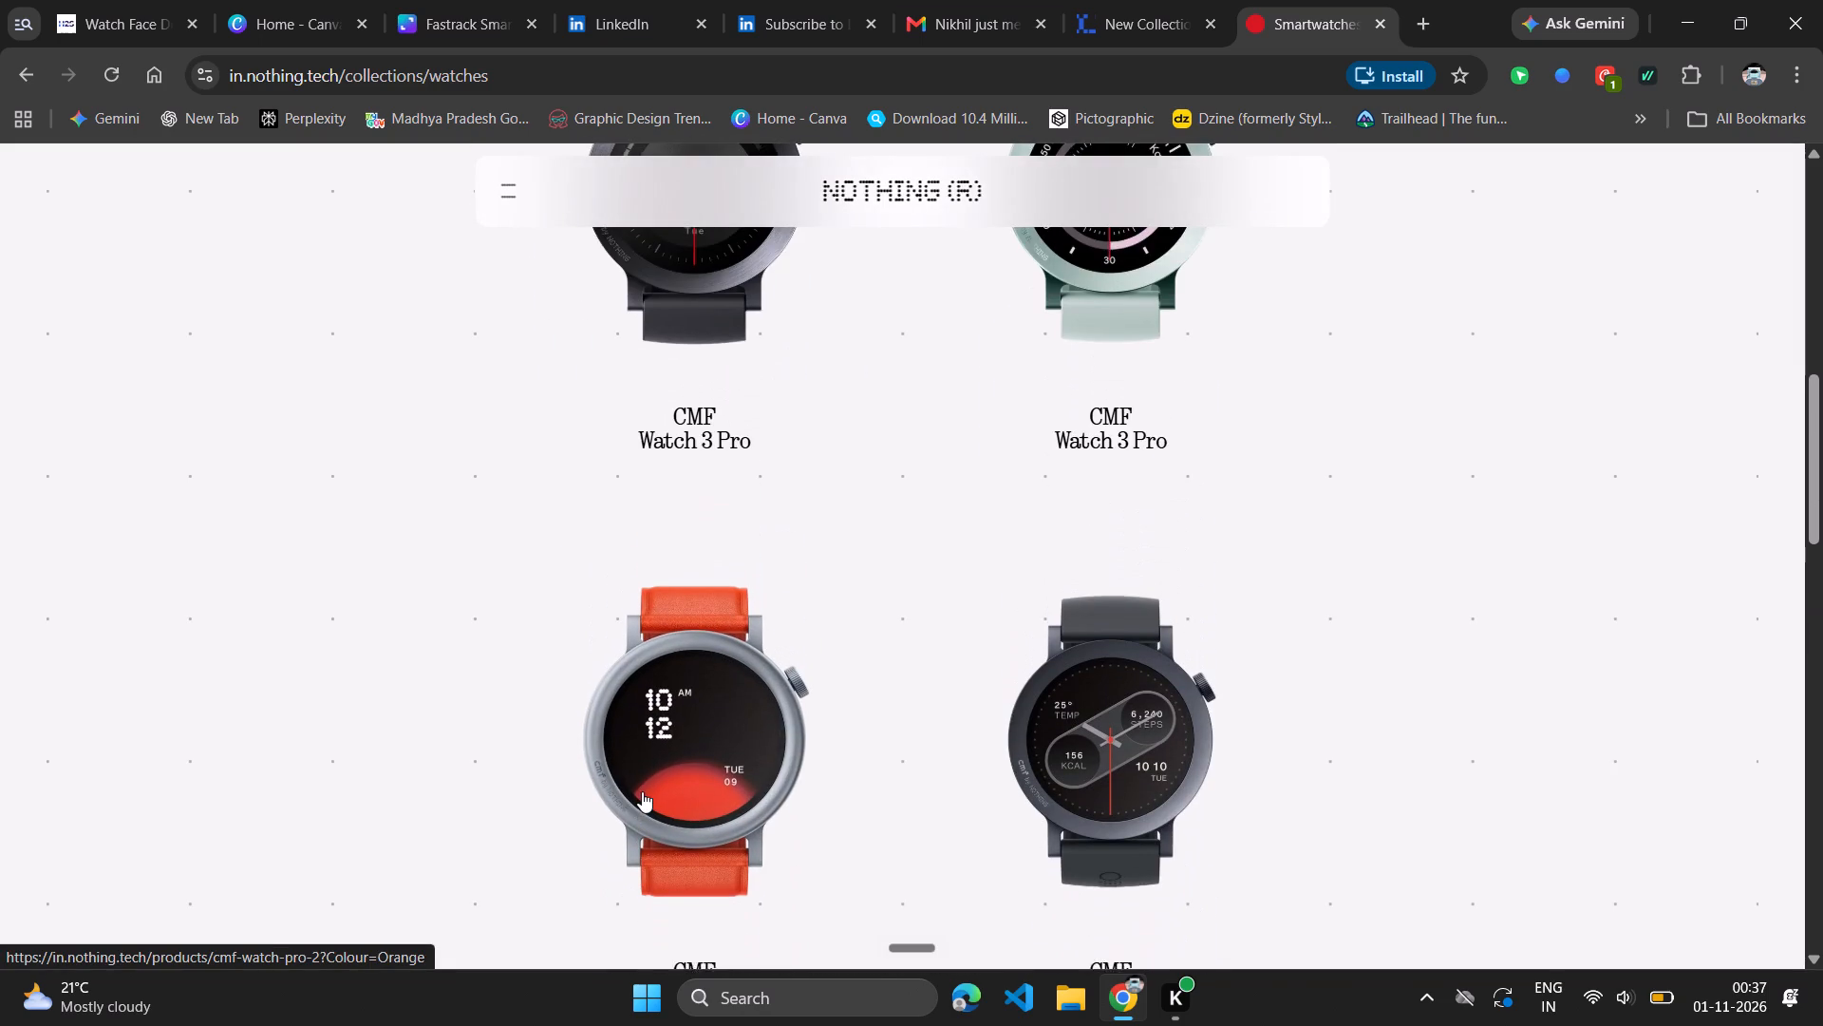
Look back over the CMF watch dials up to the first models, and return to the Layers Anarc 2 Collection page.
{"action": "scroll", "coordinate": [642, 791], "scroll_direction": "up", "scroll_amount": 4}
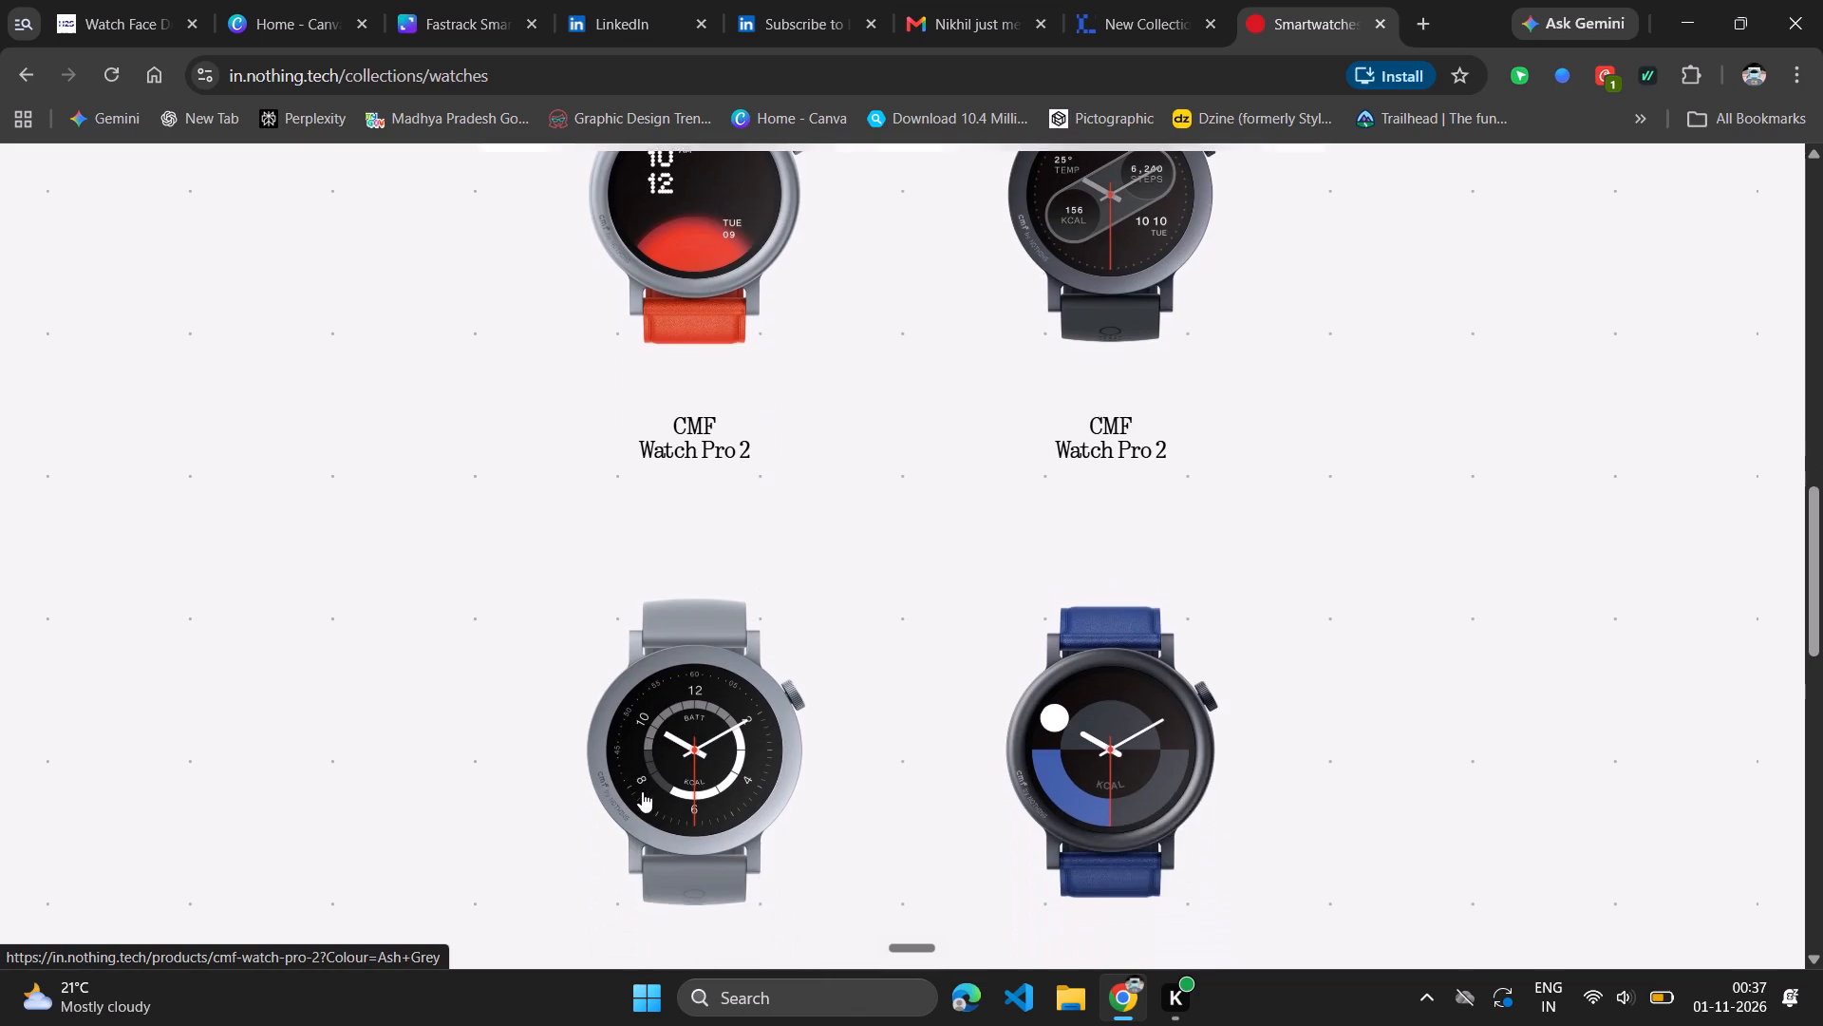
{"action": "scroll", "coordinate": [642, 791], "scroll_direction": "up", "scroll_amount": 6}
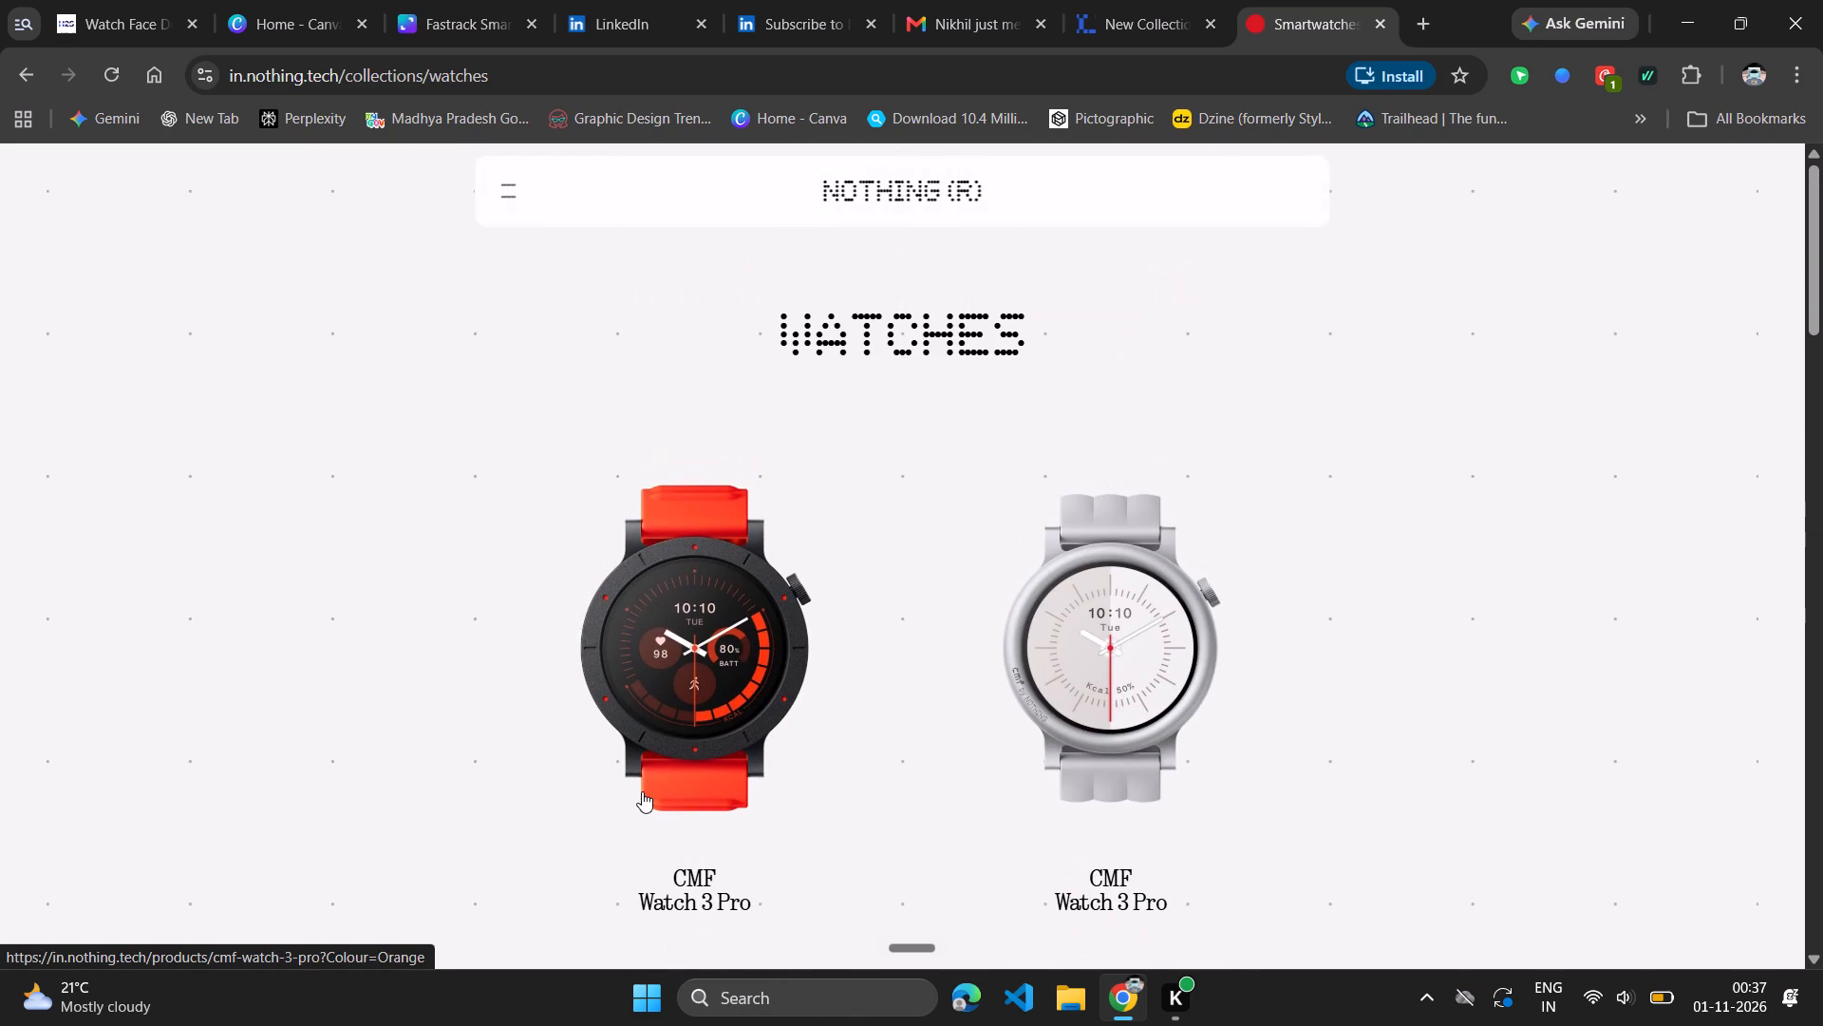
{"action": "scroll", "coordinate": [642, 791], "scroll_direction": "up", "scroll_amount": 2}
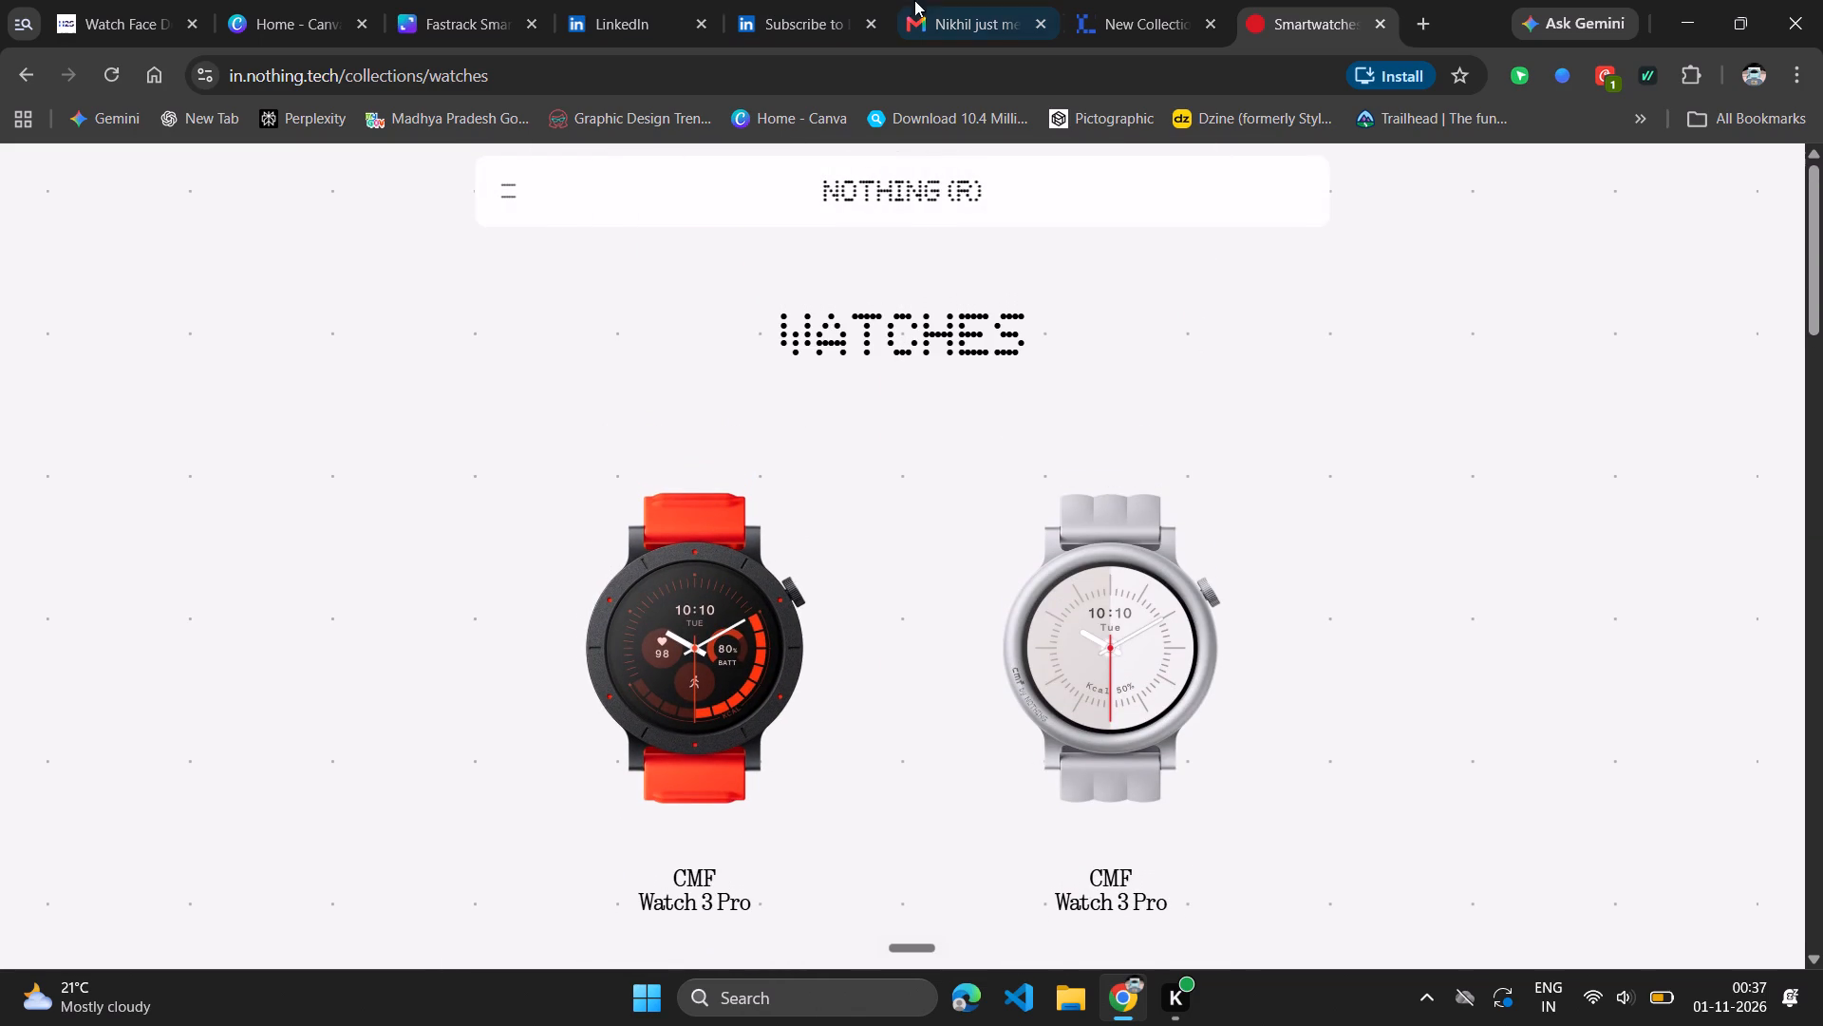
{"action": "left_click", "coordinate": [1117, 0]}
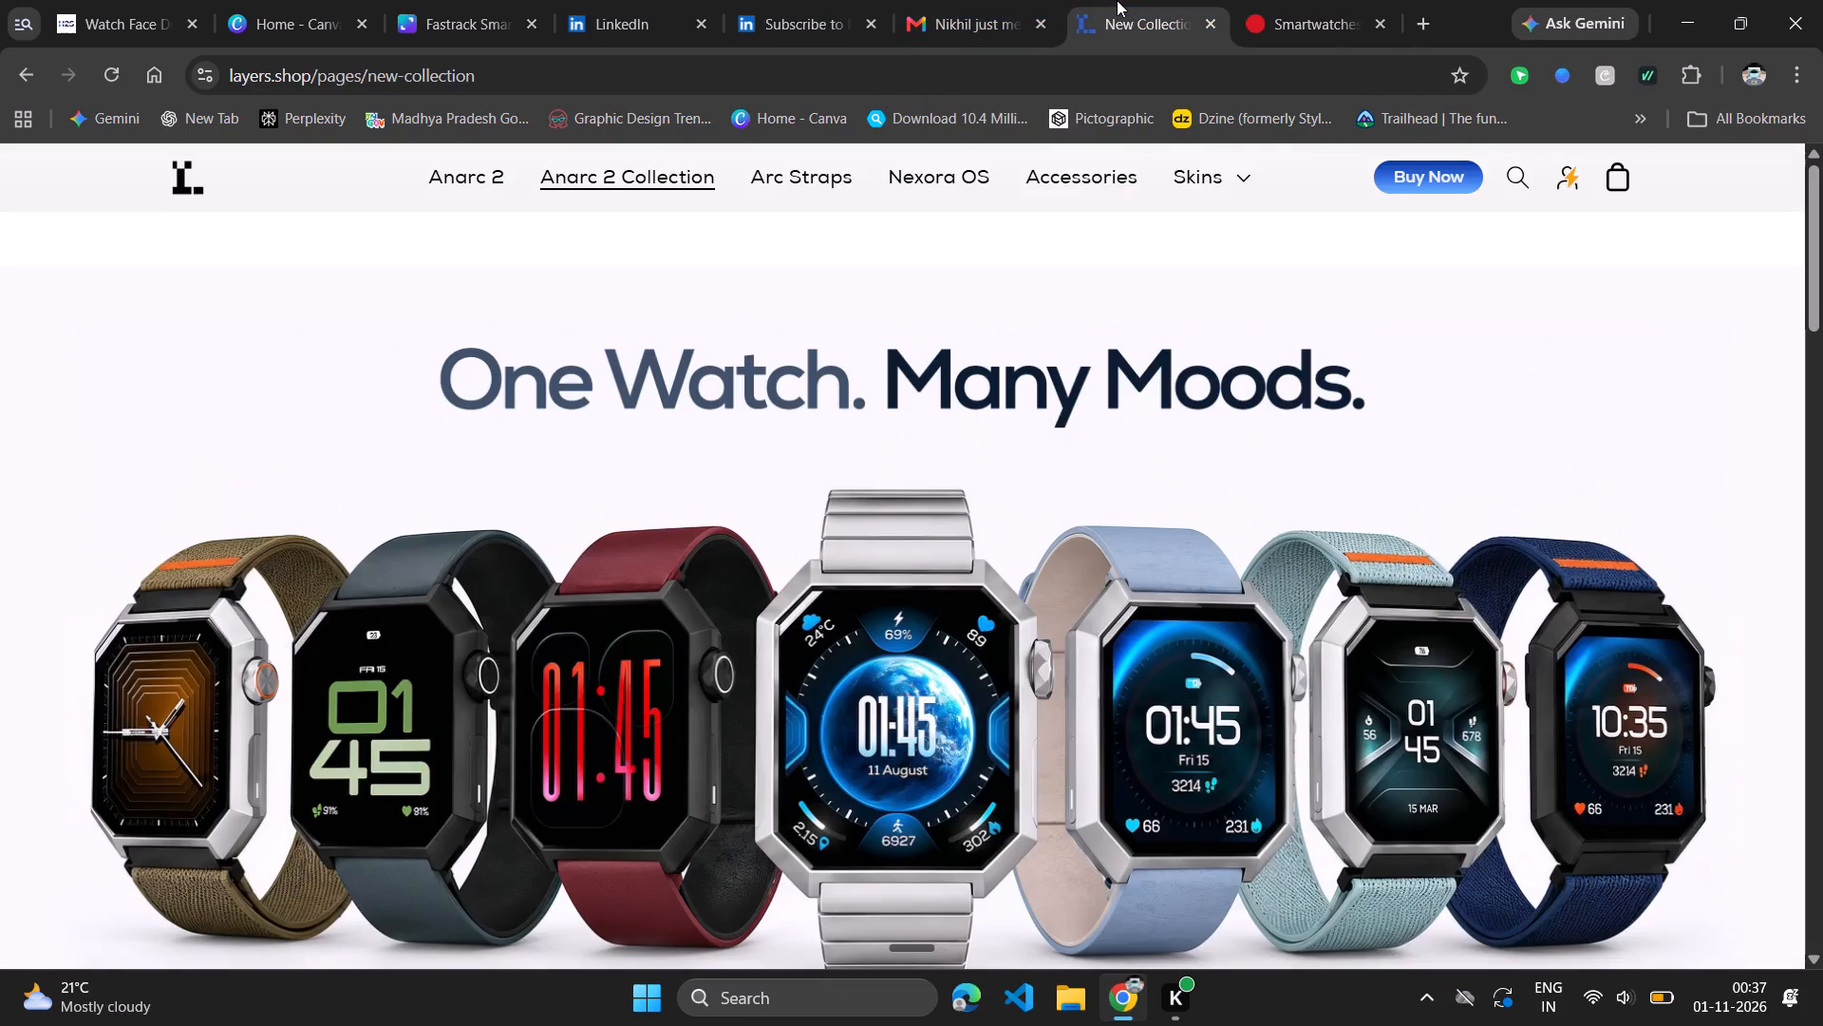
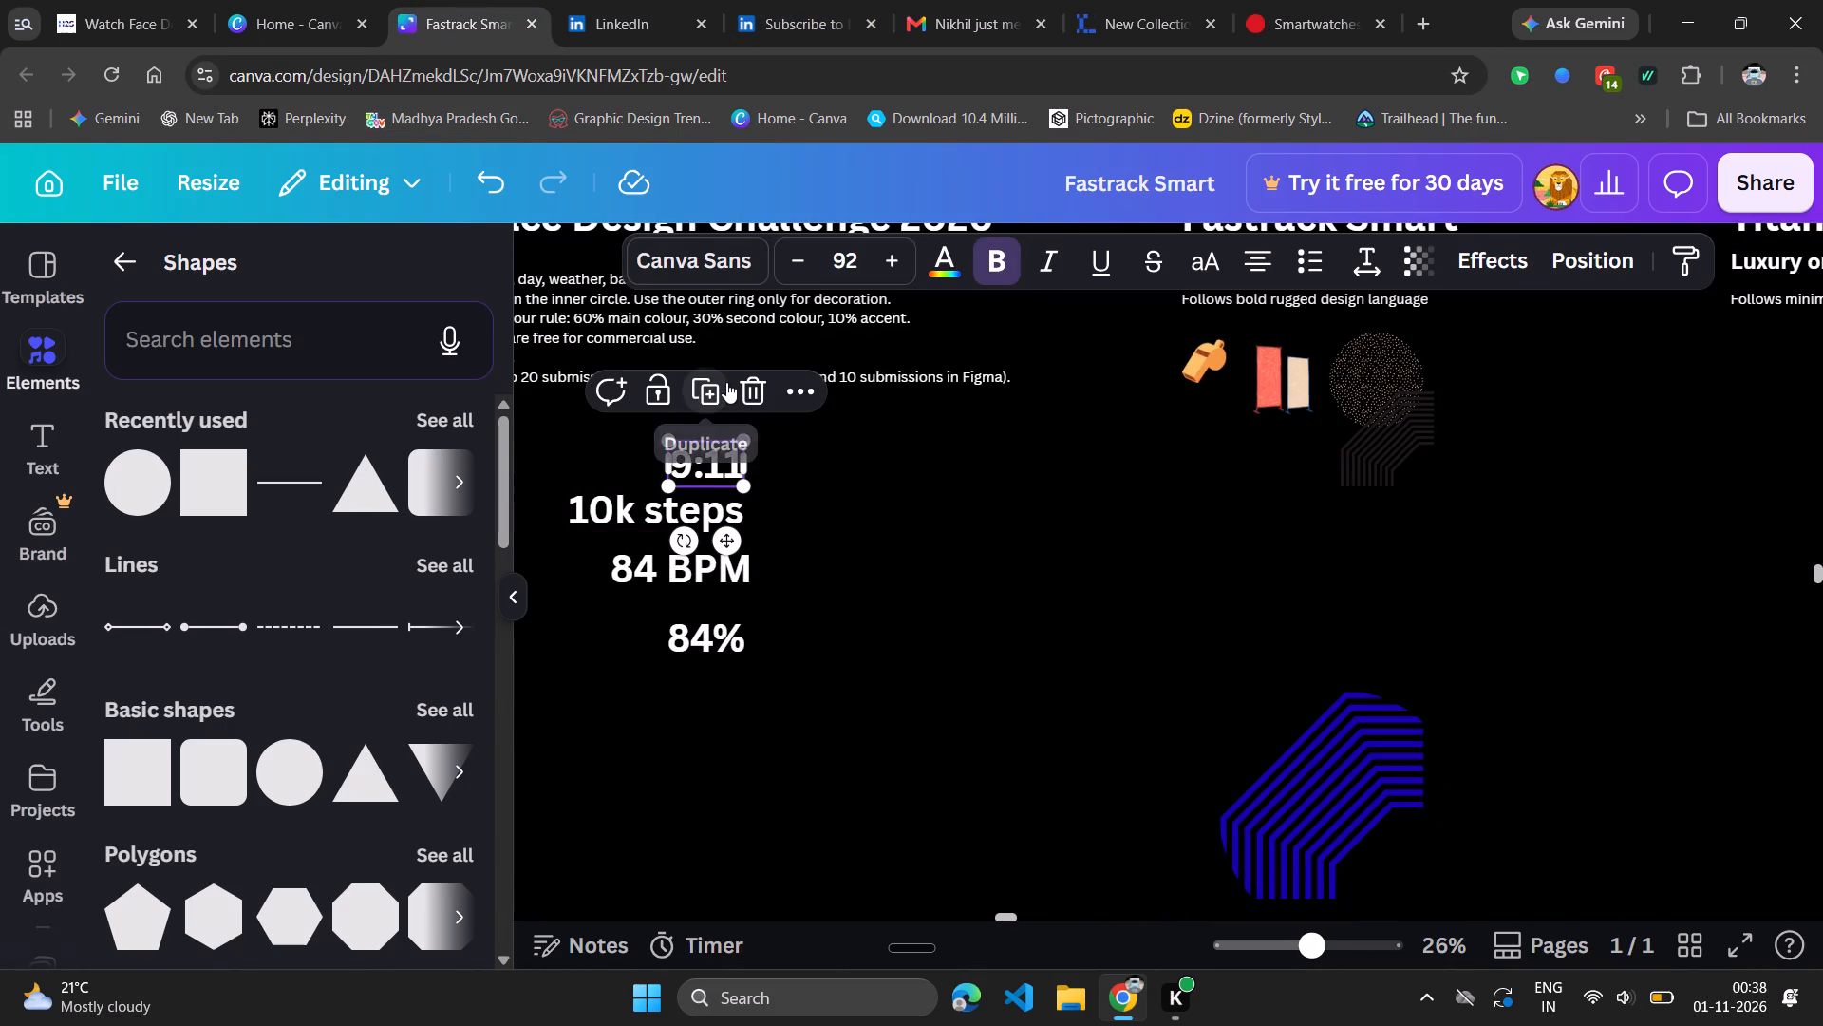
Duplicate the 9:11 time text, place the copy over the blue striped shape and enlarge it to about size 160.
{"action": "left_click", "coordinate": [726, 382]}
{"action": "left_click_drag", "start_coordinate": [742, 553], "coordinate": [1352, 855]}
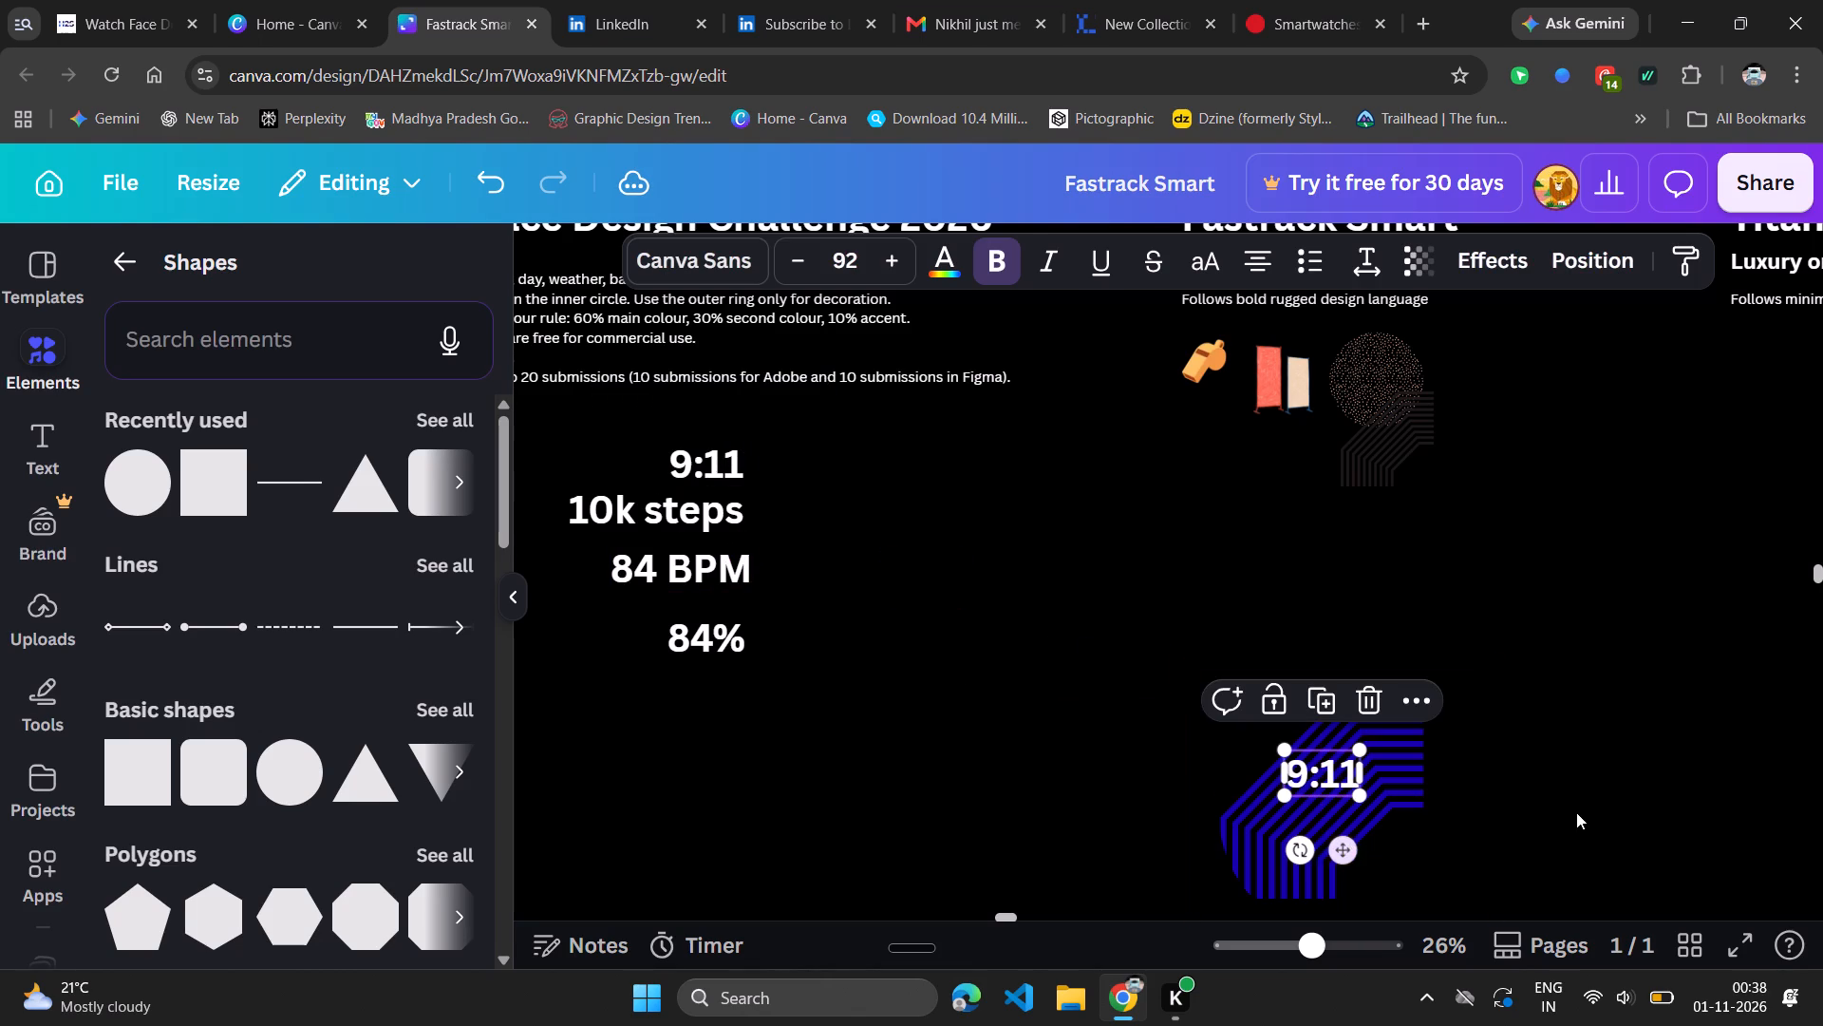
{"action": "left_click", "coordinate": [1576, 812]}
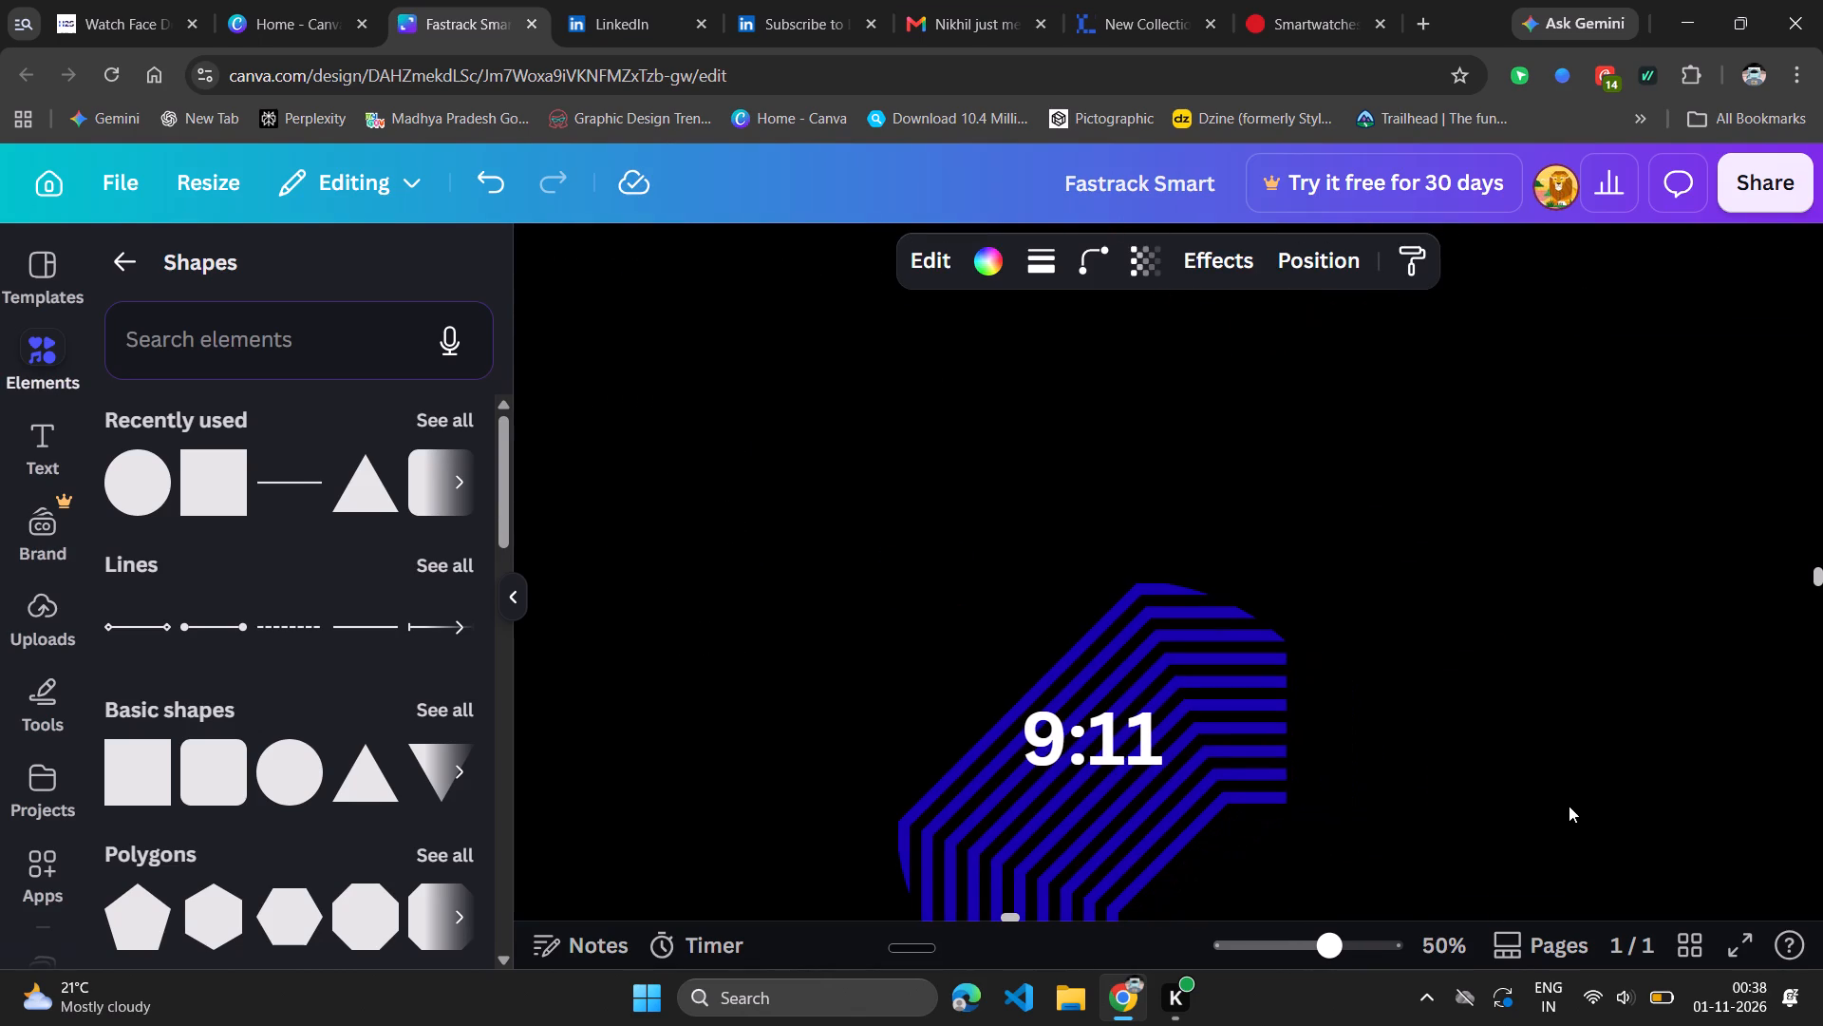
{"action": "left_click_drag", "start_coordinate": [1104, 736], "coordinate": [1118, 740]}
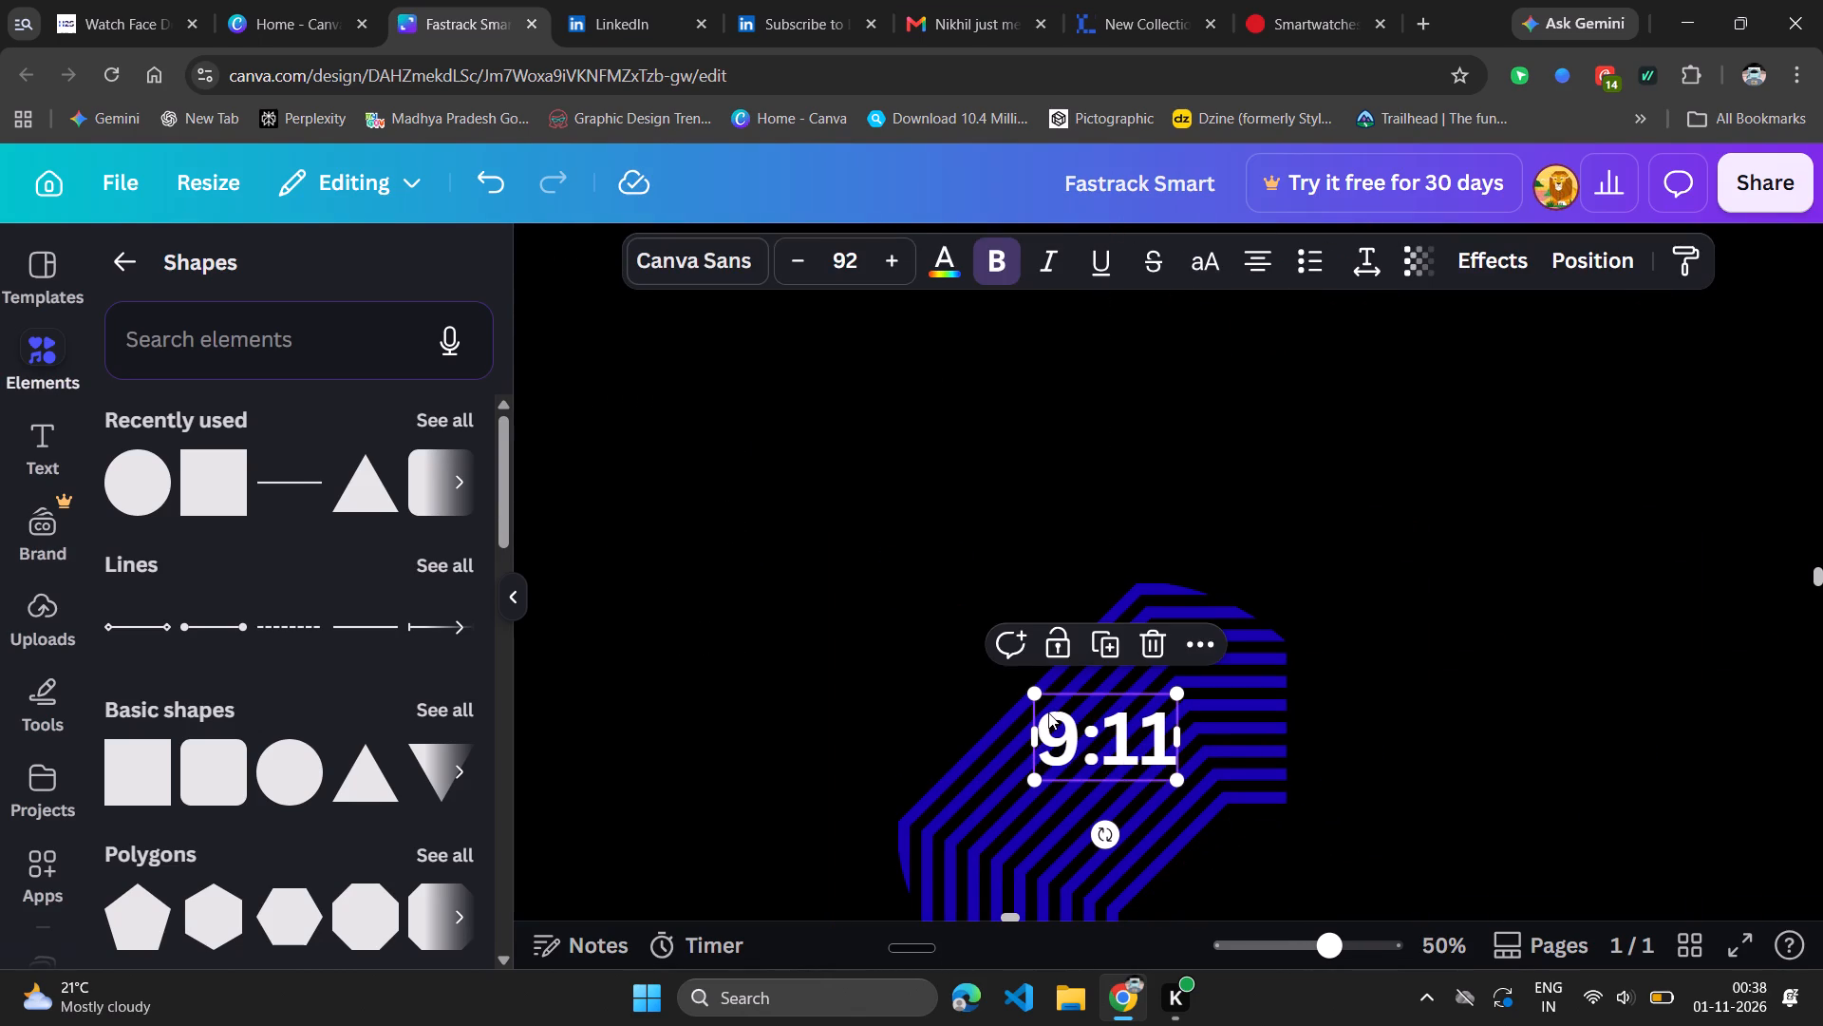
{"action": "left_click_drag", "start_coordinate": [1032, 696], "coordinate": [920, 641]}
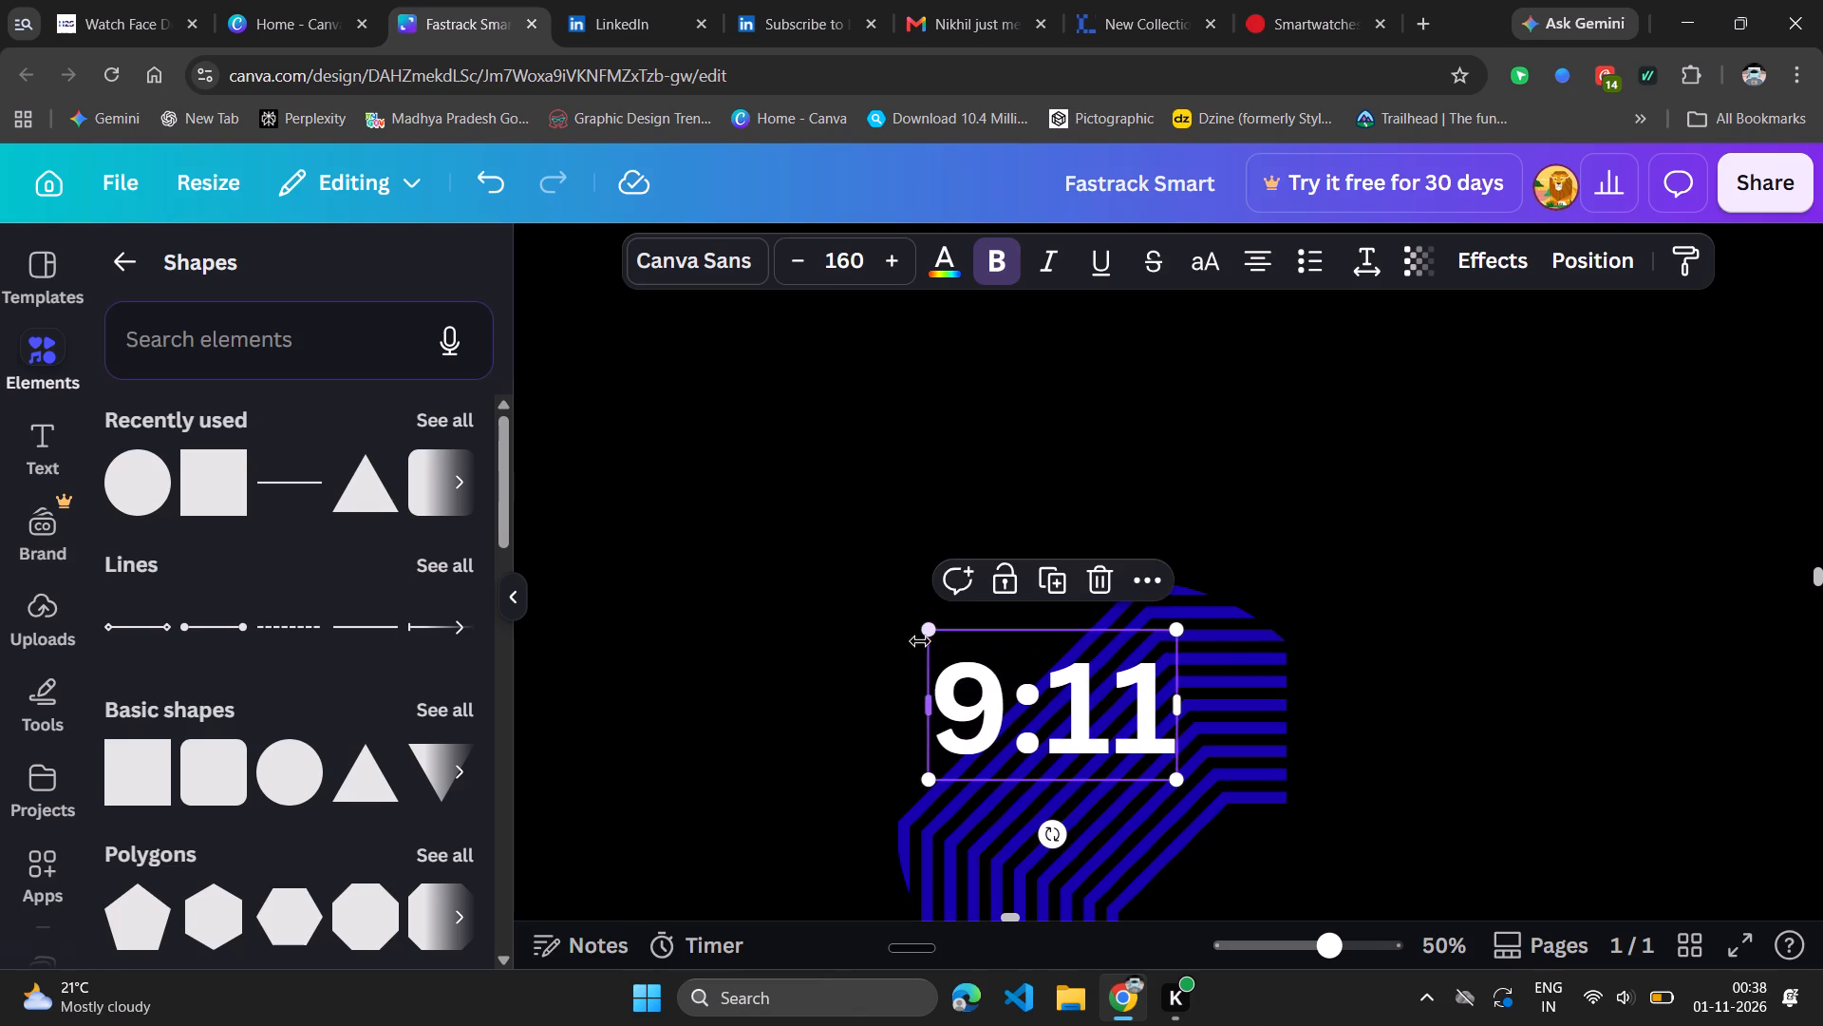
Move the "9:11" text to the centre of the blue striped shape.
{"action": "left_click_drag", "start_coordinate": [1050, 690], "coordinate": [1097, 699]}
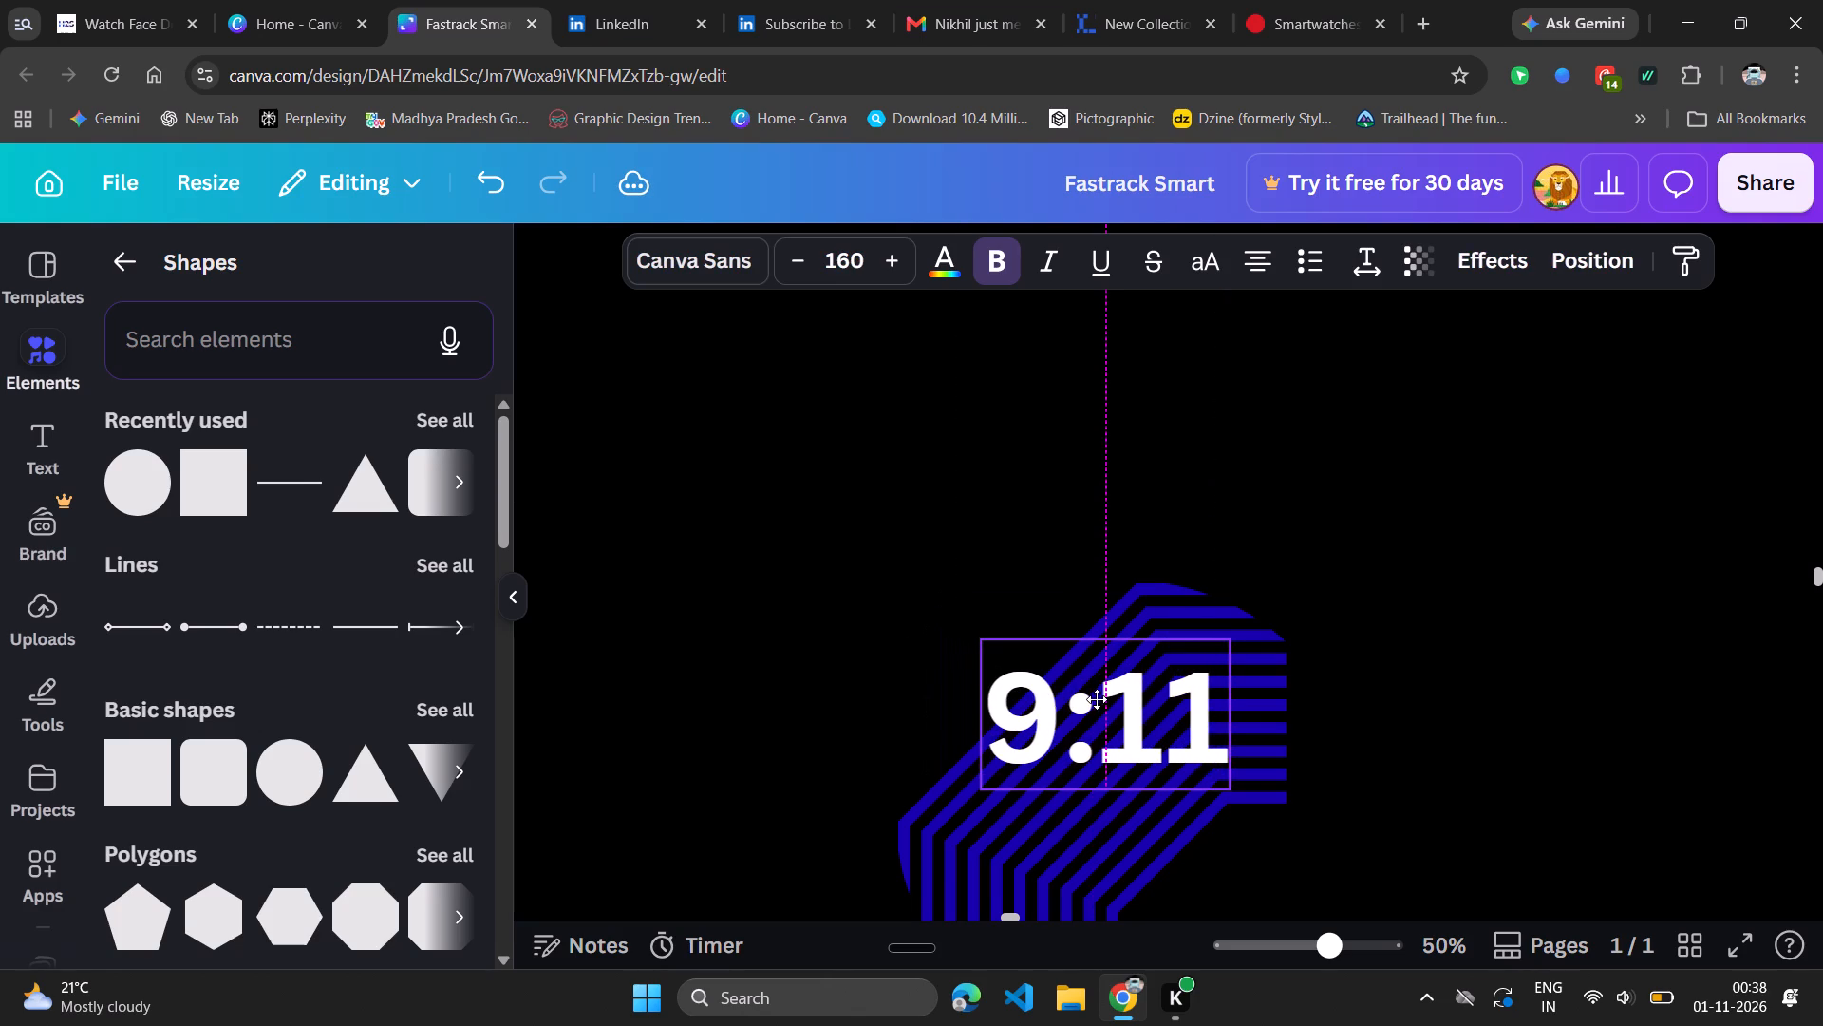
{"action": "left_click_drag", "start_coordinate": [1097, 699], "coordinate": [1089, 712]}
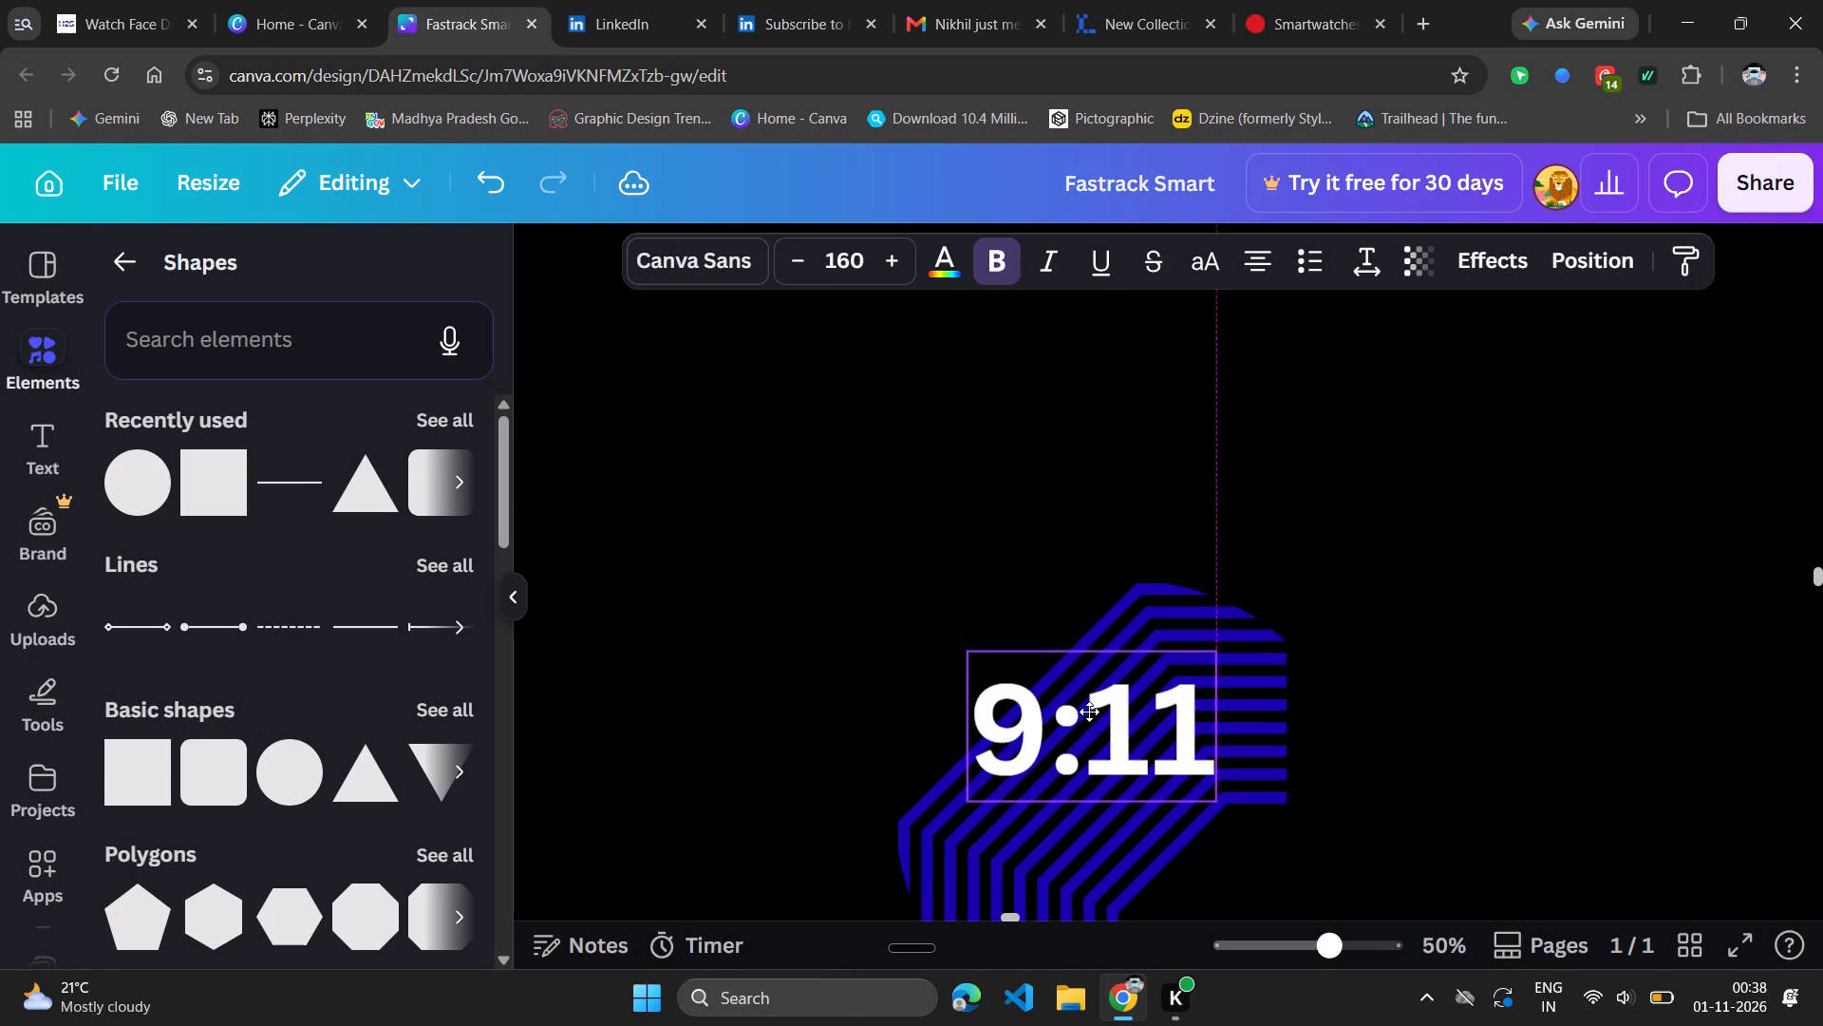
{"action": "left_click_drag", "start_coordinate": [1089, 712], "coordinate": [1093, 748]}
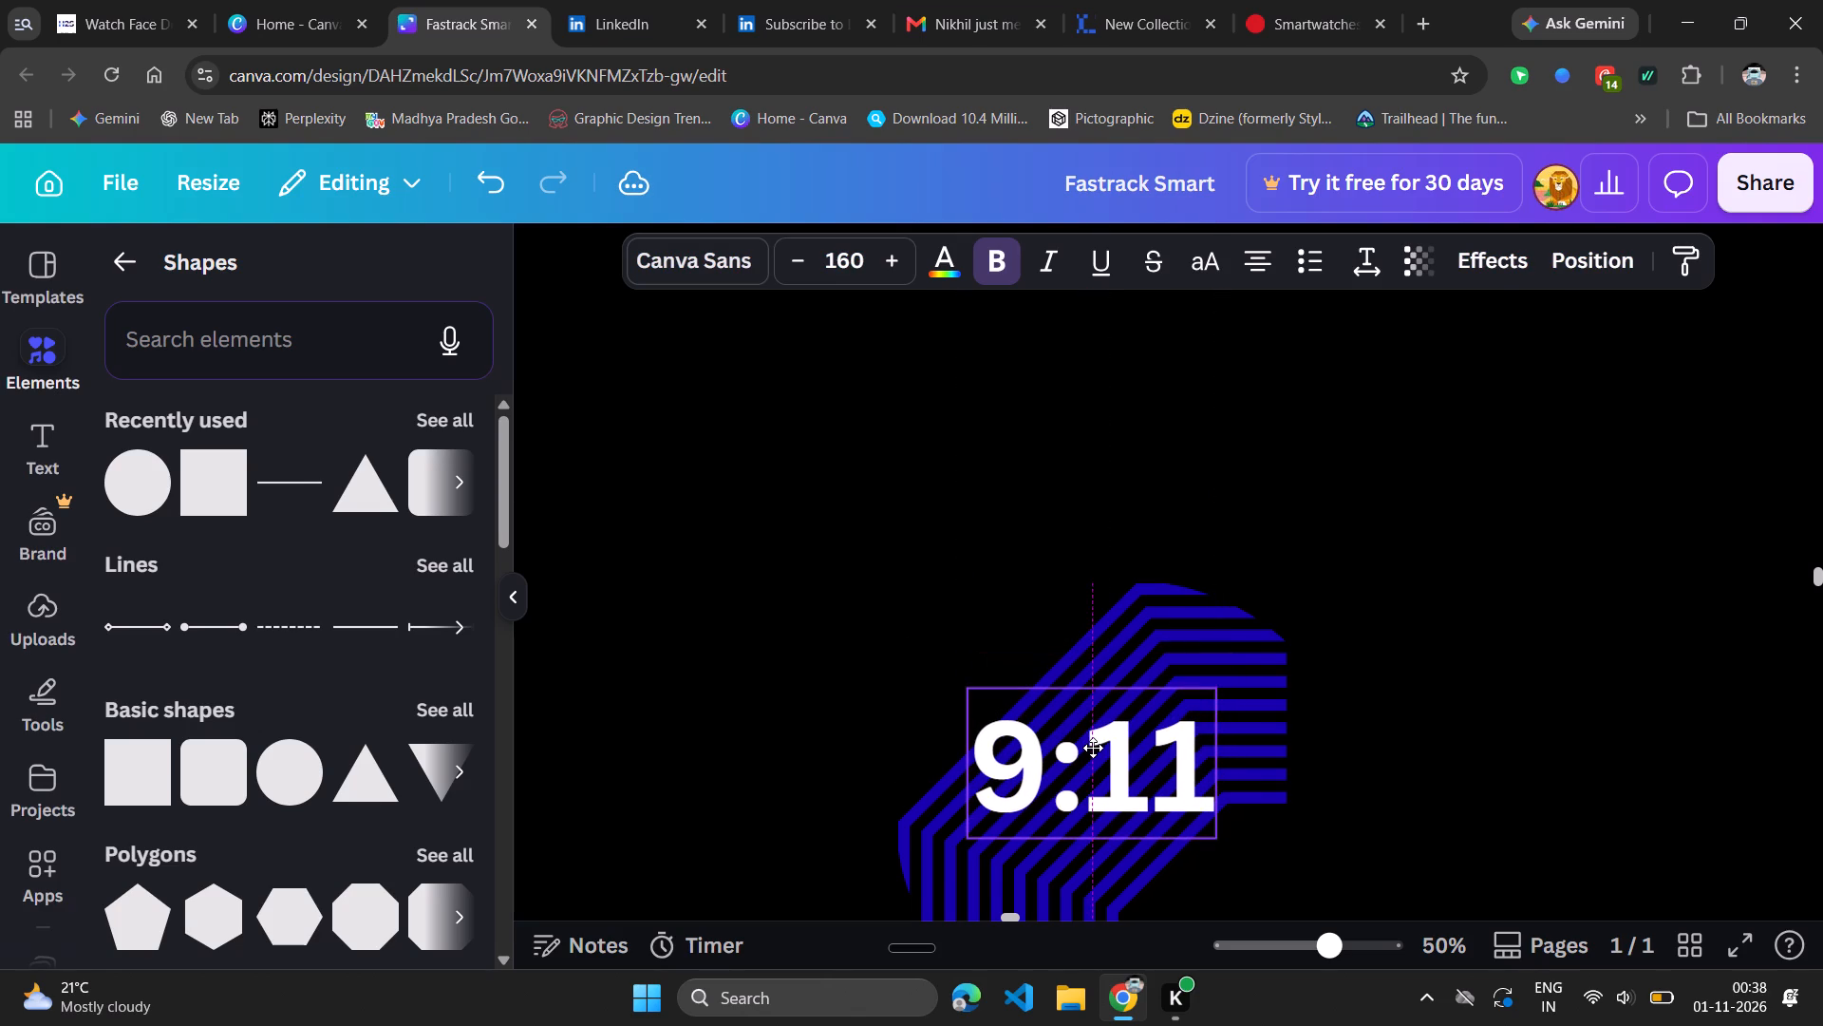
{"action": "left_click_drag", "start_coordinate": [1093, 748], "coordinate": [1091, 759]}
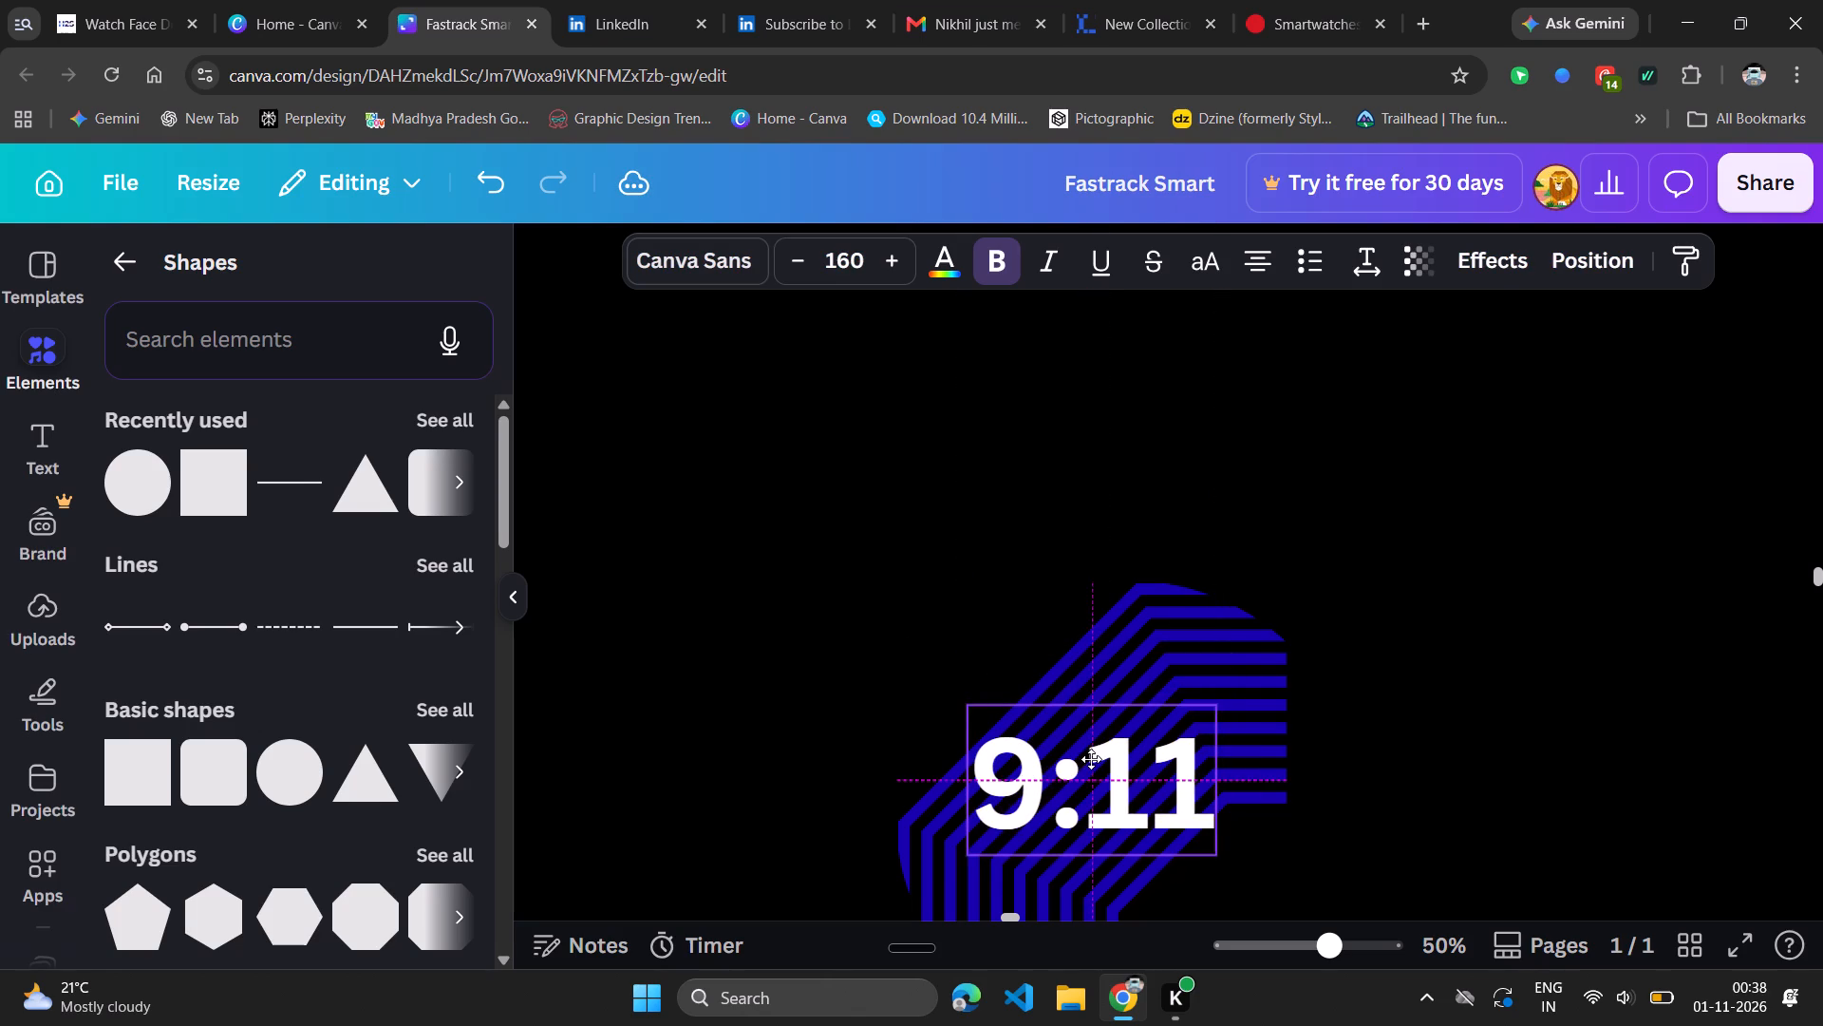
{"action": "left_click_drag", "start_coordinate": [1091, 759], "coordinate": [1092, 755]}
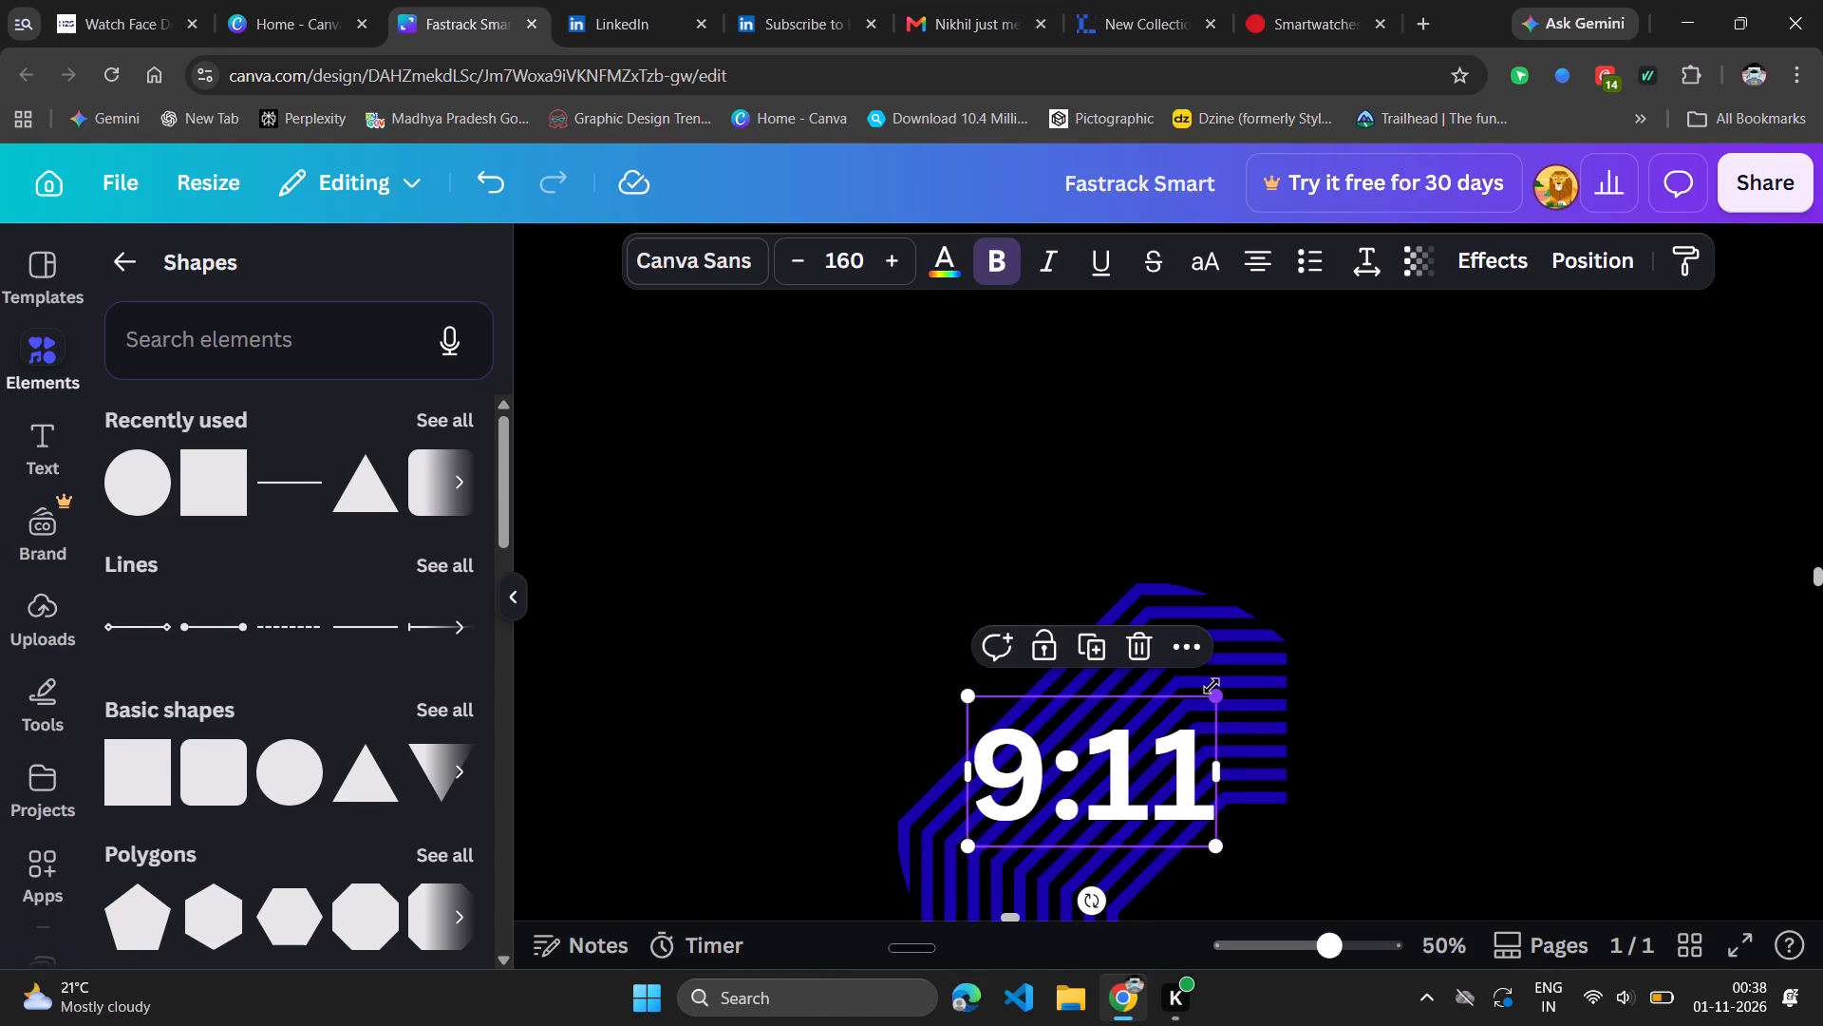
Shrink the "9:11" text to font size 138 and recentre it on the striped shape.
{"action": "left_click_drag", "start_coordinate": [1212, 686], "coordinate": [1175, 706]}
{"action": "left_click_drag", "start_coordinate": [1112, 766], "coordinate": [1132, 751]}
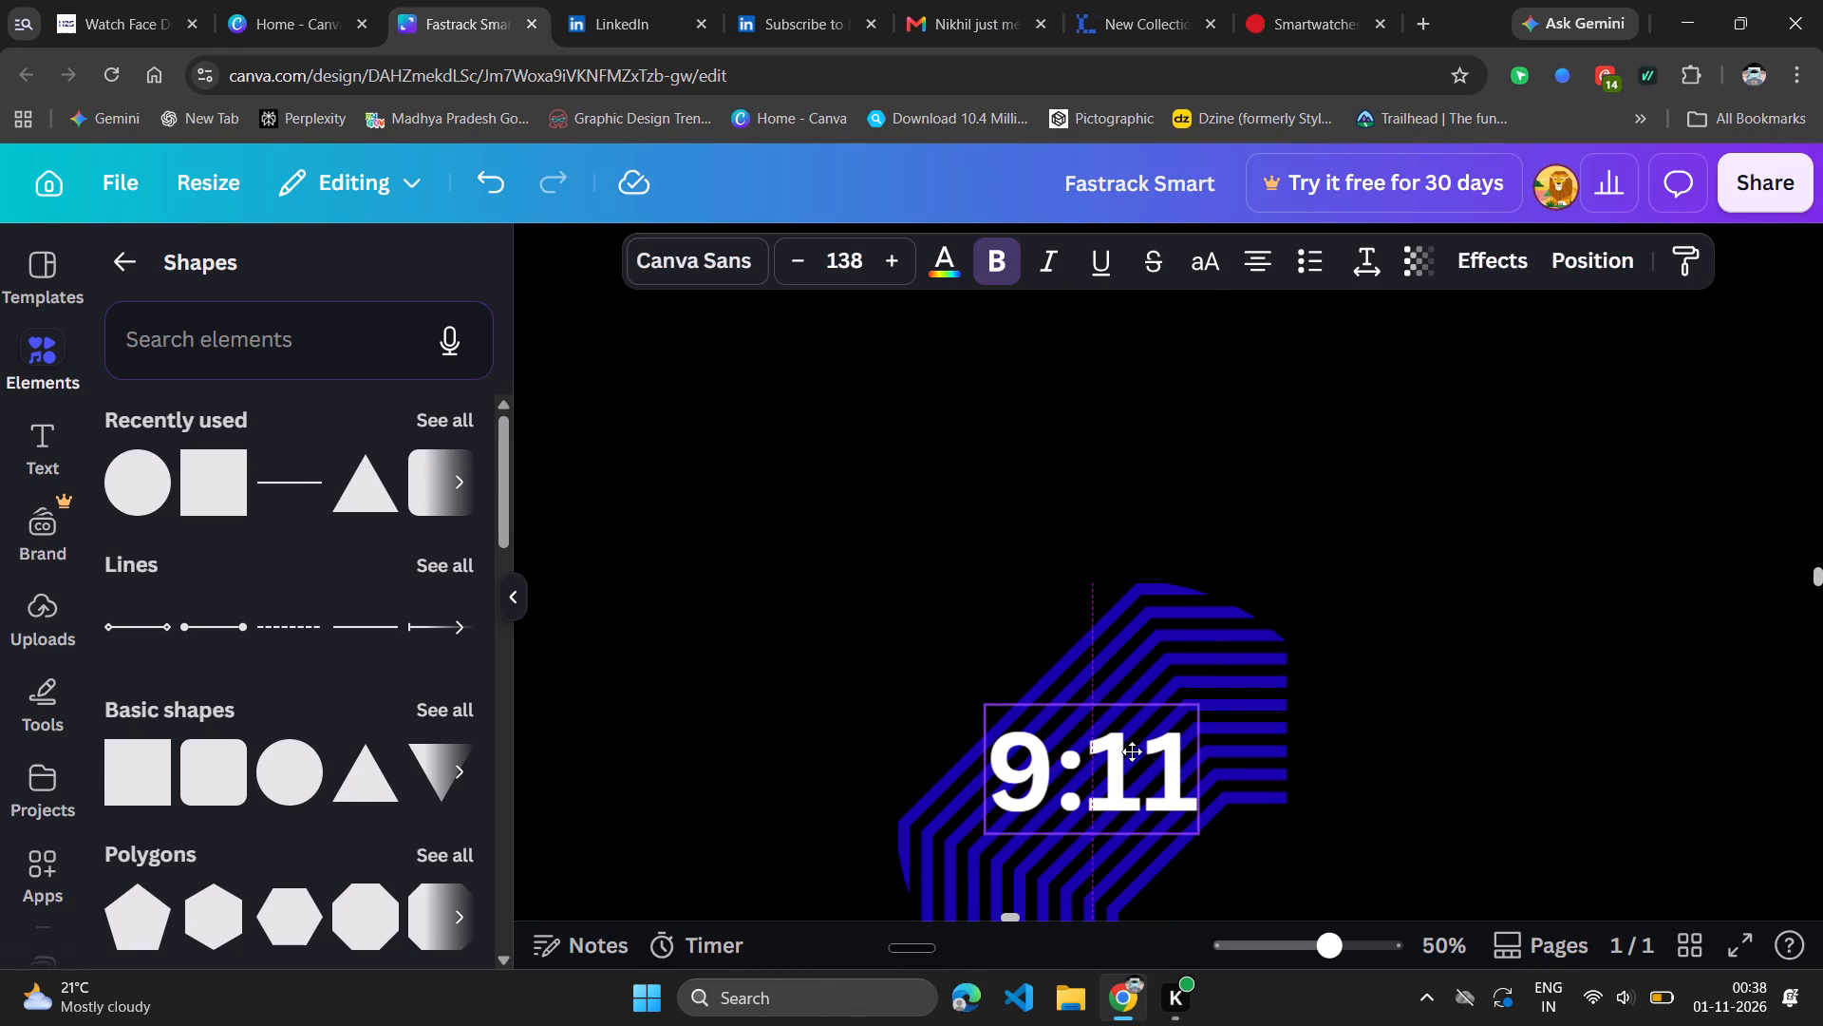
{"action": "left_click_drag", "start_coordinate": [1132, 751], "coordinate": [1131, 763]}
{"action": "left_click", "coordinate": [1420, 747]}
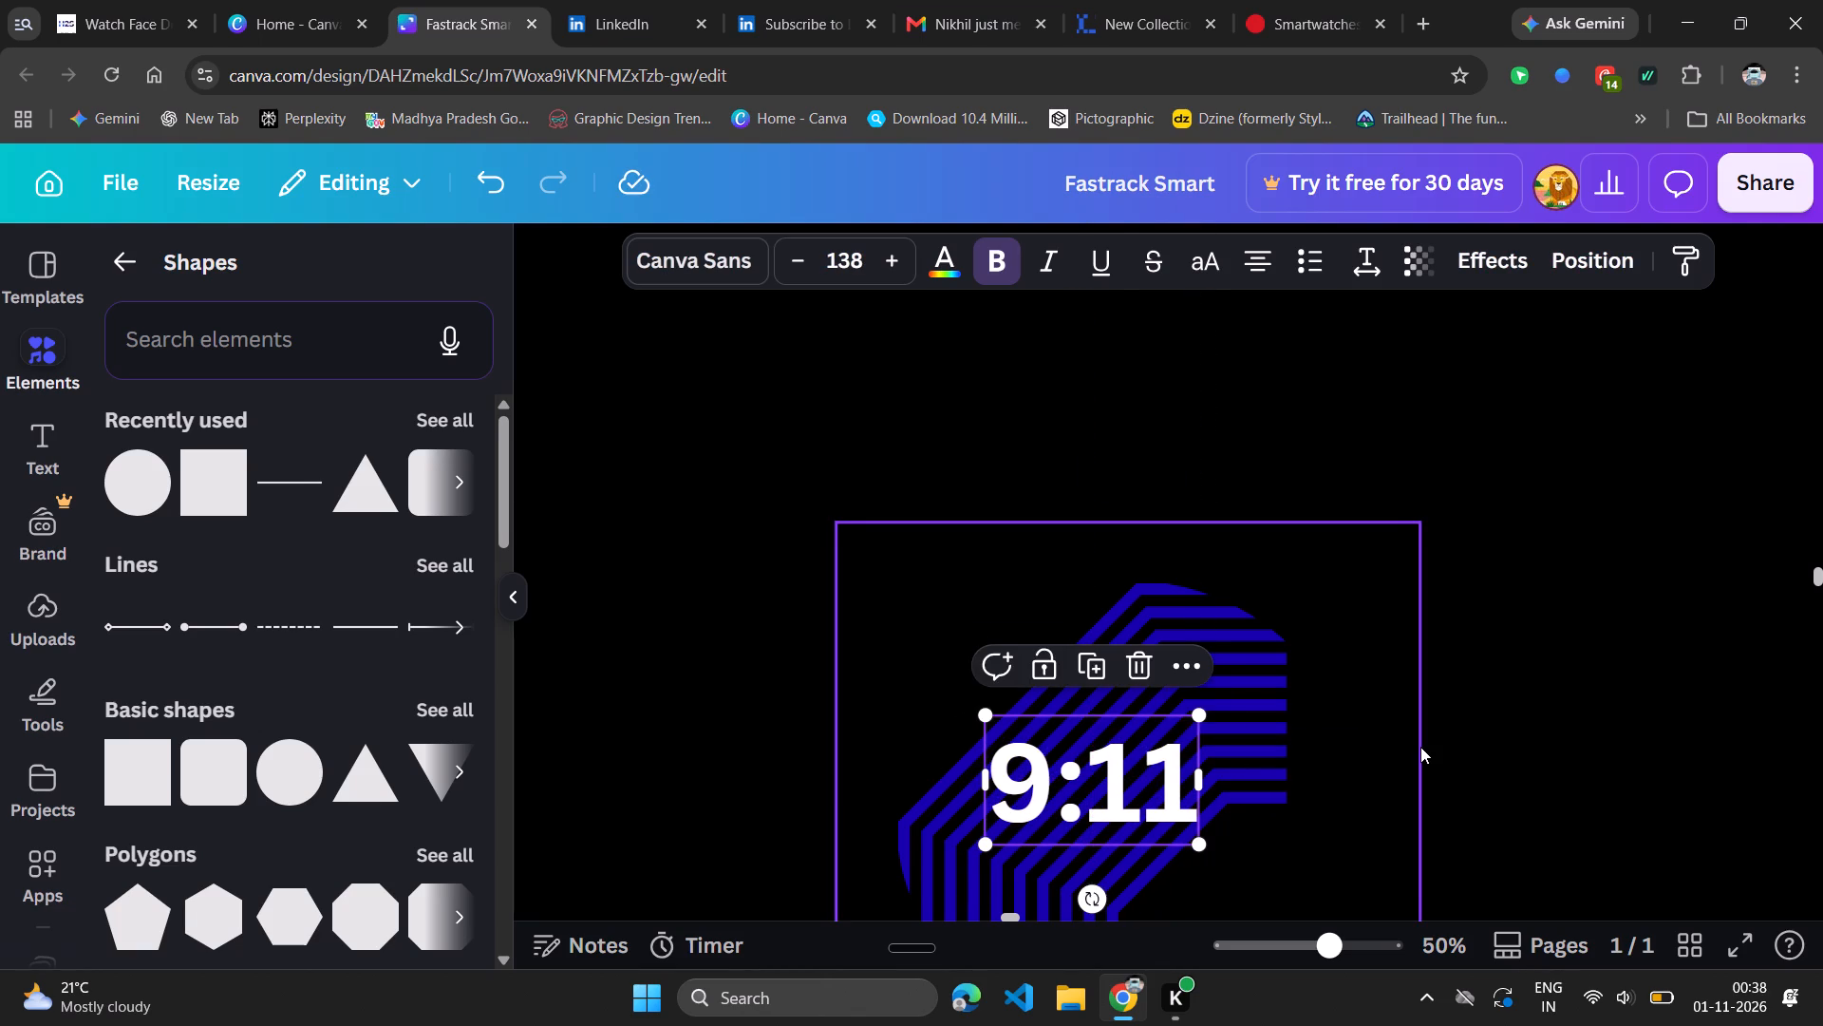
{"action": "left_click", "coordinate": [1492, 754]}
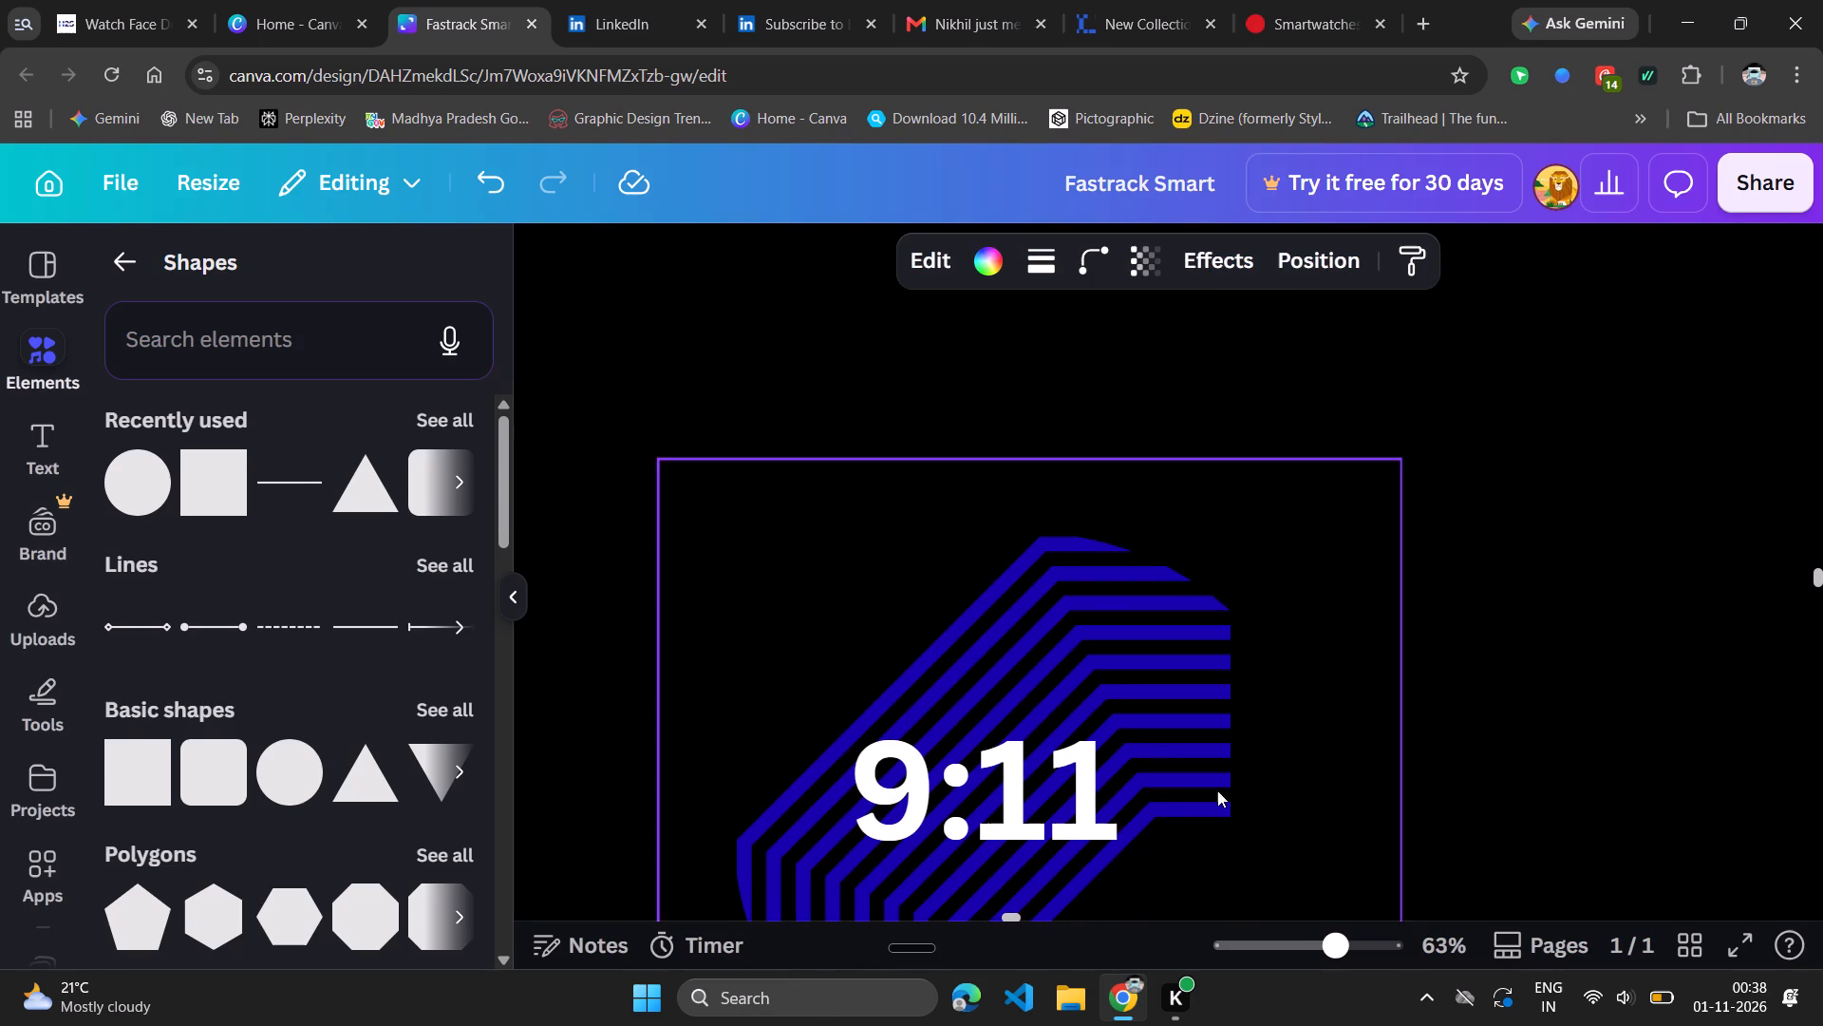
Nudge the "9:11" text slightly upward on the striped shape.
{"action": "left_click", "coordinate": [1062, 795]}
{"action": "key", "text": "Up"}
{"action": "key", "text": "Up"}
{"action": "key", "text": "Up"}
{"action": "key", "text": "Up"}
{"action": "key", "text": "Up"}
{"action": "key", "text": "Up"}
{"action": "key", "text": "Up"}
{"action": "key", "text": "Up"}
{"action": "key", "text": "Up"}
{"action": "key", "text": "Up"}
{"action": "key", "text": "Up"}
{"action": "key", "text": "Up"}
{"action": "key", "text": "Up"}
{"action": "key", "text": "Up"}
{"action": "key", "text": "Up"}
{"action": "key", "text": "Up"}
{"action": "key", "text": "Up"}
{"action": "key", "text": "Up"}
{"action": "key", "text": "Up"}
{"action": "key", "text": "Up"}
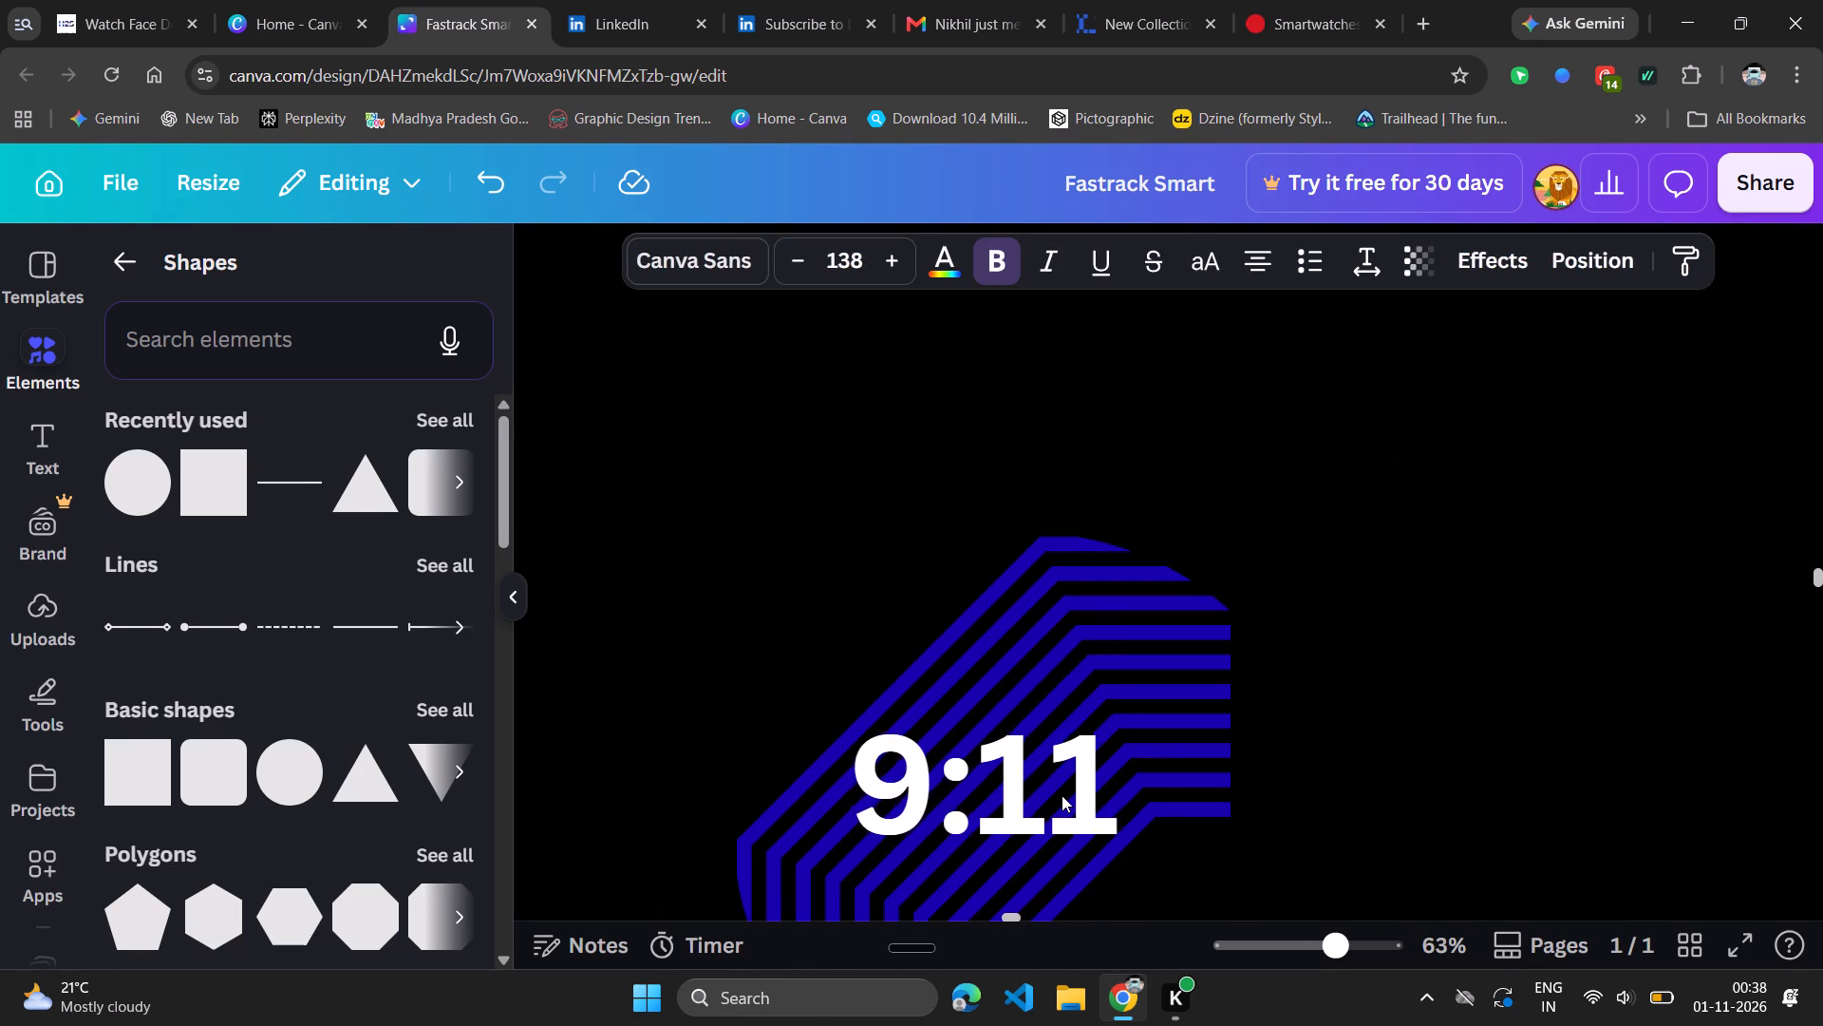
{"action": "key", "text": "Up"}
{"action": "key", "text": "Down"}
{"action": "key", "text": "Down"}
{"action": "key", "text": "Down"}
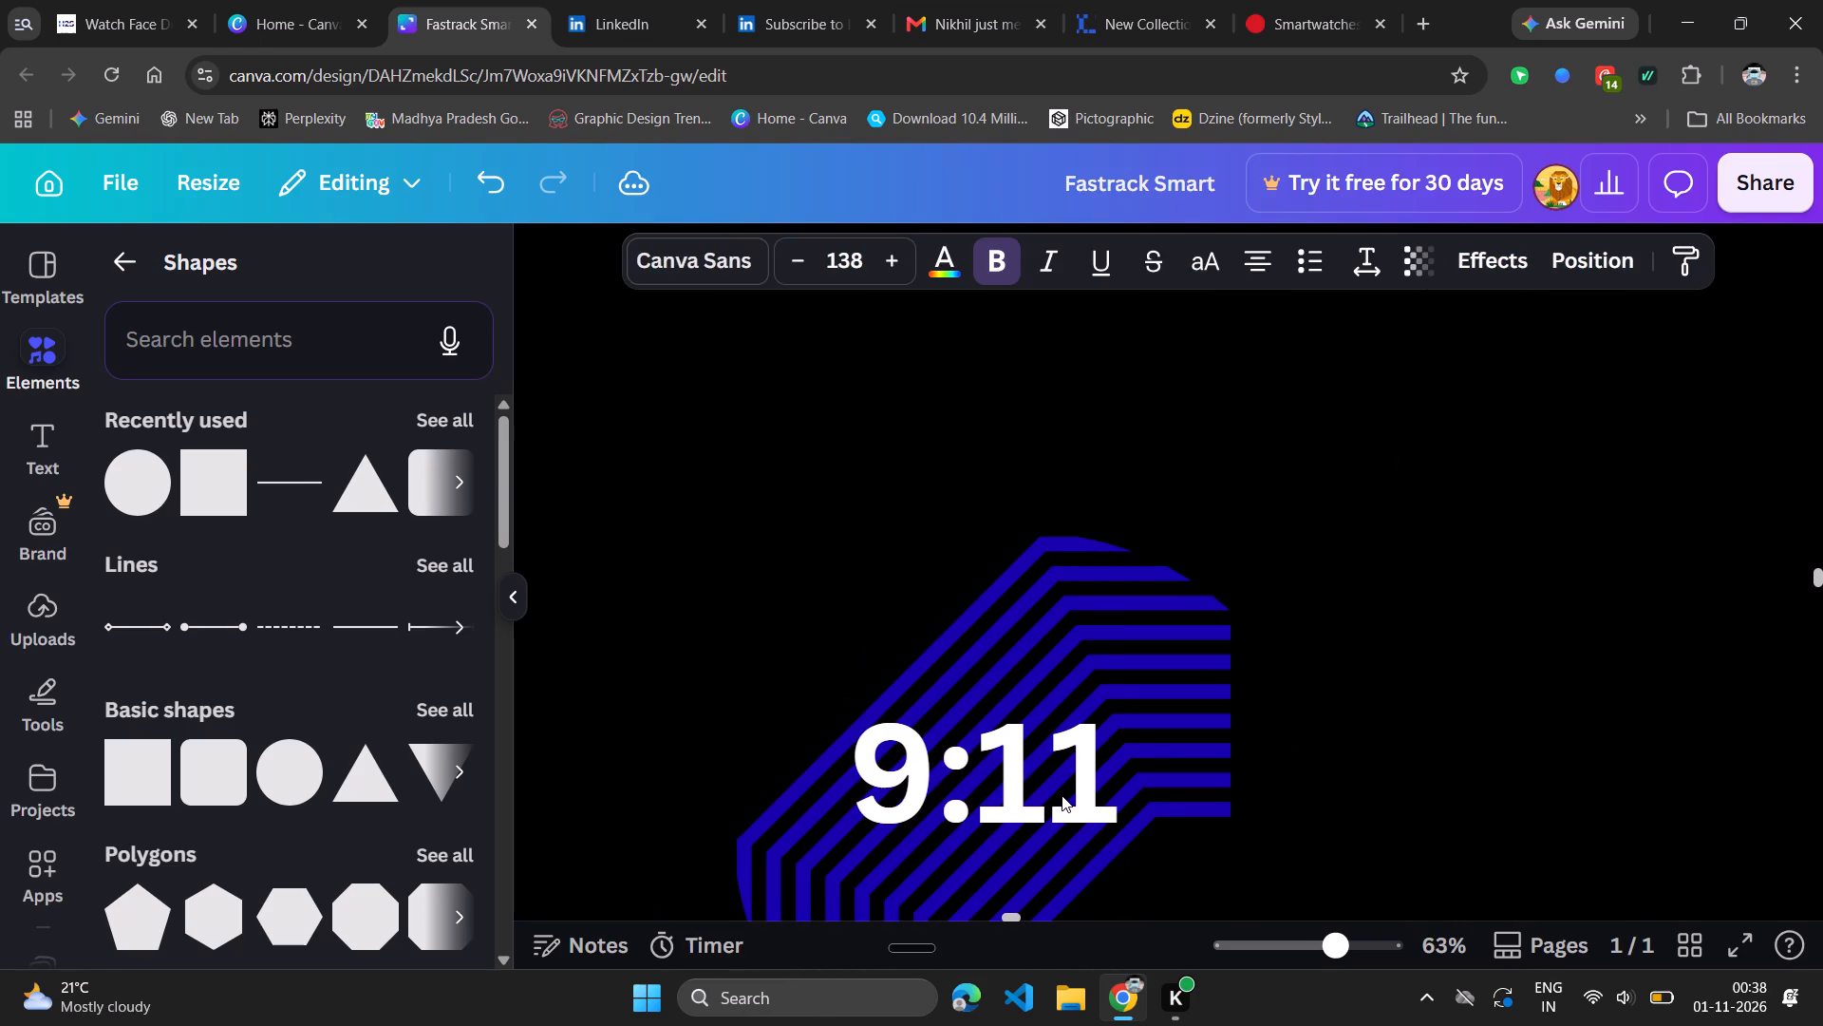
{"action": "key", "text": "Down"}
{"action": "key", "text": "Down"}
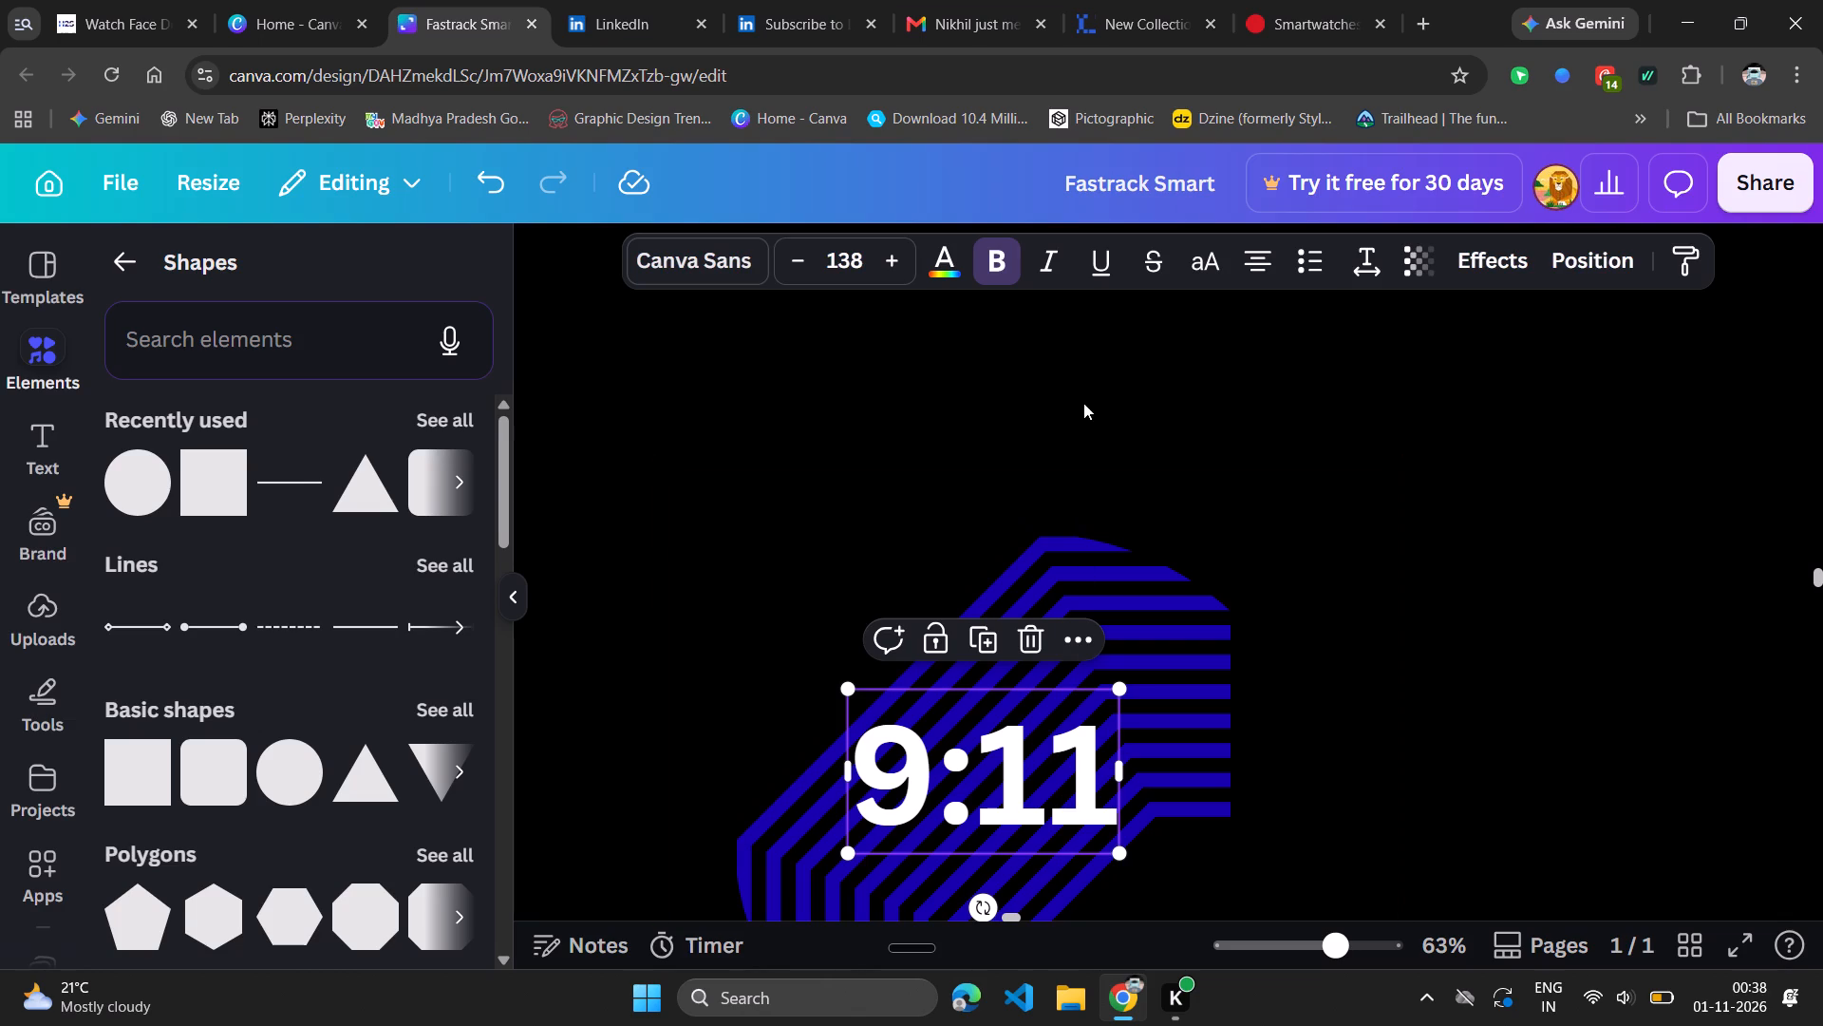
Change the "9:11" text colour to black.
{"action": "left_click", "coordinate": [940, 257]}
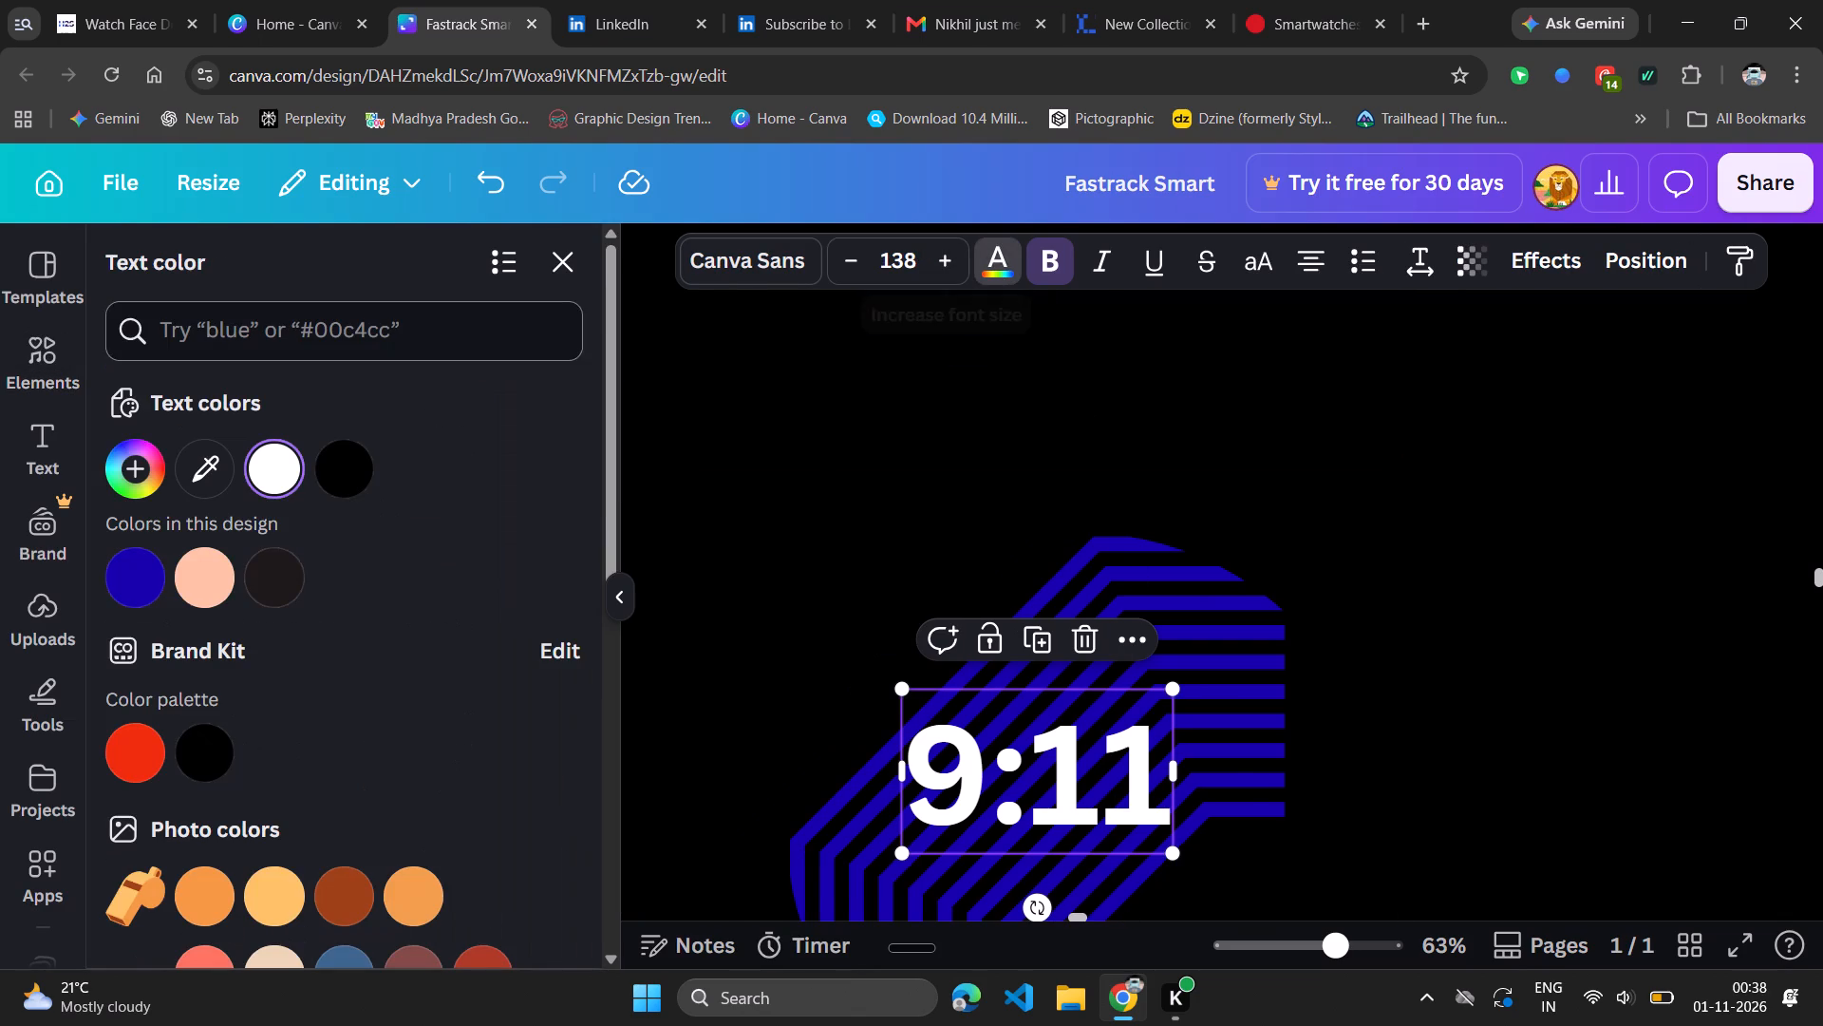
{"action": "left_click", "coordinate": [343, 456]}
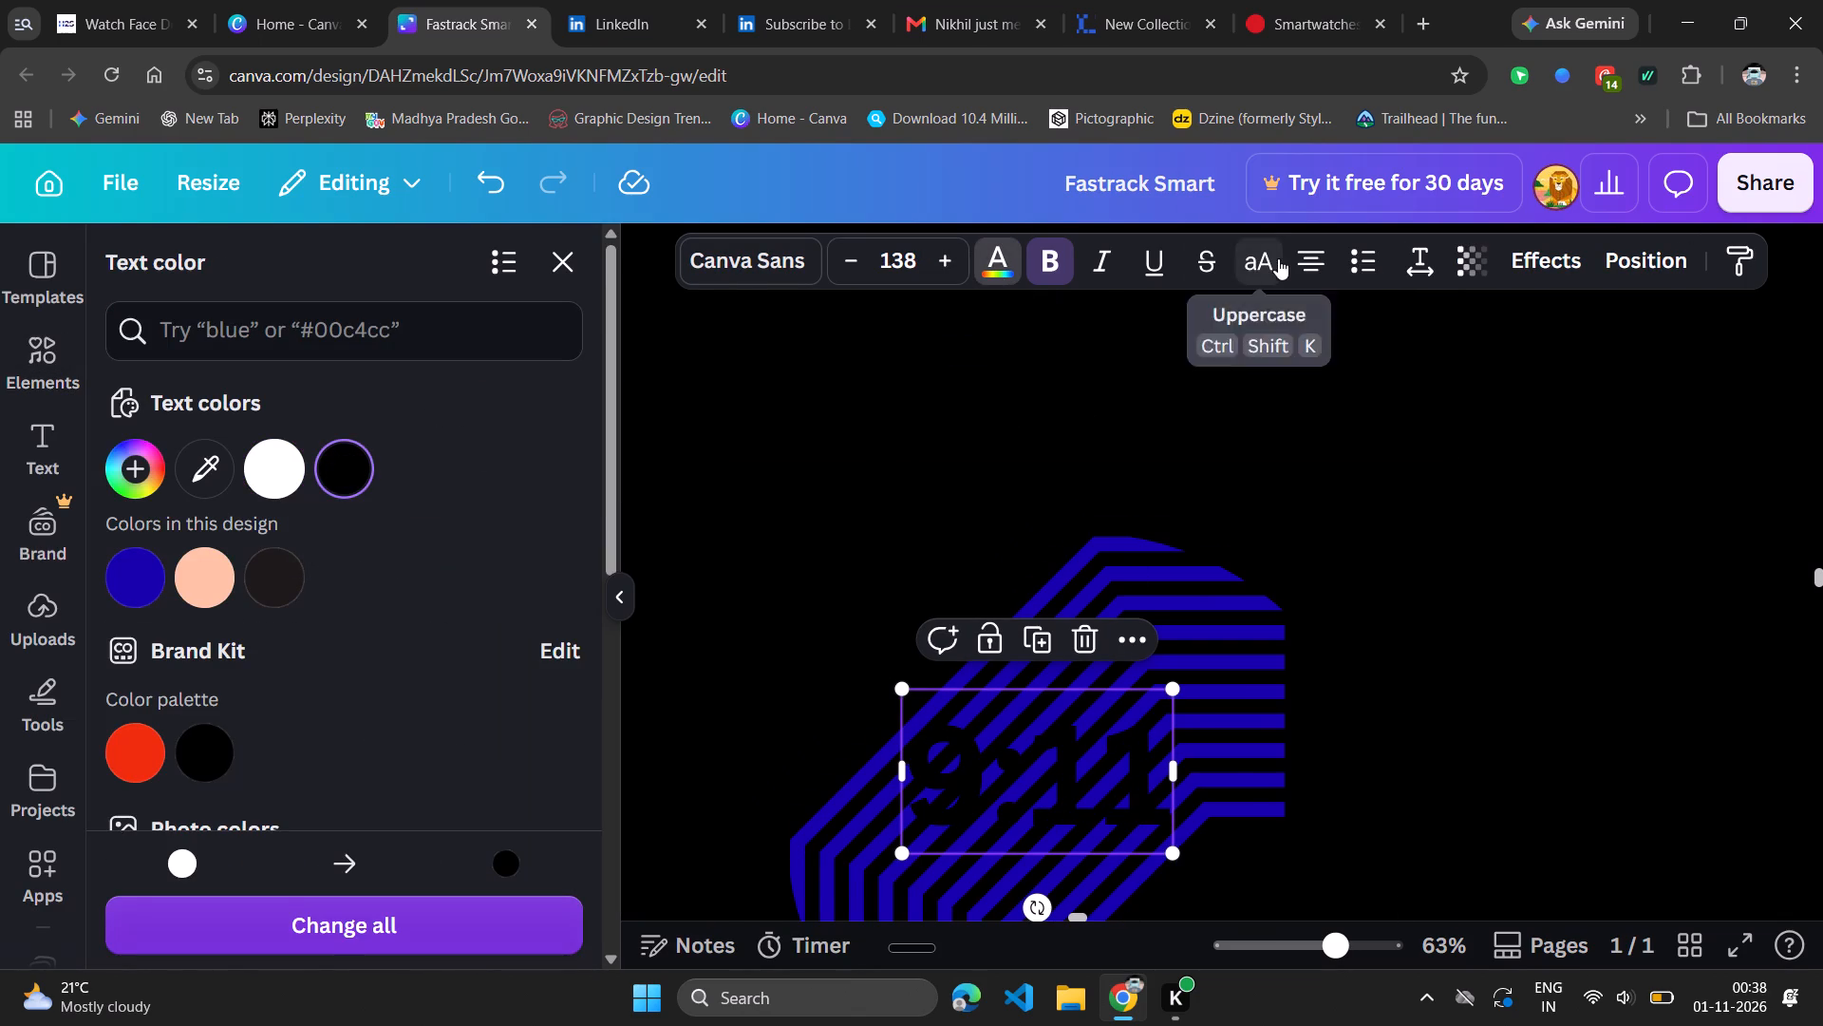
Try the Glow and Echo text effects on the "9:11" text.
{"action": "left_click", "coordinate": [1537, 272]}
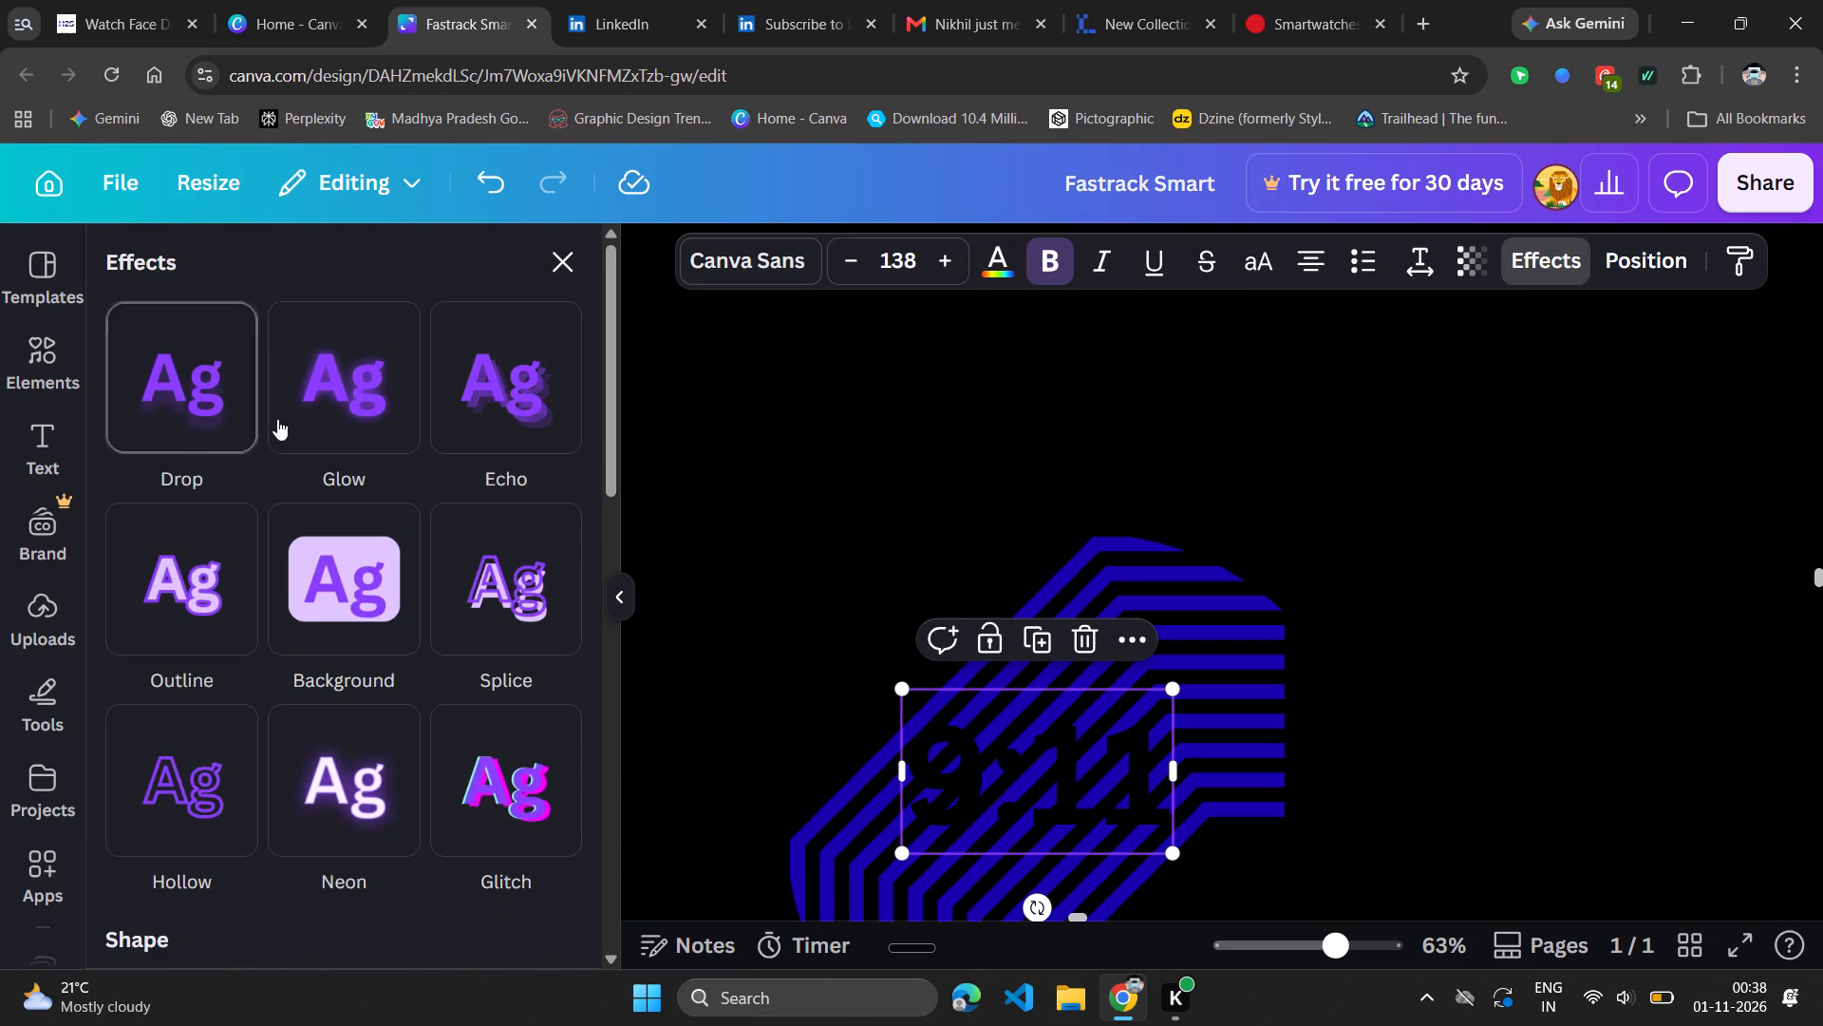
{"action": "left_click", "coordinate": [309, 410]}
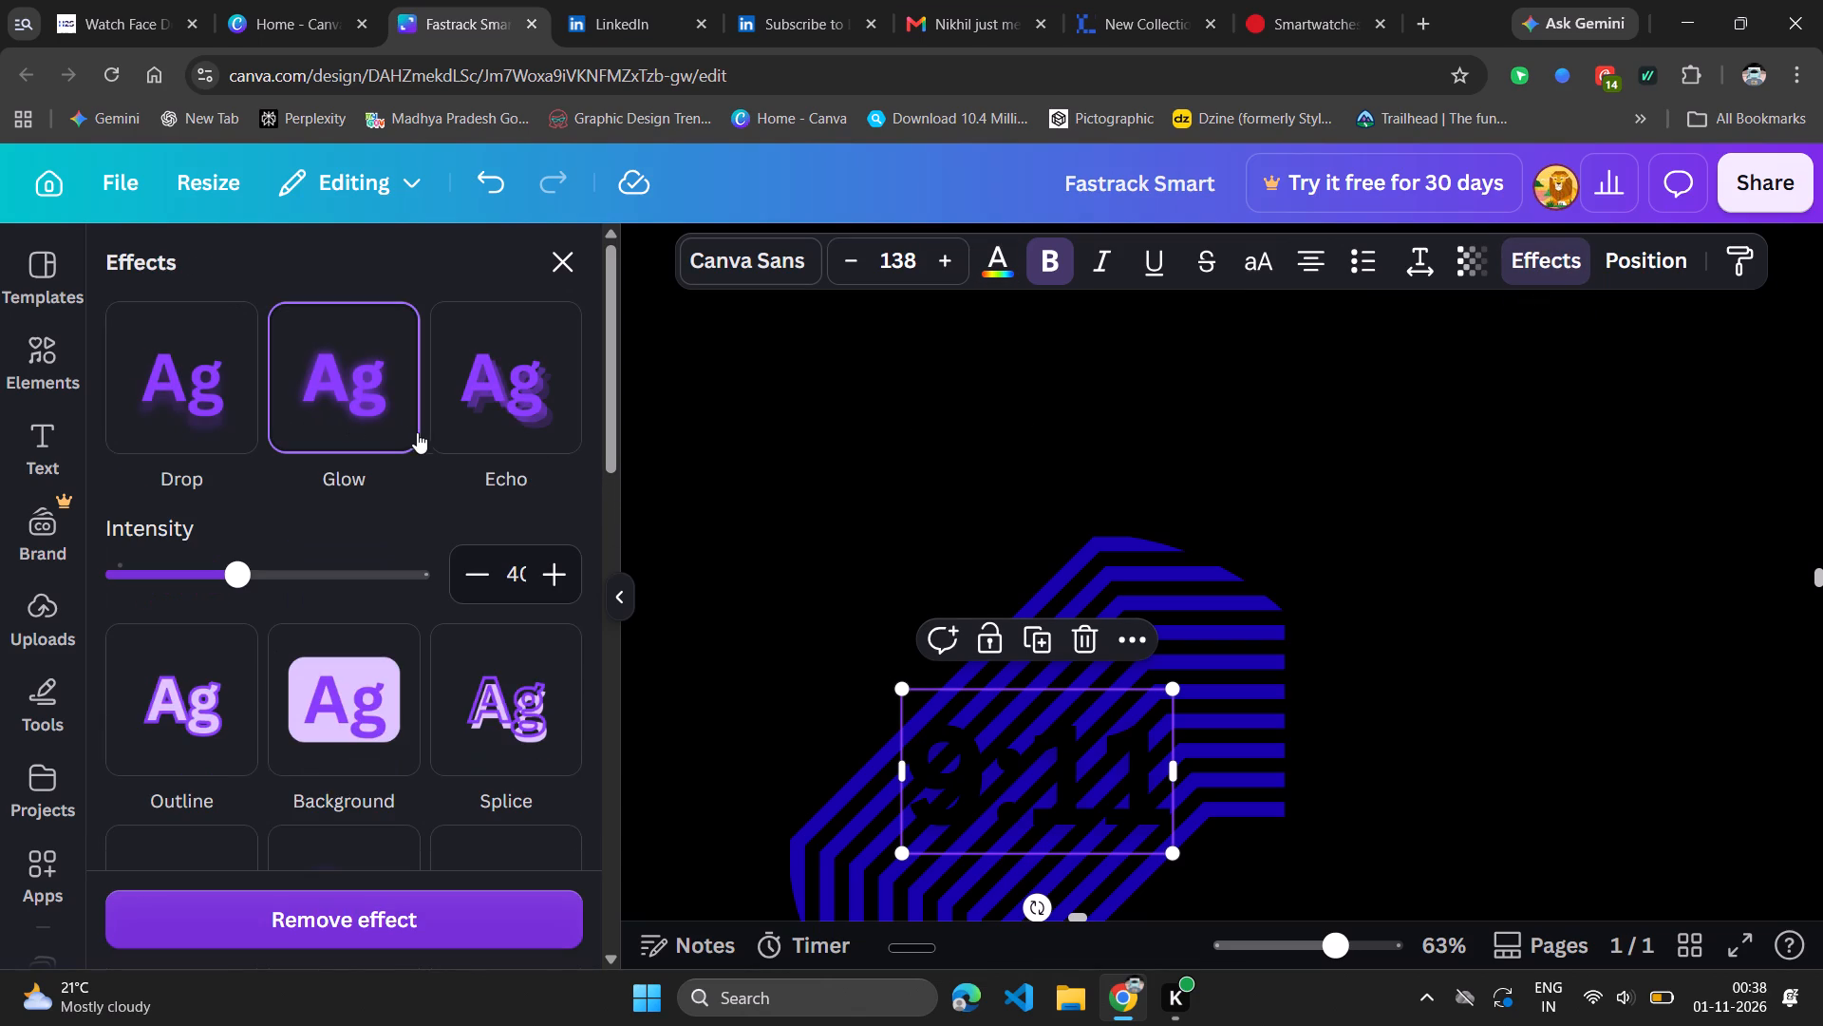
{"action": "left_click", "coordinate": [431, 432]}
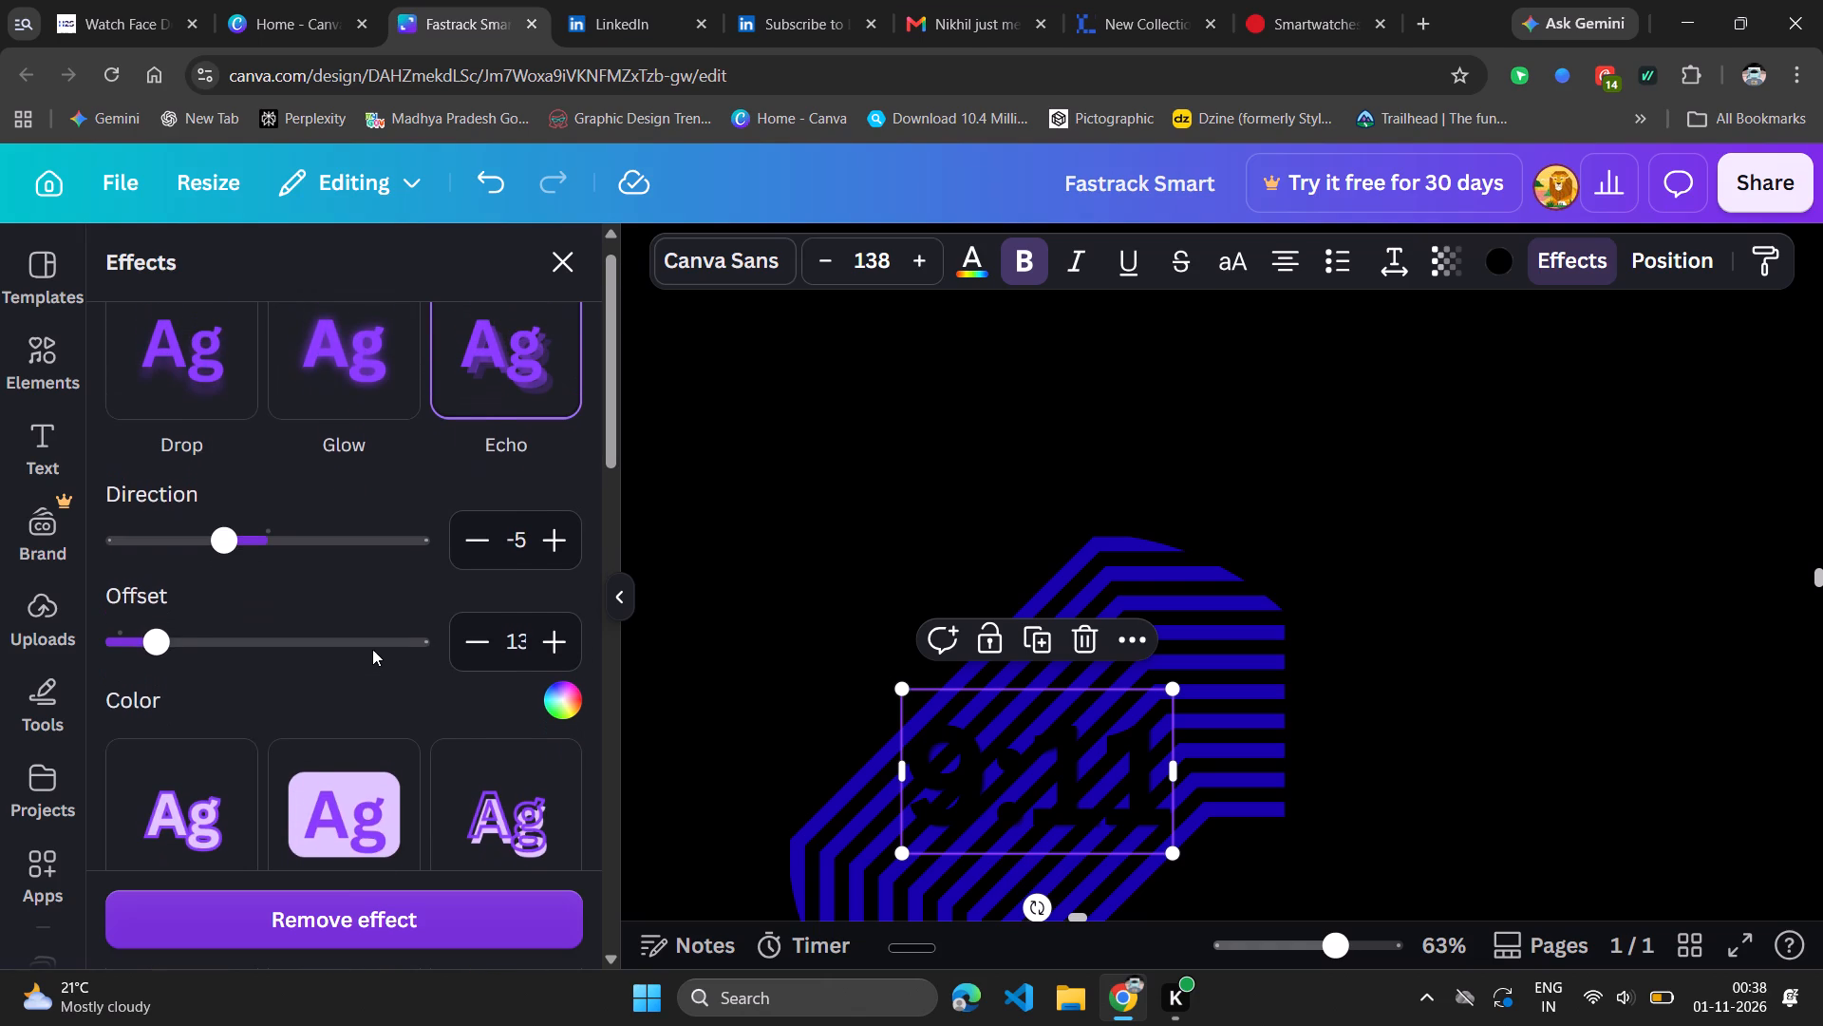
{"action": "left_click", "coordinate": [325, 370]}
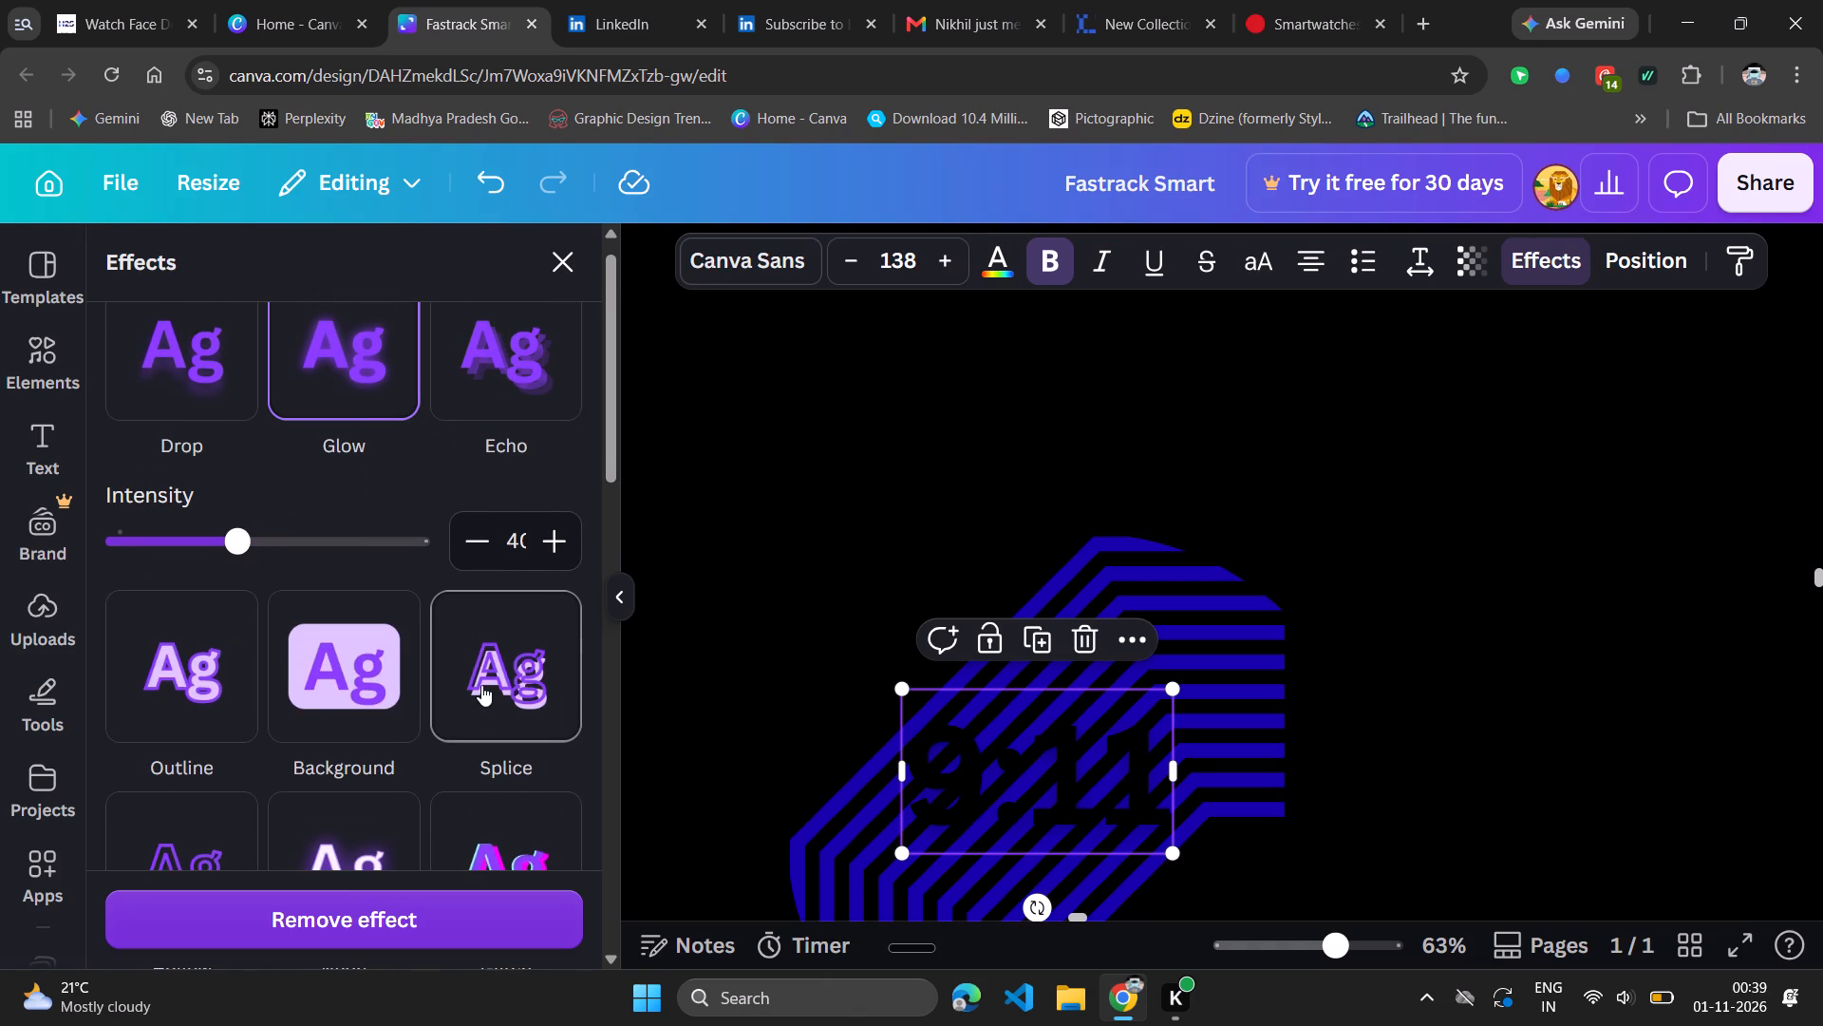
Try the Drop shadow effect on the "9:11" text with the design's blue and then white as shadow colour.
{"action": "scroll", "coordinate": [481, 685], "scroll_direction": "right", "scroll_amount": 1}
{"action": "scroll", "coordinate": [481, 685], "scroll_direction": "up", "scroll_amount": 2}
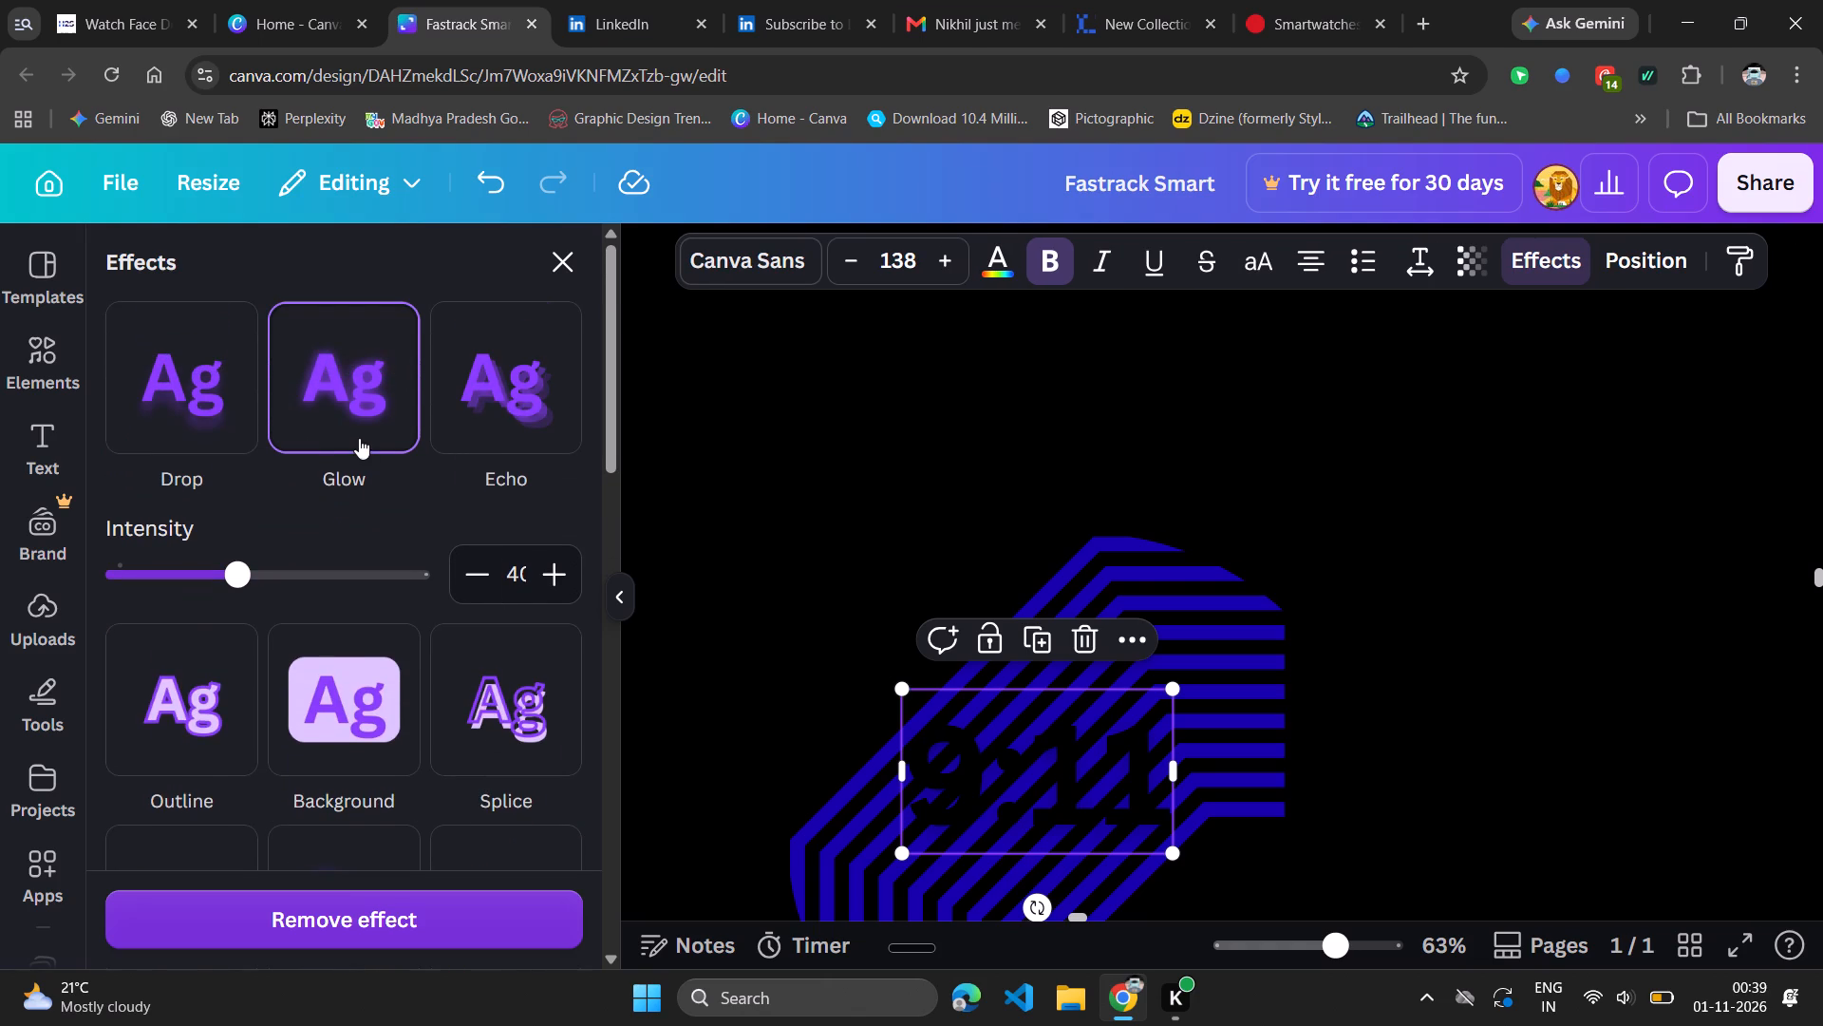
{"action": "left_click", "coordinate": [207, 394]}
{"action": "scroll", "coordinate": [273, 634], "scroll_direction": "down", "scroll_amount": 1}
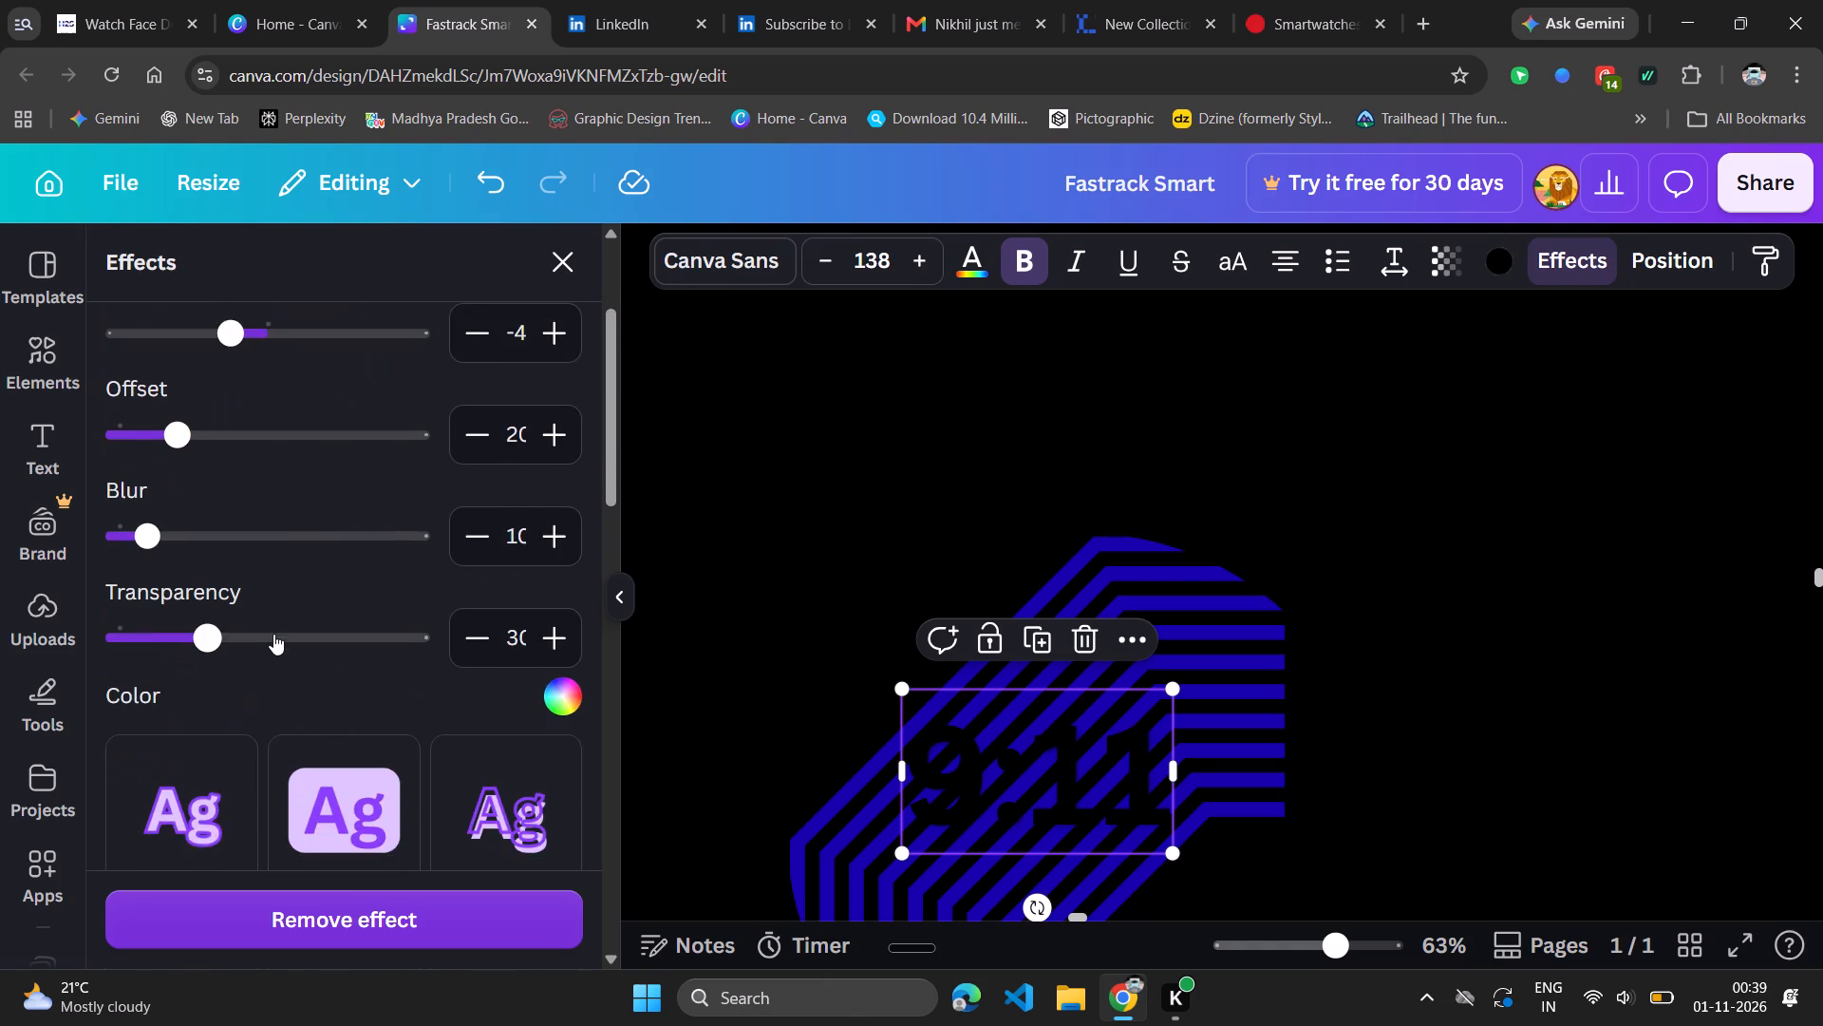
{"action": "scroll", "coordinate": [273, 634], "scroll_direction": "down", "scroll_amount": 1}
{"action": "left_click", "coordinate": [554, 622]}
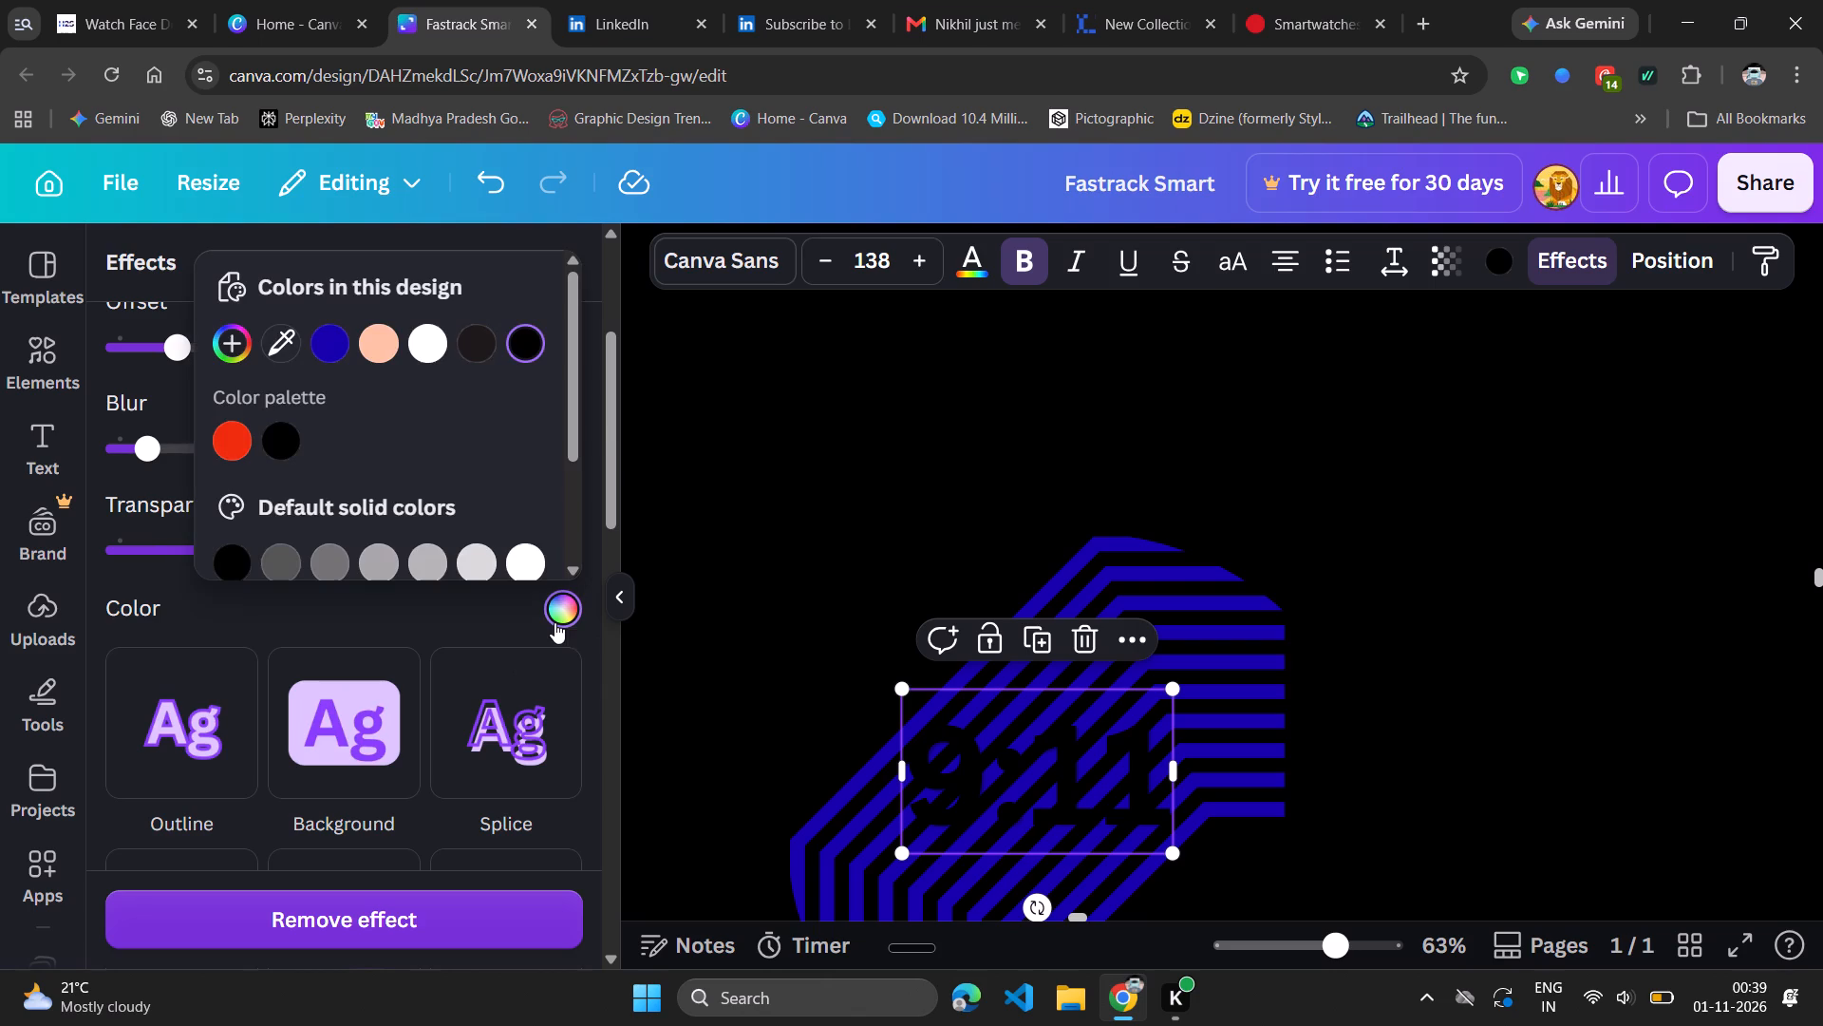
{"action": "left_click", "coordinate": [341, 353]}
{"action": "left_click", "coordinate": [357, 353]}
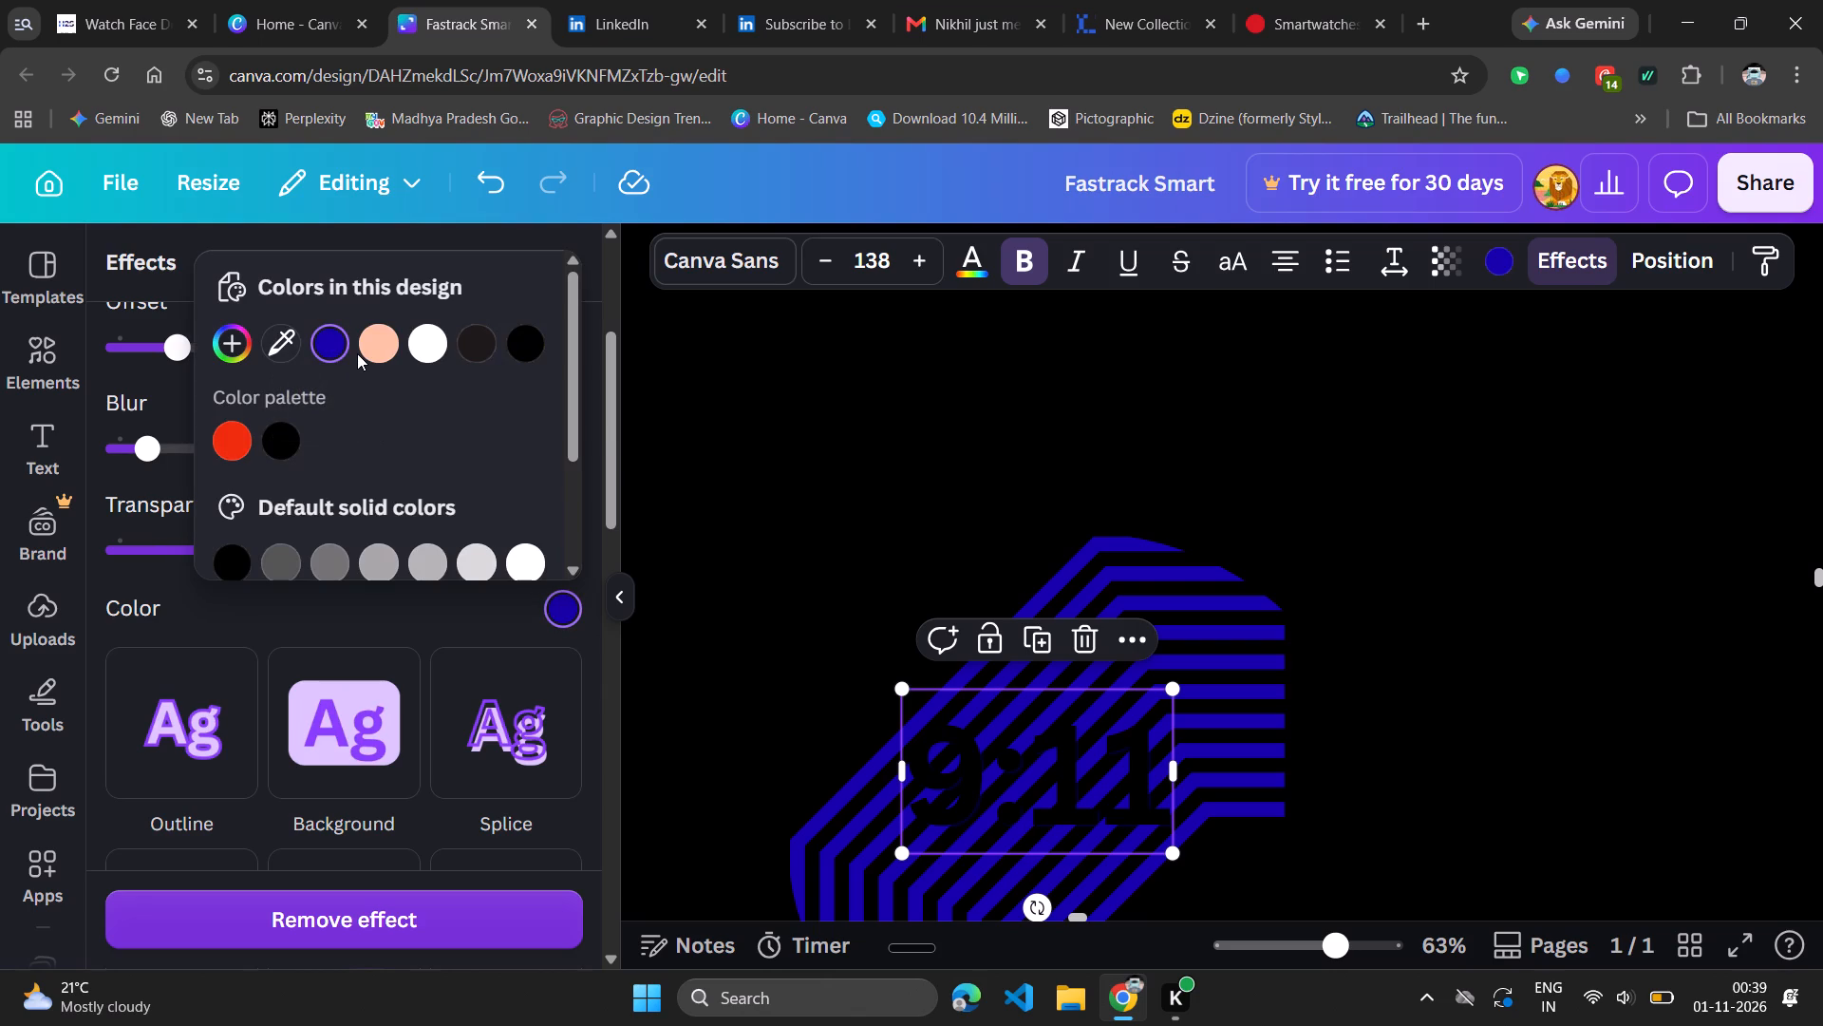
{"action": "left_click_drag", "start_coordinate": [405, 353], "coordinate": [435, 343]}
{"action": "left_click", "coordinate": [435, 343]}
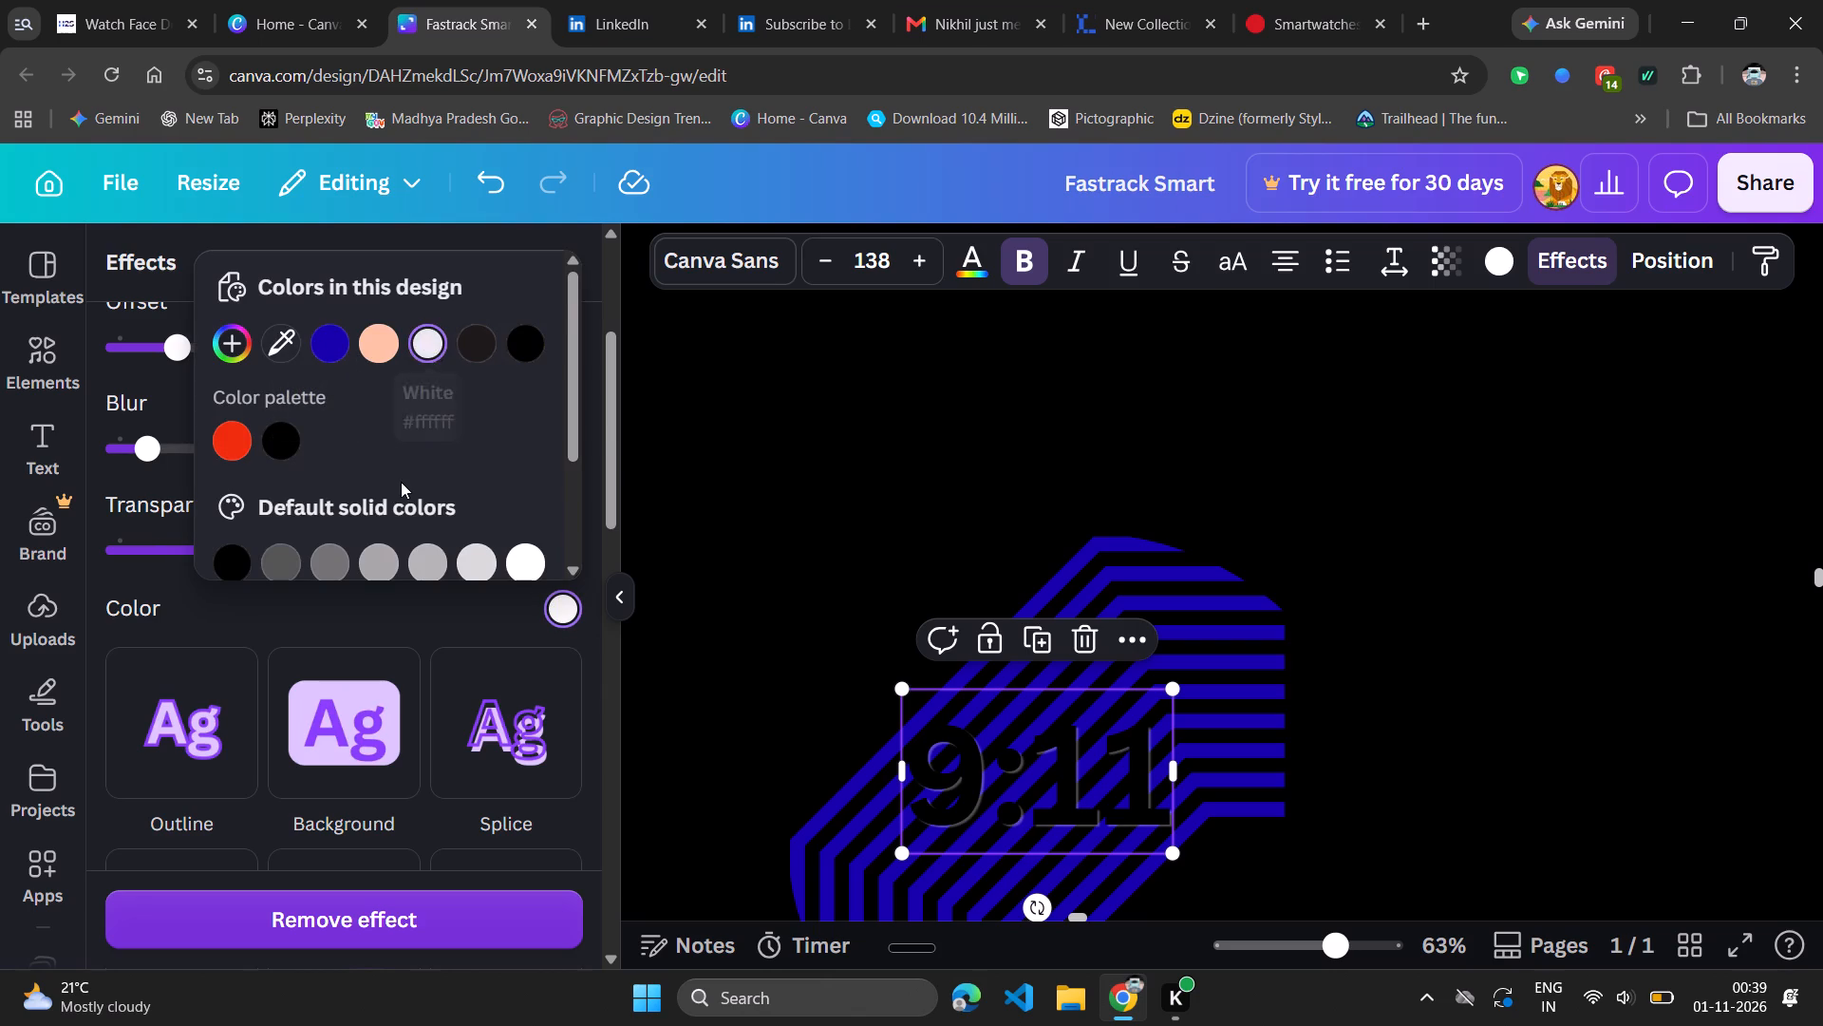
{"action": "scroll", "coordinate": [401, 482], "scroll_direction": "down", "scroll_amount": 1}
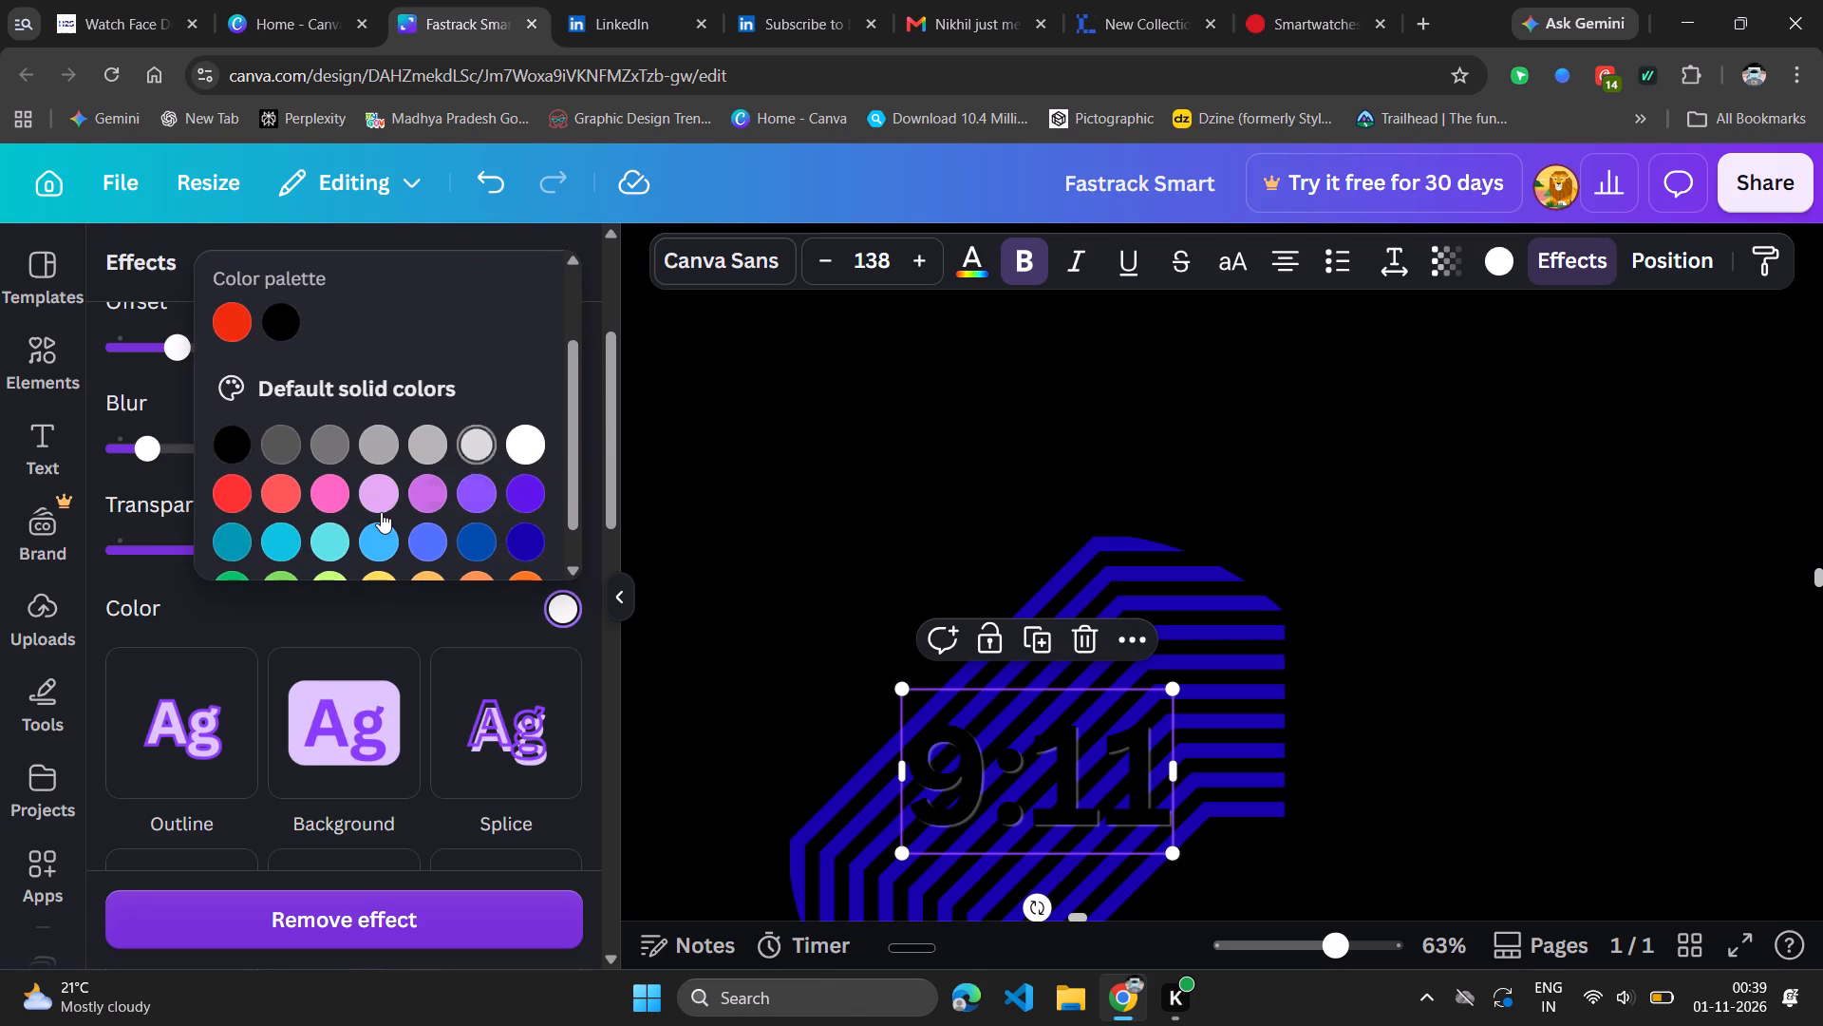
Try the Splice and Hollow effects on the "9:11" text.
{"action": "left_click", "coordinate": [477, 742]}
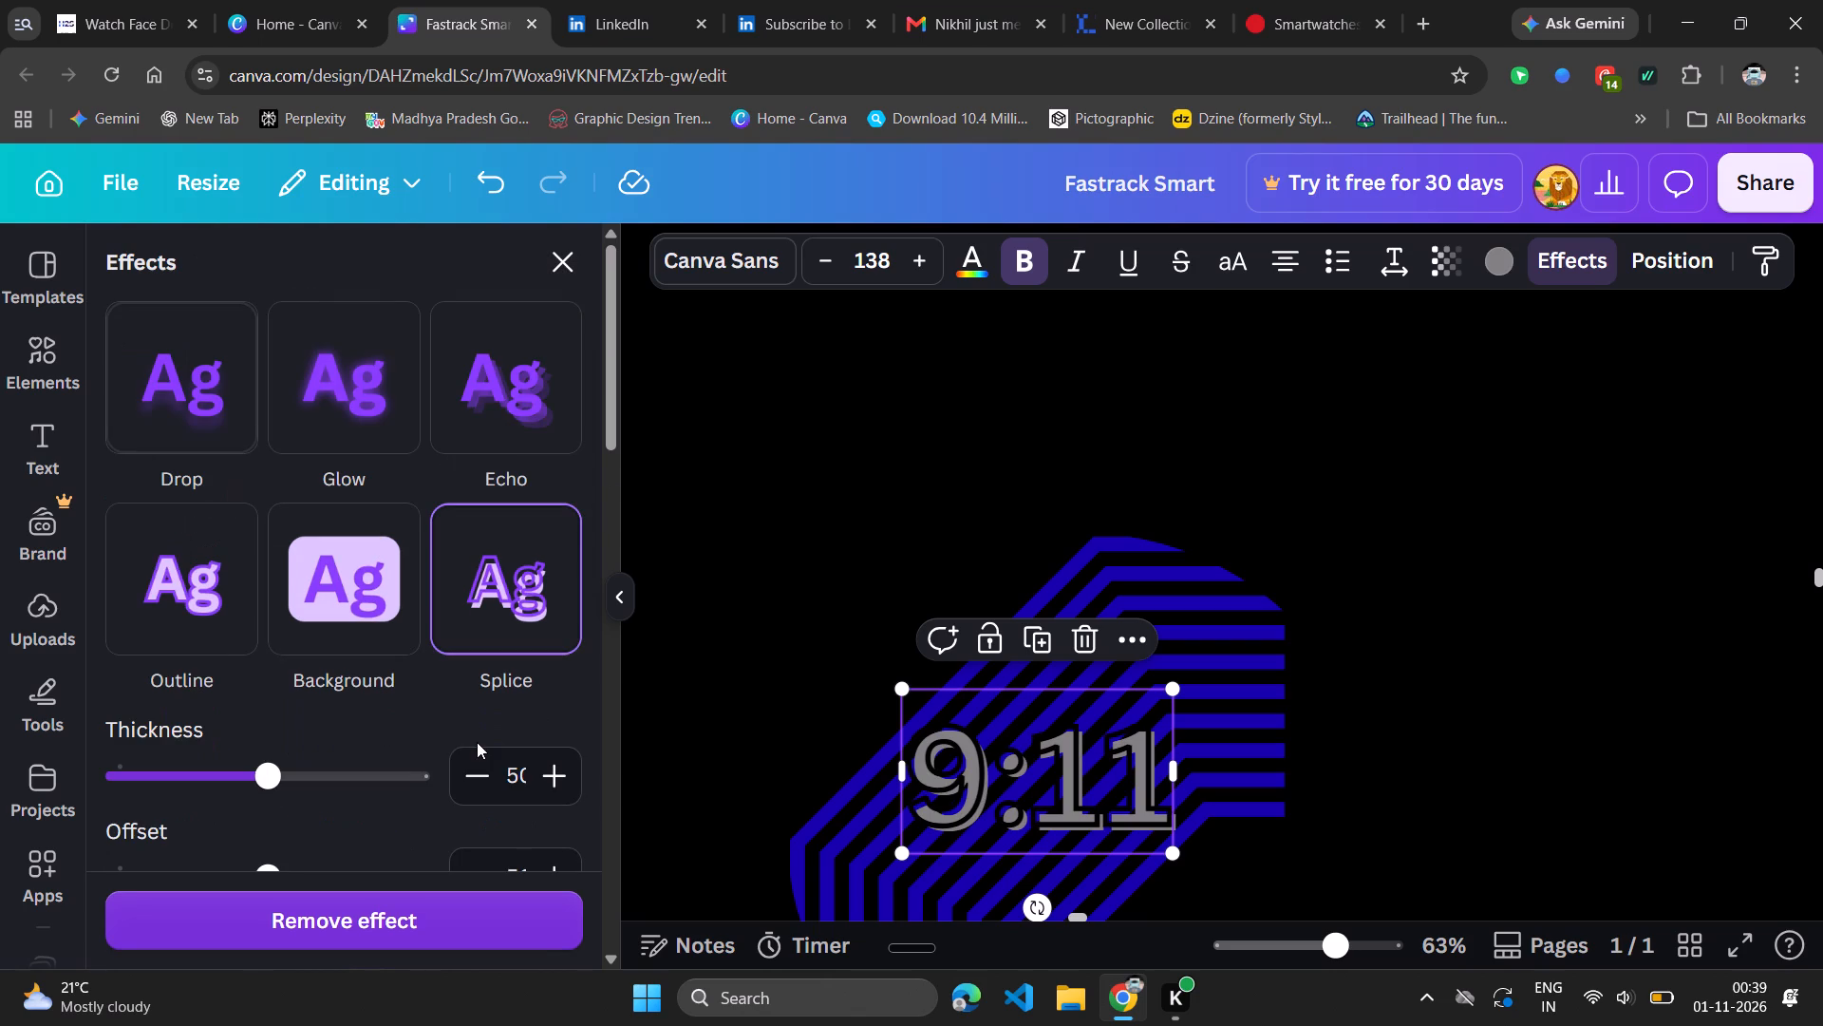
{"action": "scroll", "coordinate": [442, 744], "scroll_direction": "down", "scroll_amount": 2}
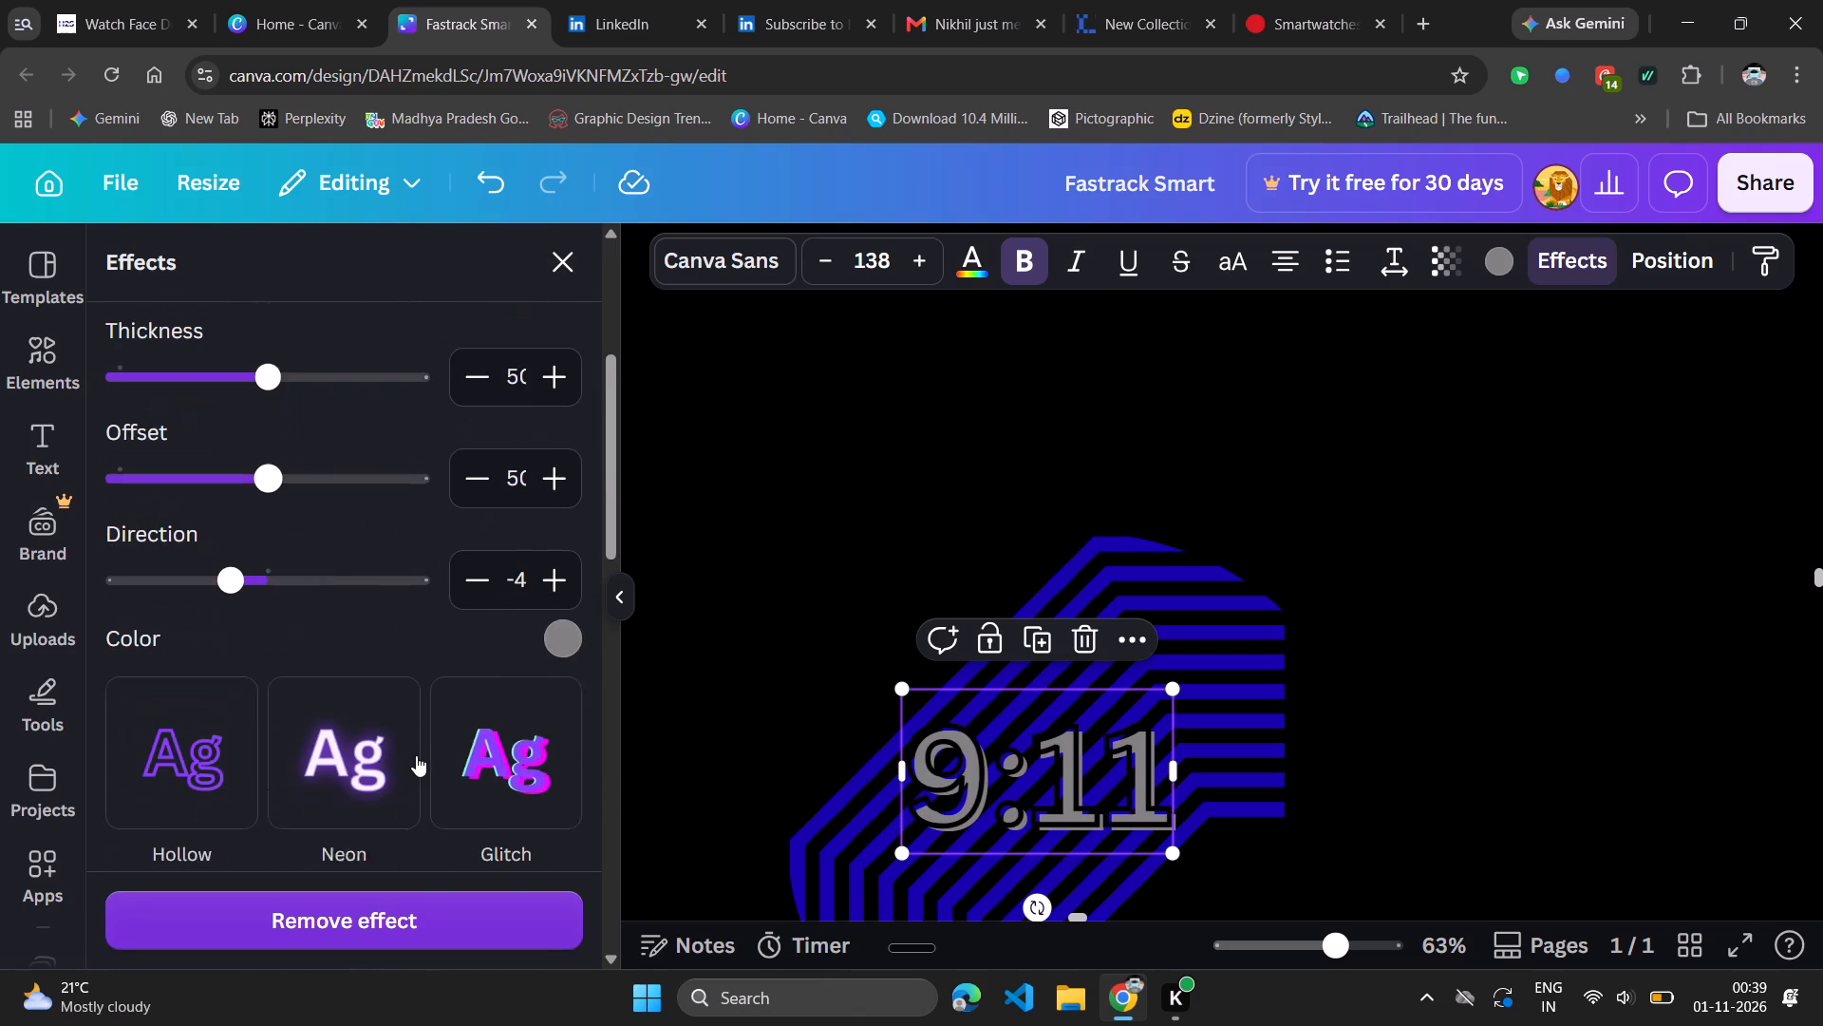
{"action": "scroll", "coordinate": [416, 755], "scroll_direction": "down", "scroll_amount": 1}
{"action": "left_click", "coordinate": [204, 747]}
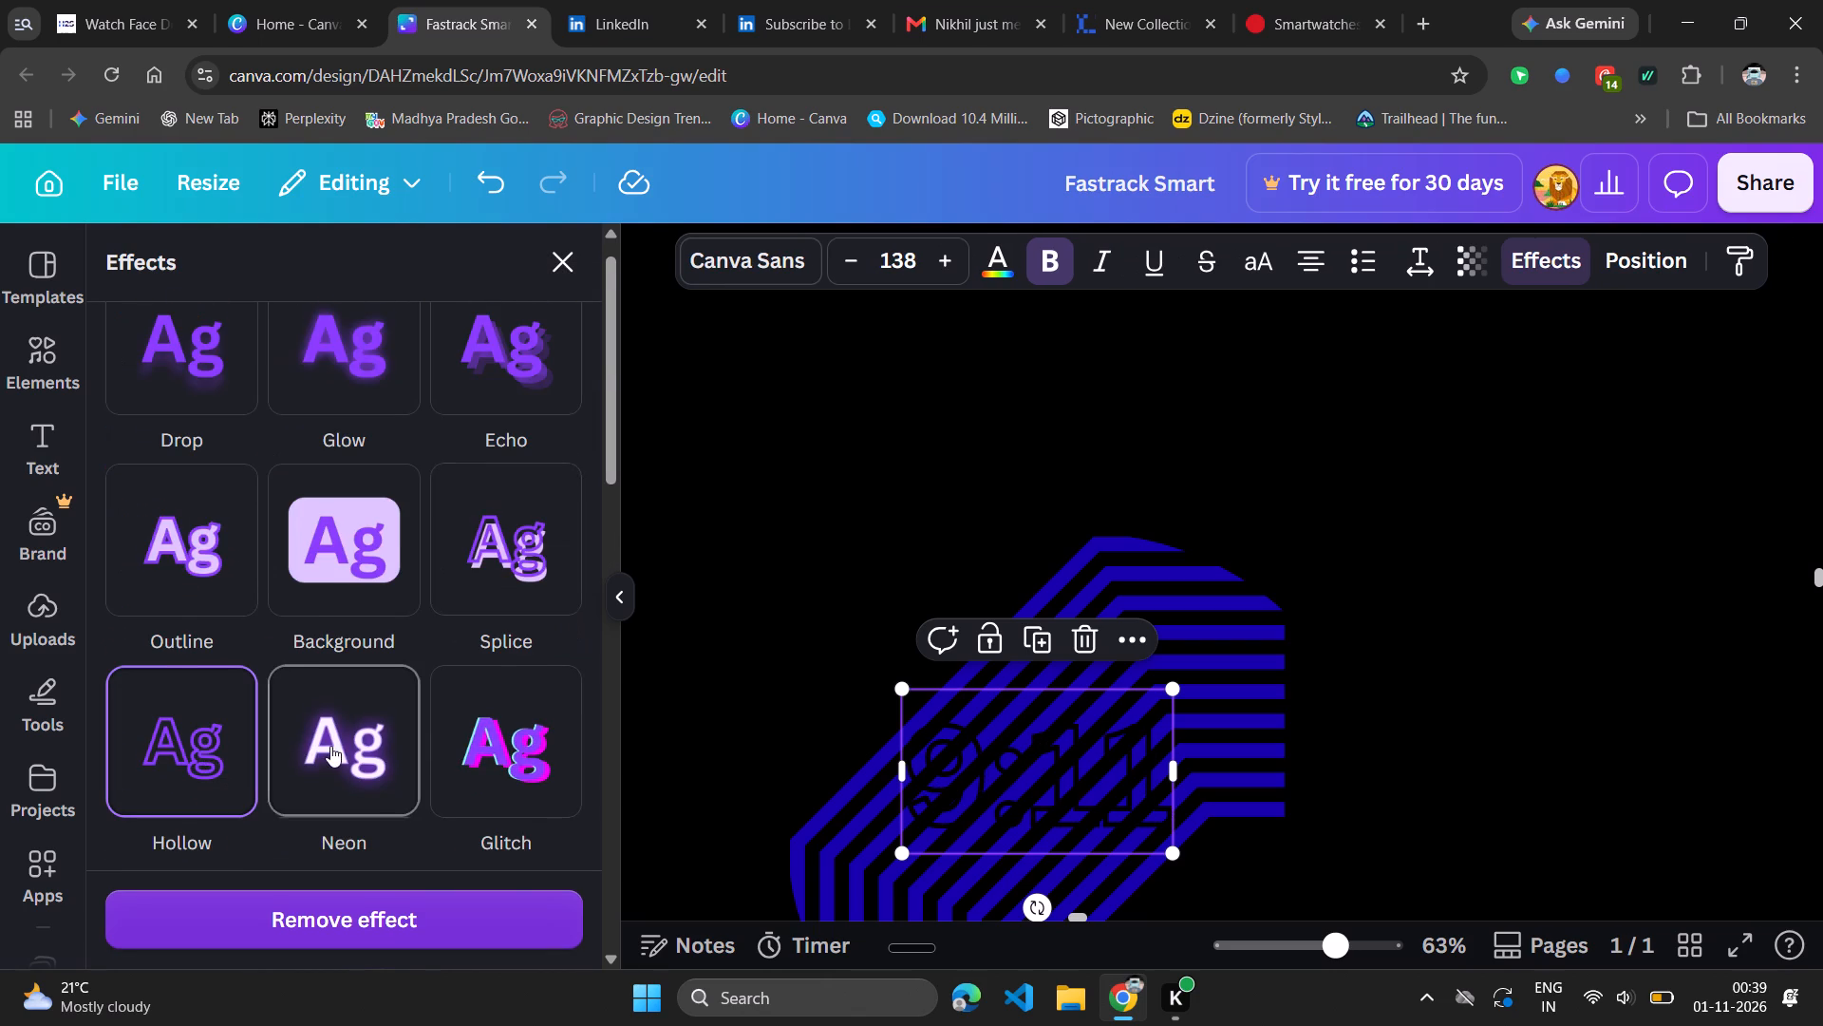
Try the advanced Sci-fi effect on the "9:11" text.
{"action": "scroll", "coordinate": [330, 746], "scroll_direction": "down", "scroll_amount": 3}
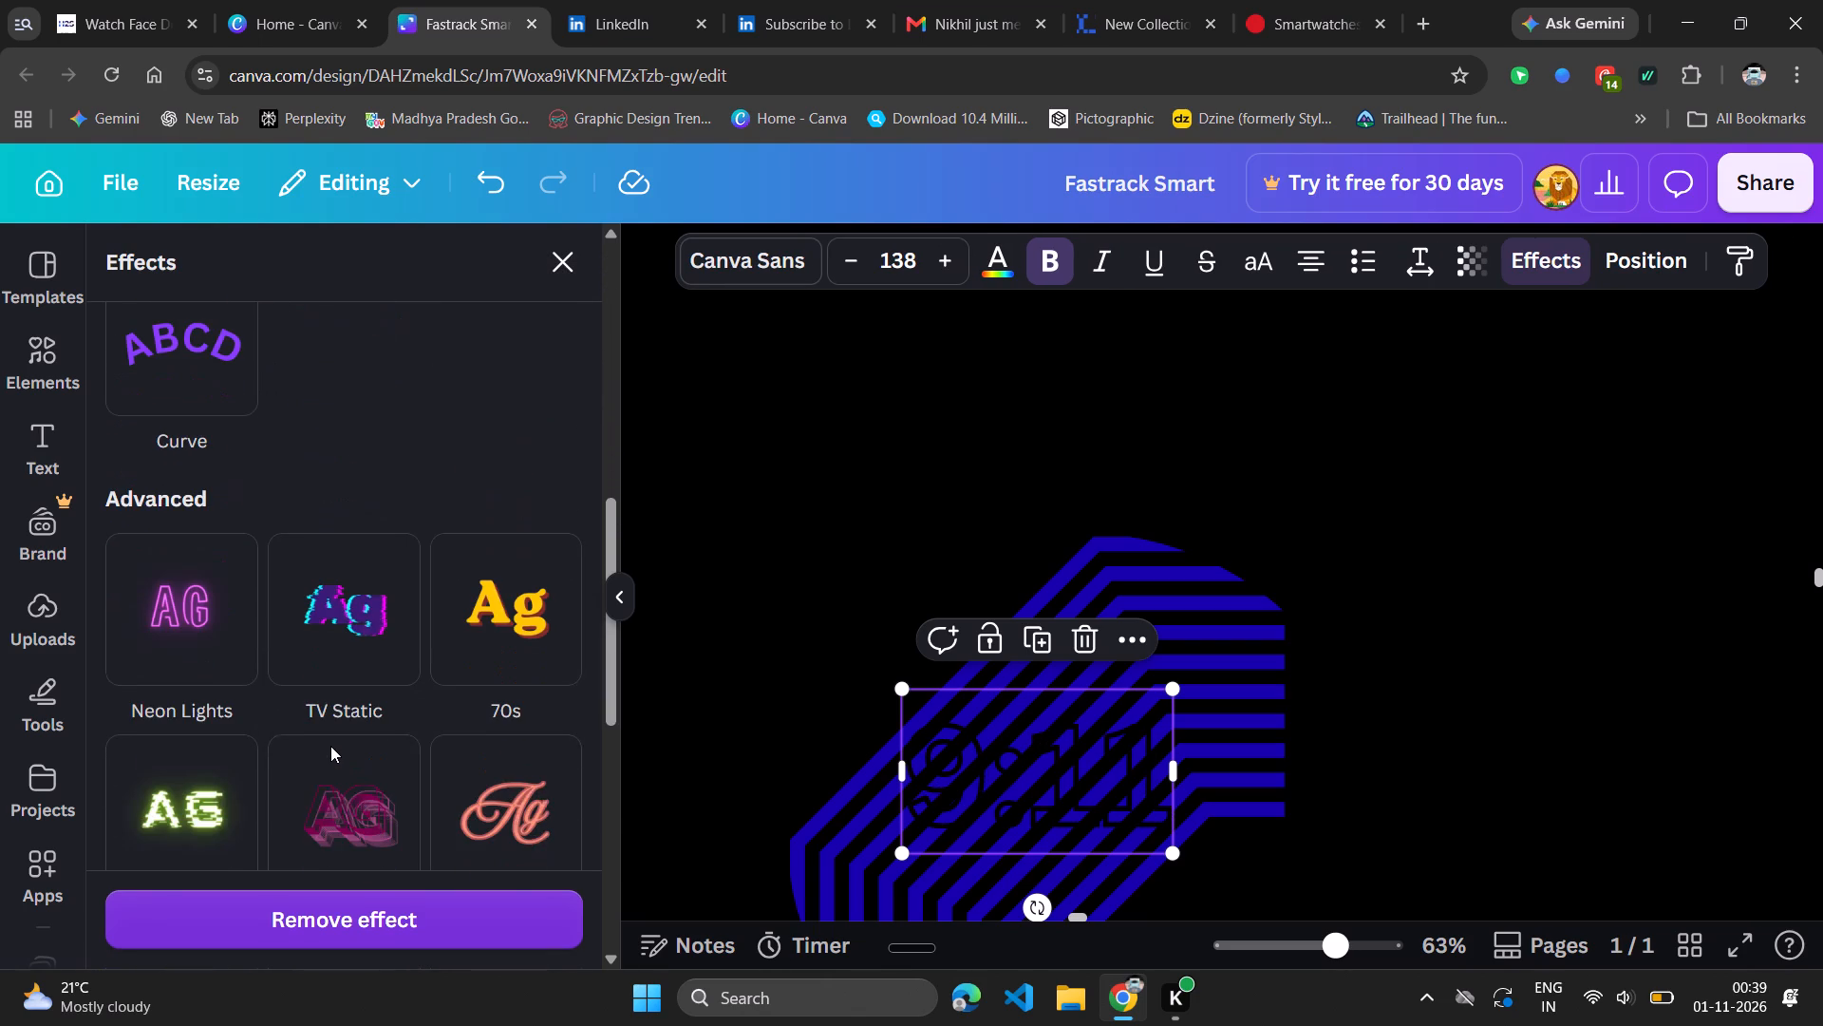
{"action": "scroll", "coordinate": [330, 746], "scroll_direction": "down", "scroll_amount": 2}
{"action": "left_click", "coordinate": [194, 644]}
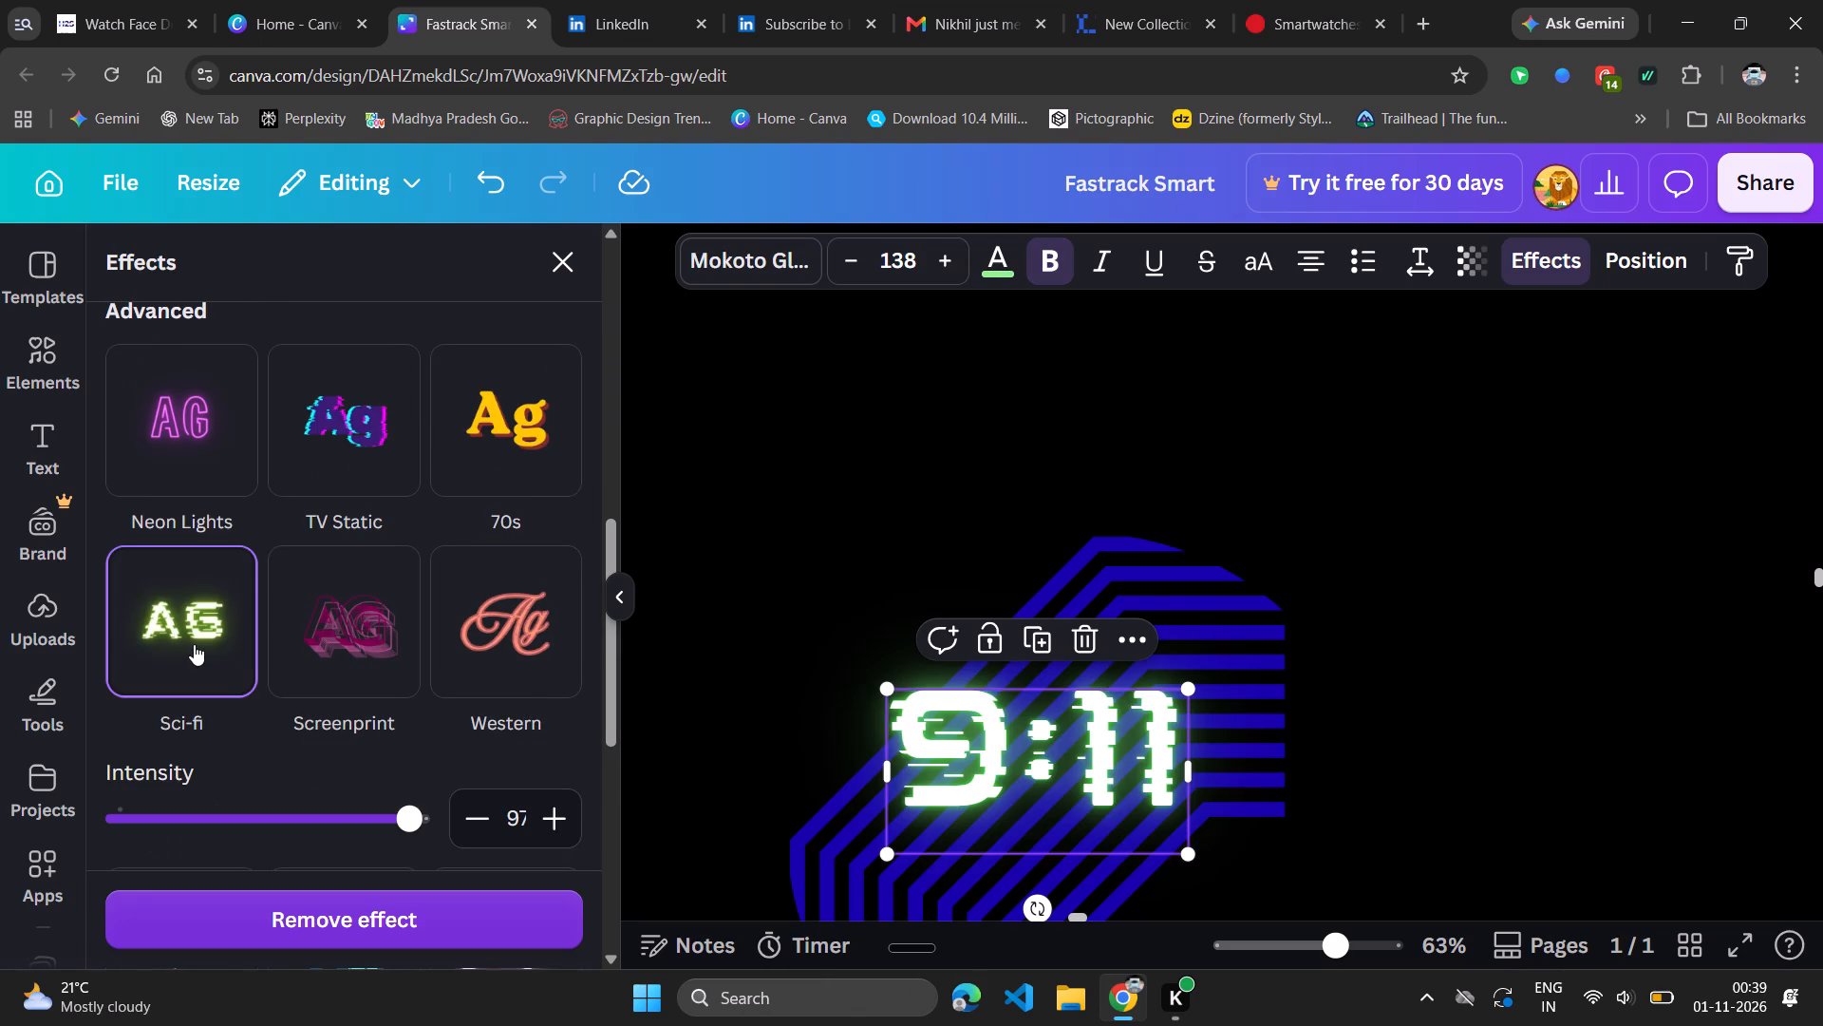
Apply the advanced Bubble effect to the "9:11" text.
{"action": "scroll", "coordinate": [194, 644], "scroll_direction": "down", "scroll_amount": 2}
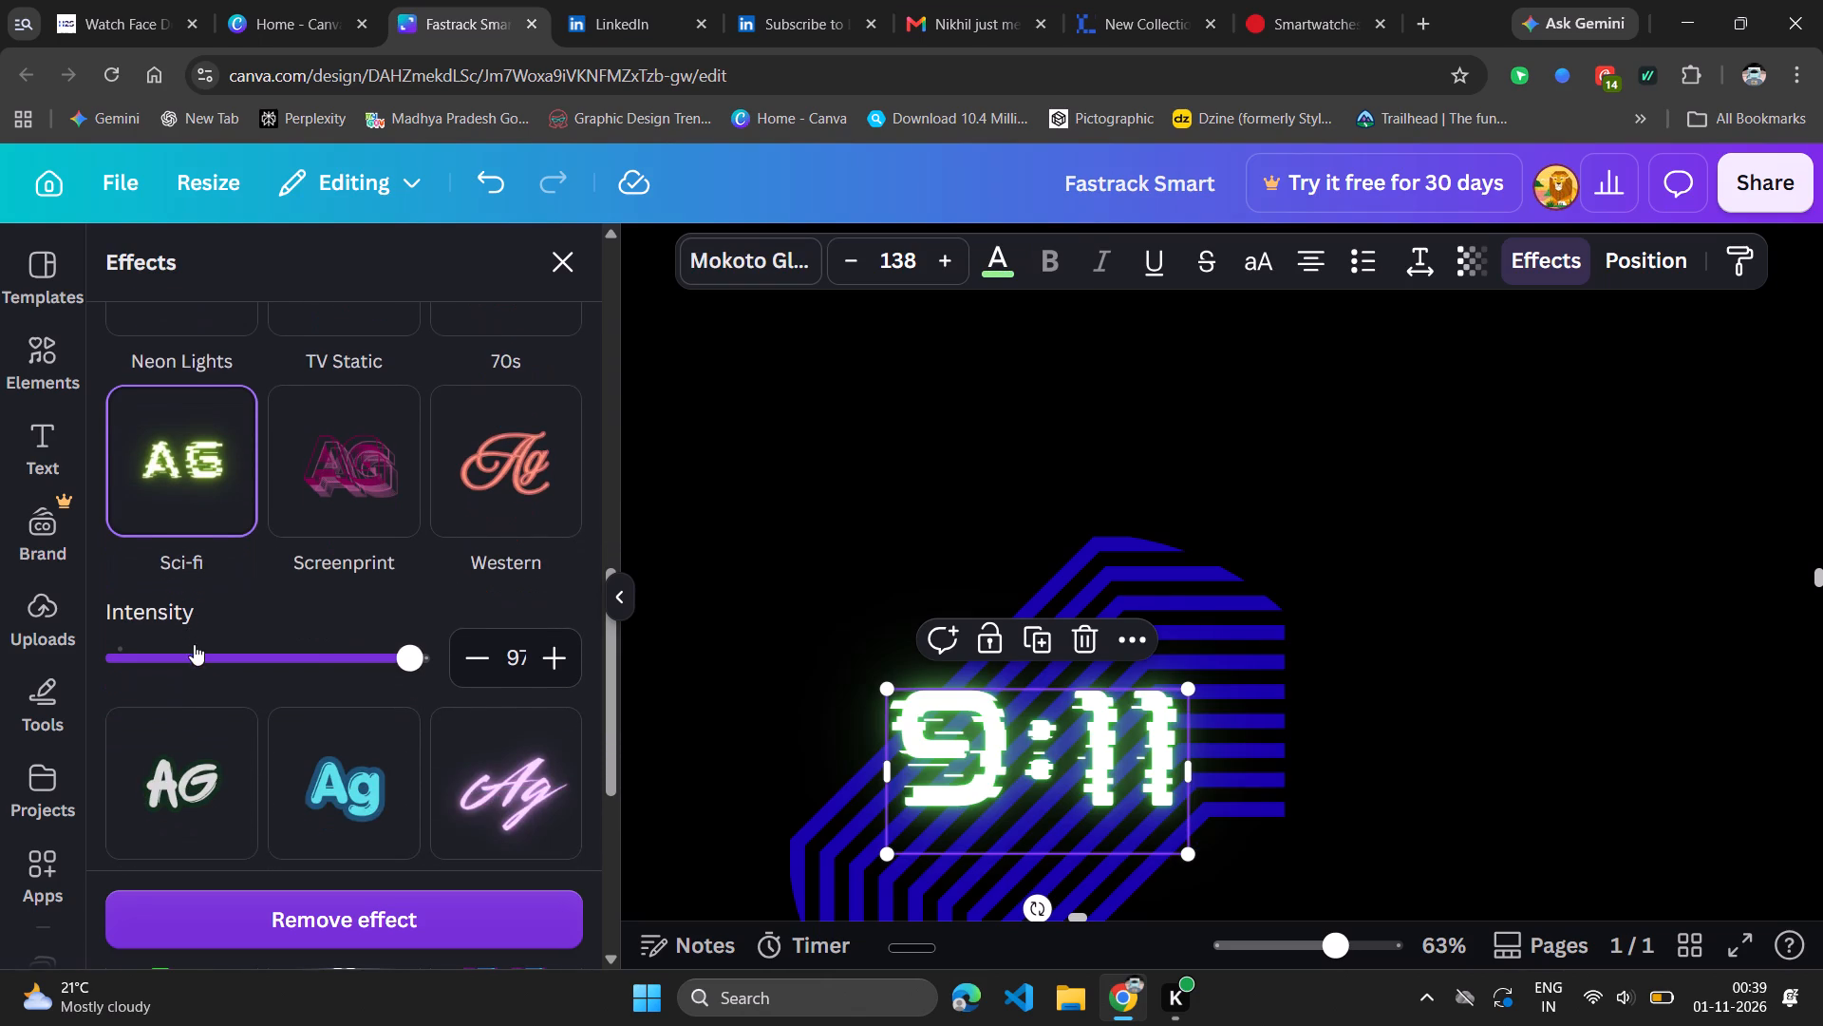
{"action": "scroll", "coordinate": [277, 579], "scroll_direction": "down", "scroll_amount": 1}
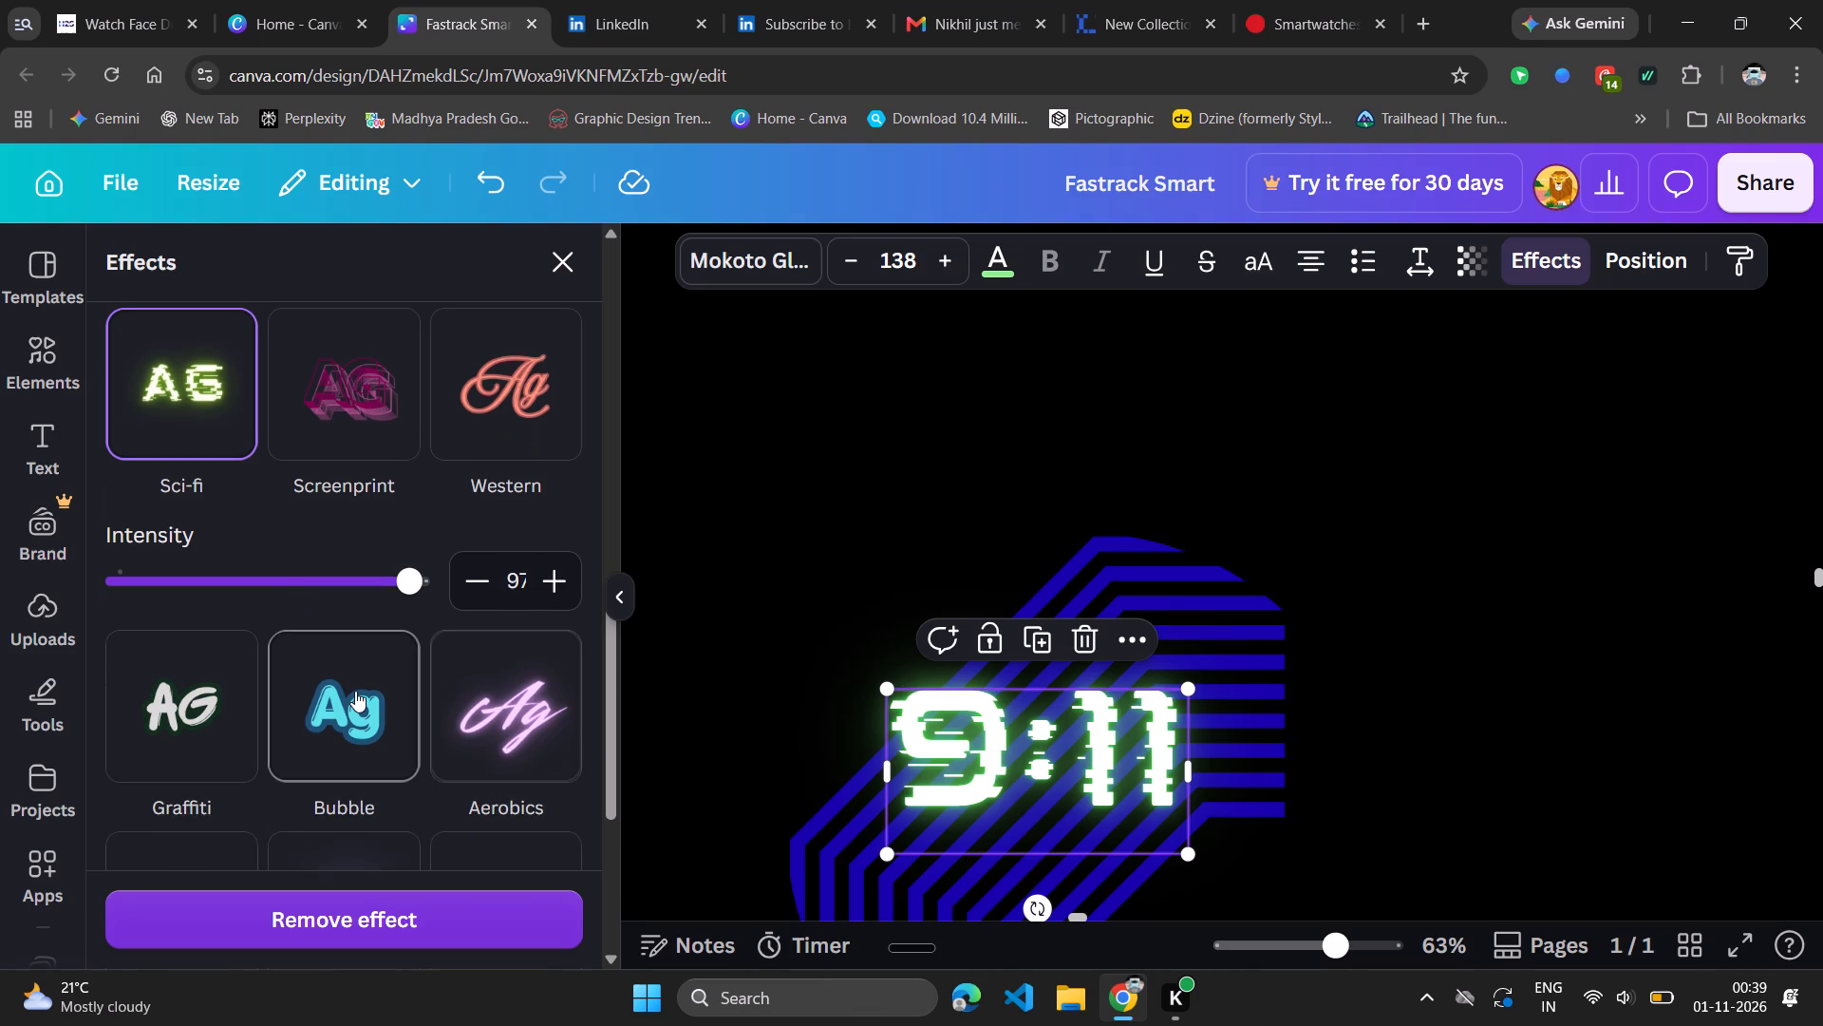
{"action": "left_click", "coordinate": [355, 691]}
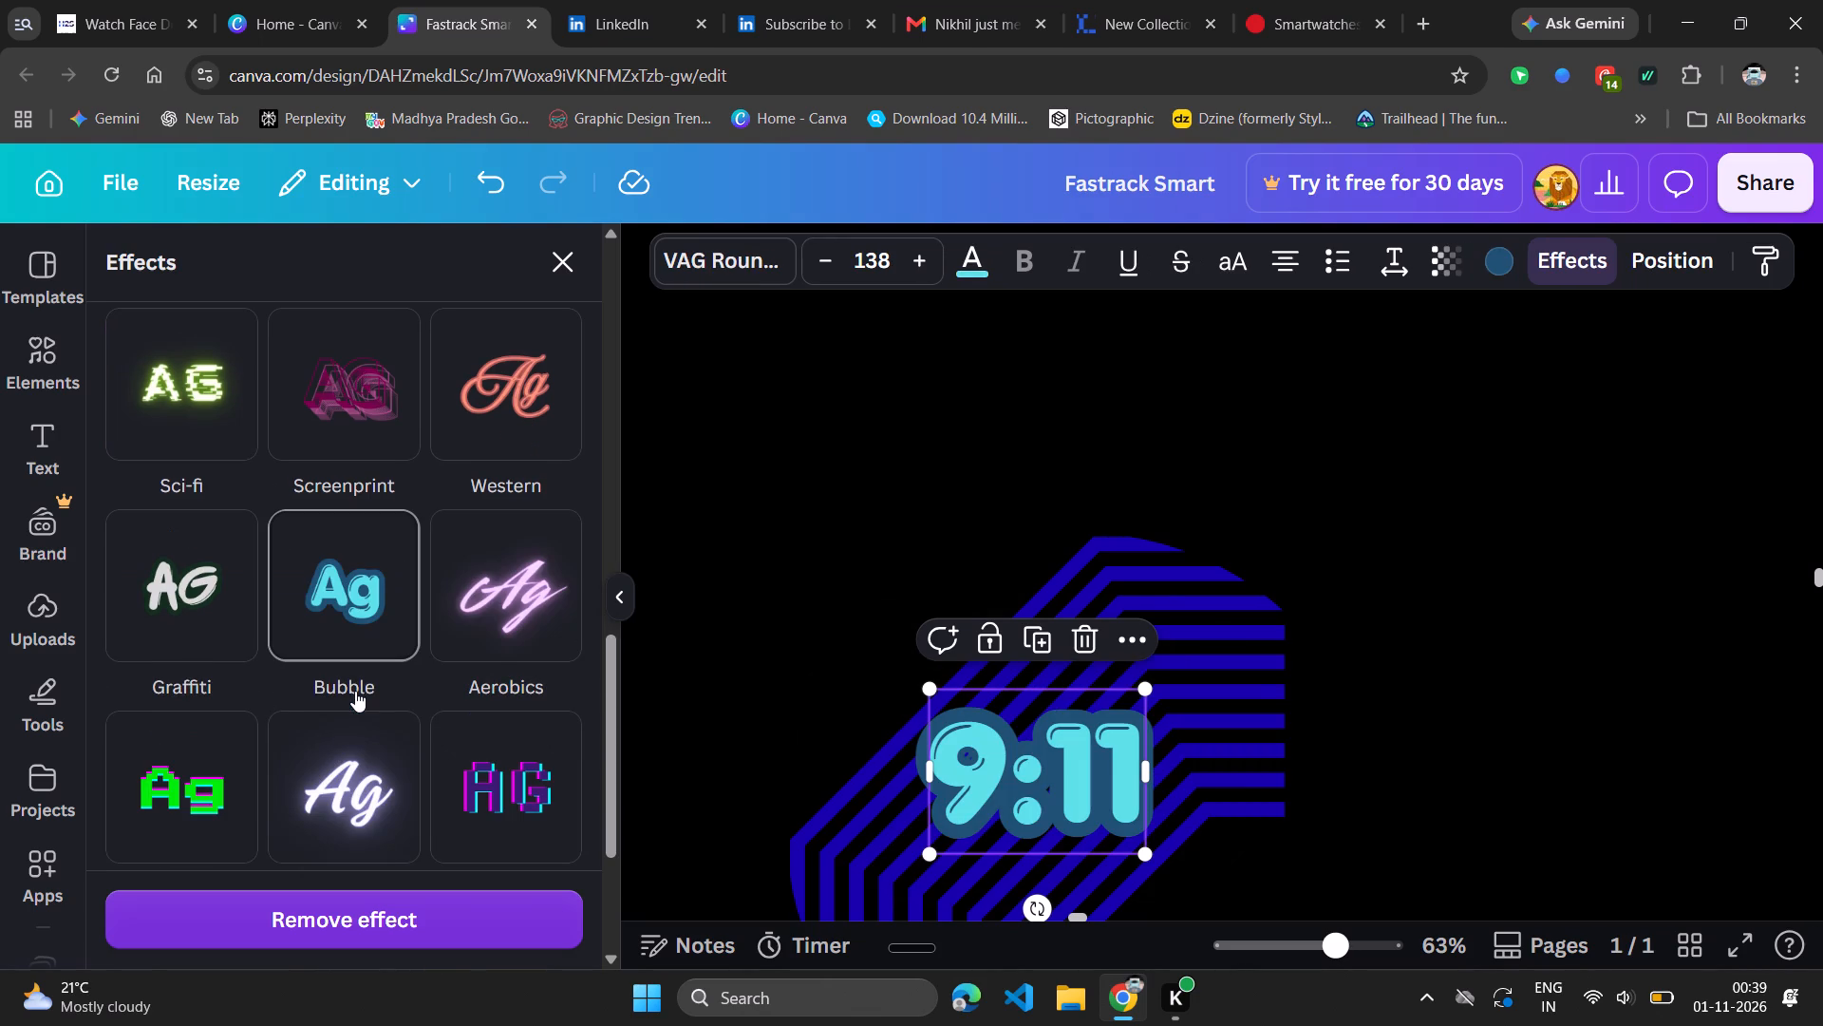
Look through the remaining advanced text effects and effect apps, and return to the basic effect styles.
{"action": "scroll", "coordinate": [355, 691], "scroll_direction": "down", "scroll_amount": 2}
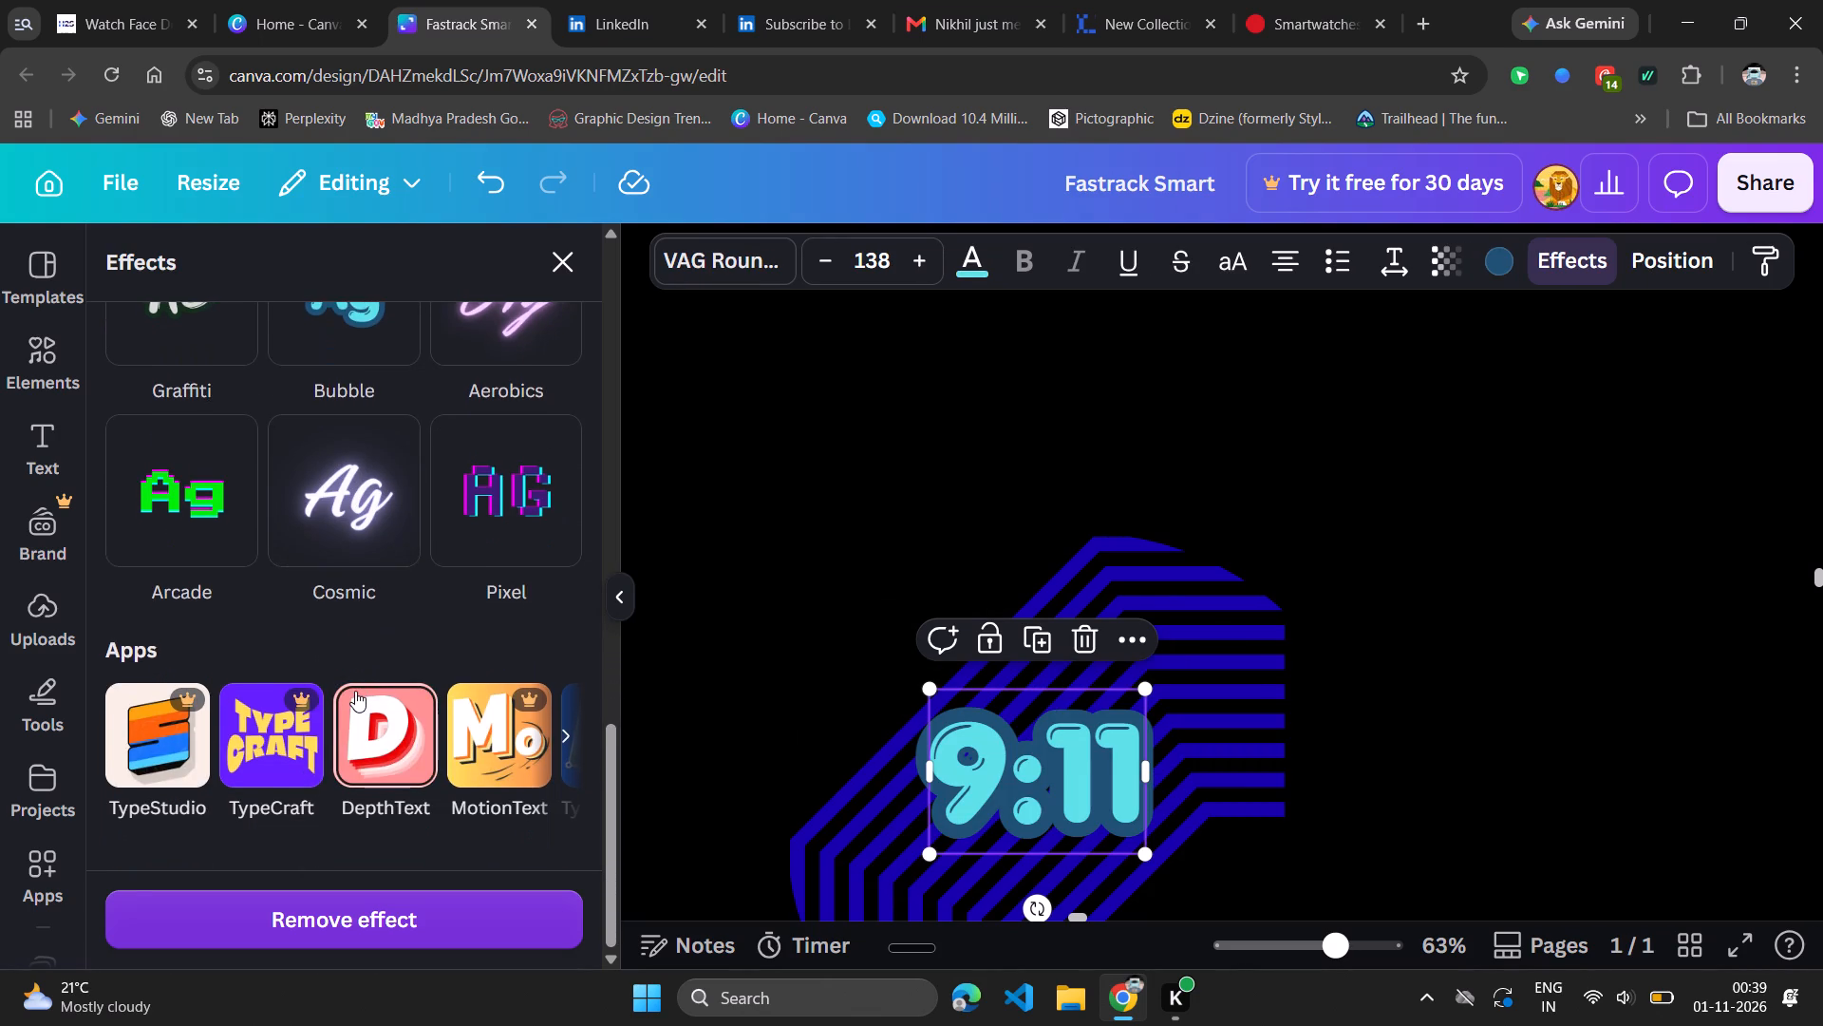
{"action": "scroll", "coordinate": [355, 691], "scroll_direction": "down", "scroll_amount": 1}
{"action": "scroll", "coordinate": [355, 691], "scroll_direction": "up", "scroll_amount": 6}
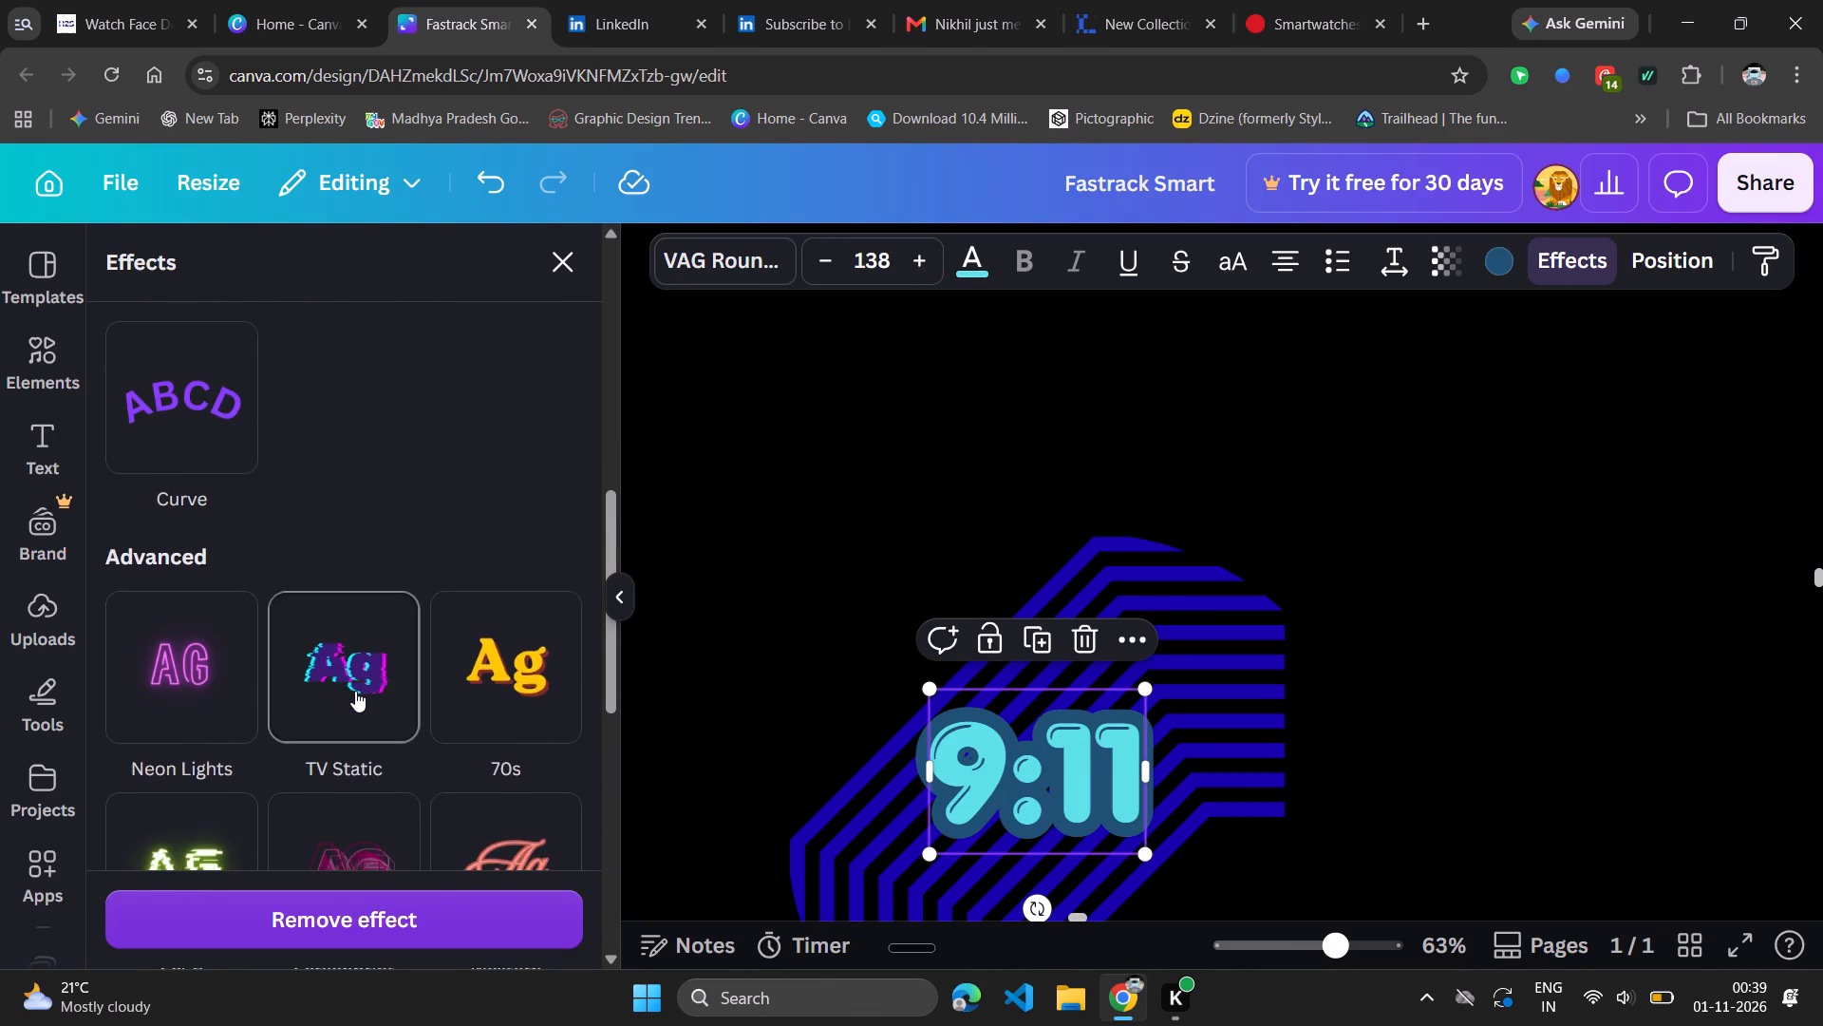
{"action": "scroll", "coordinate": [355, 691], "scroll_direction": "up", "scroll_amount": 5}
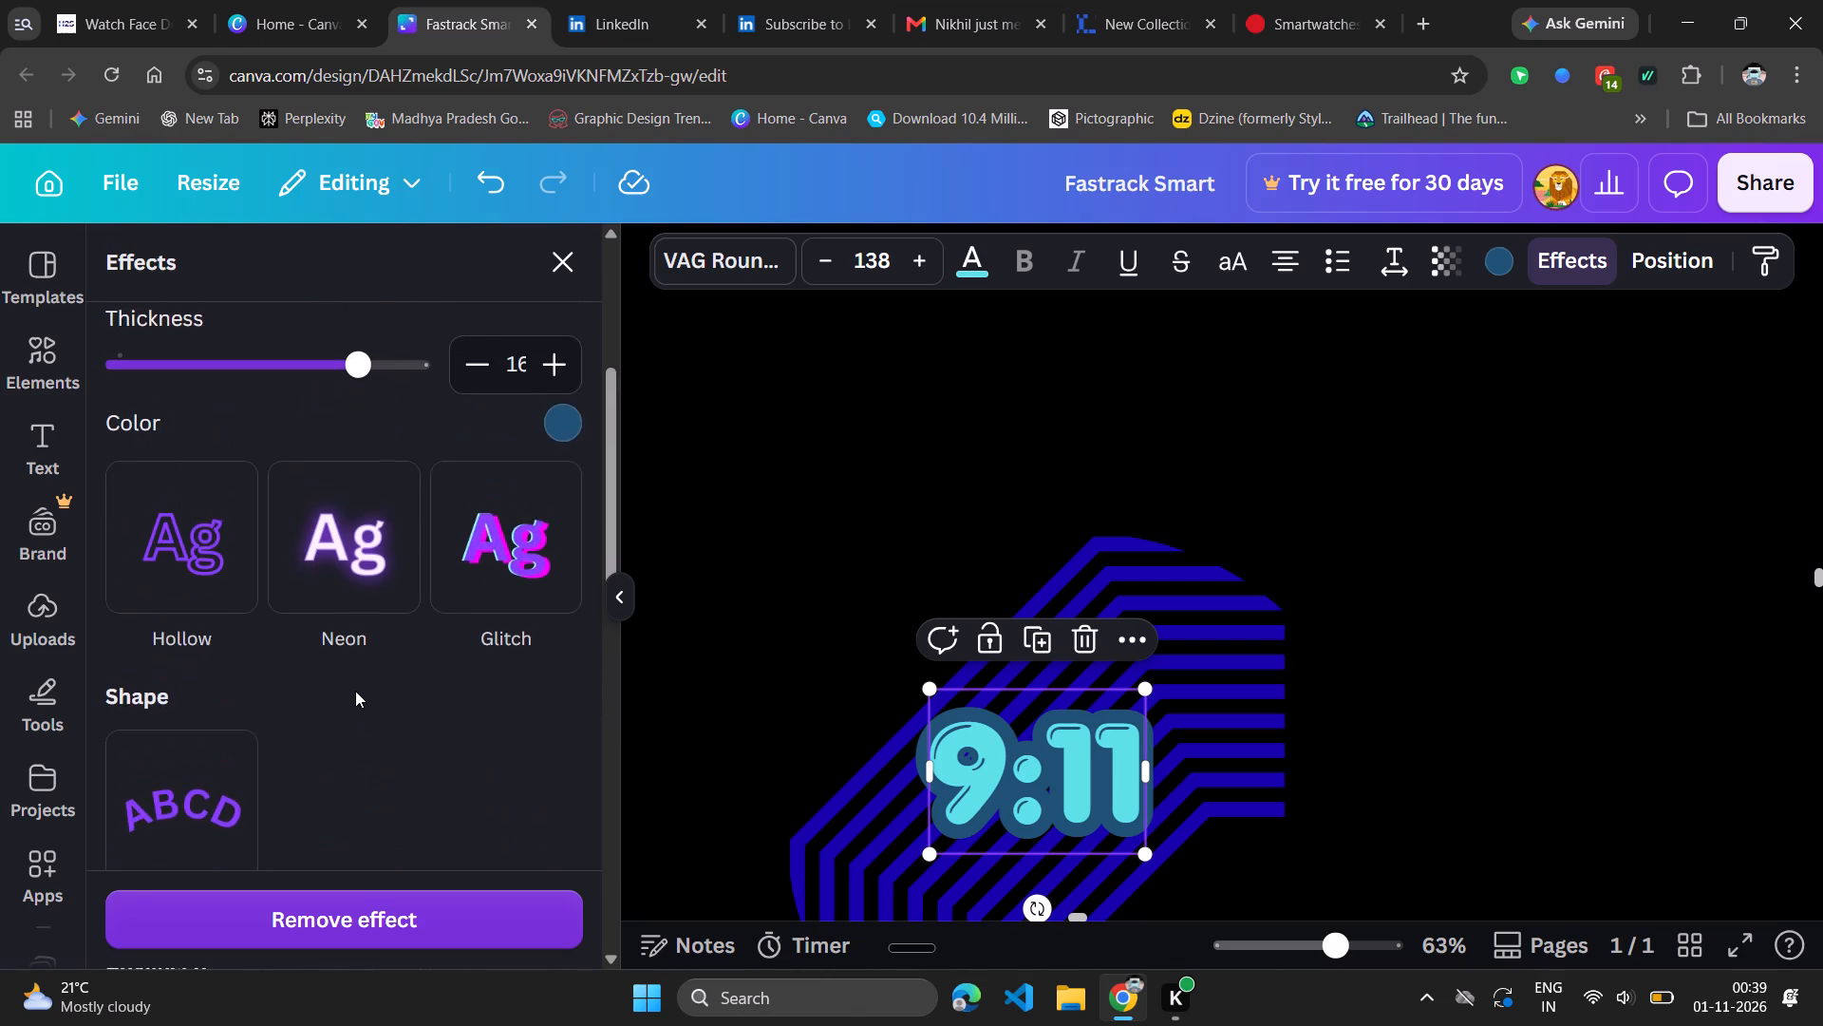
{"action": "scroll", "coordinate": [355, 691], "scroll_direction": "up", "scroll_amount": 4}
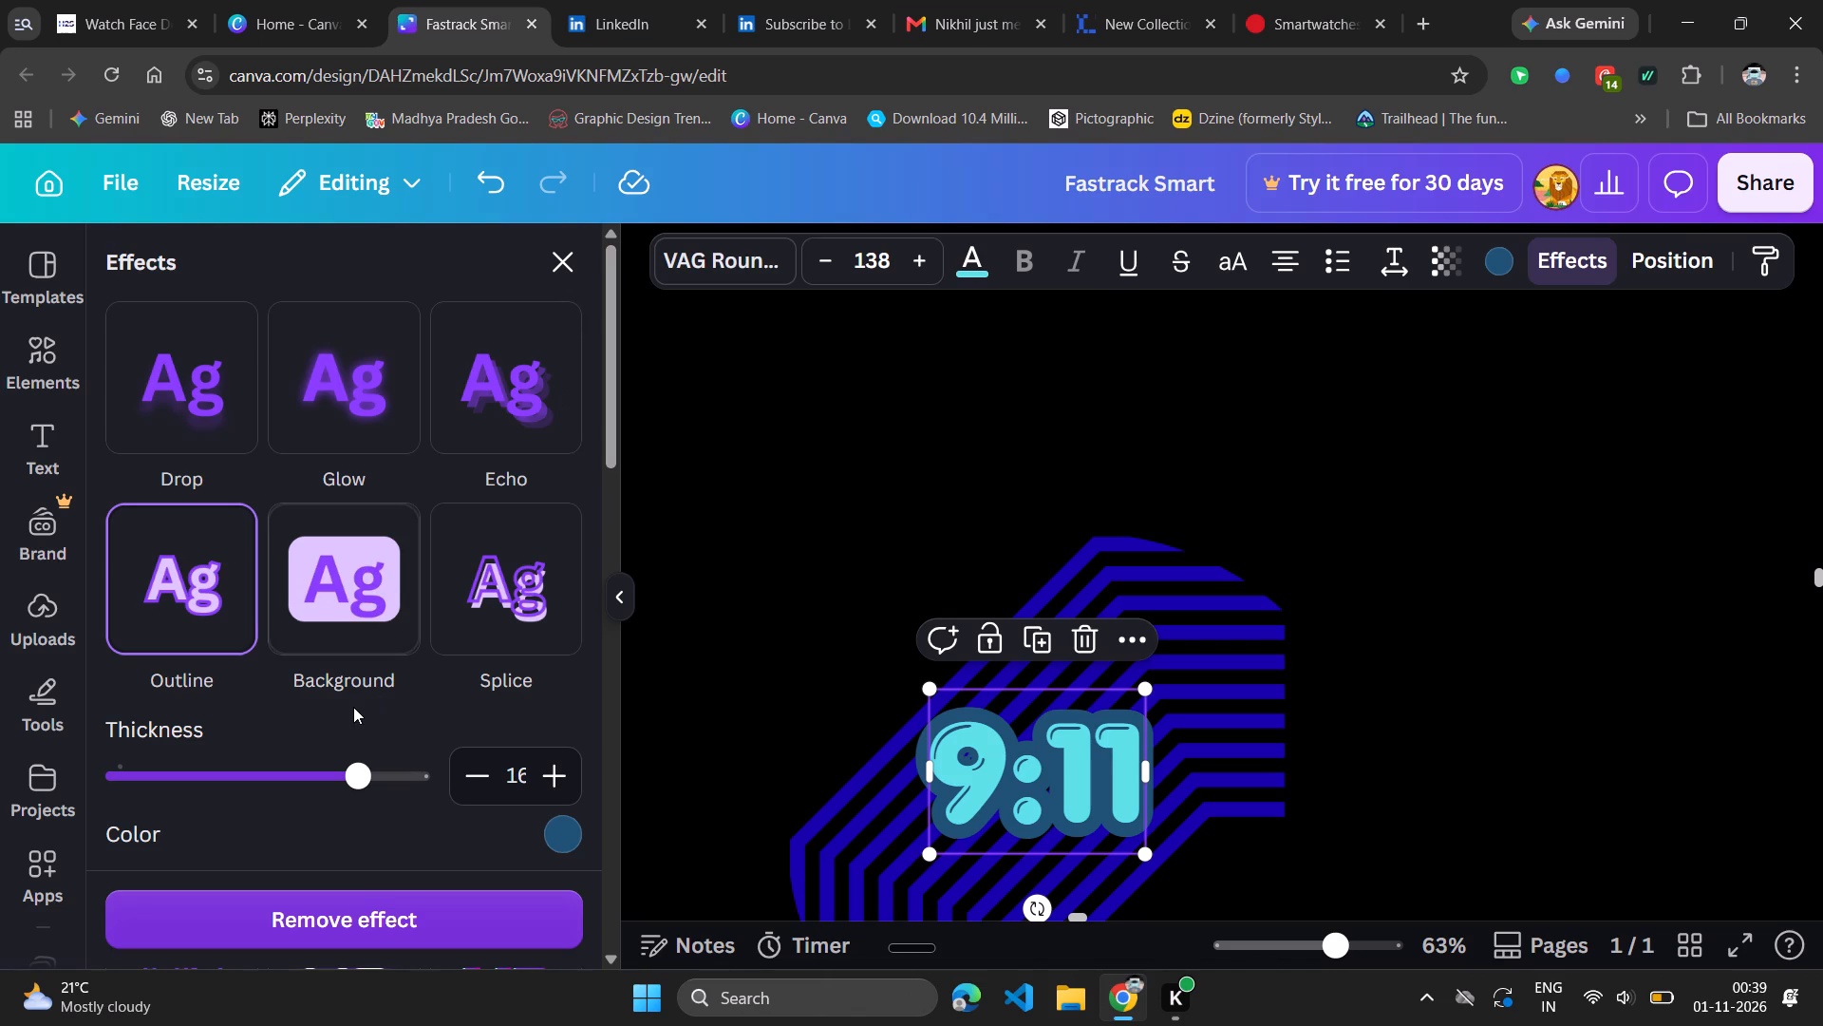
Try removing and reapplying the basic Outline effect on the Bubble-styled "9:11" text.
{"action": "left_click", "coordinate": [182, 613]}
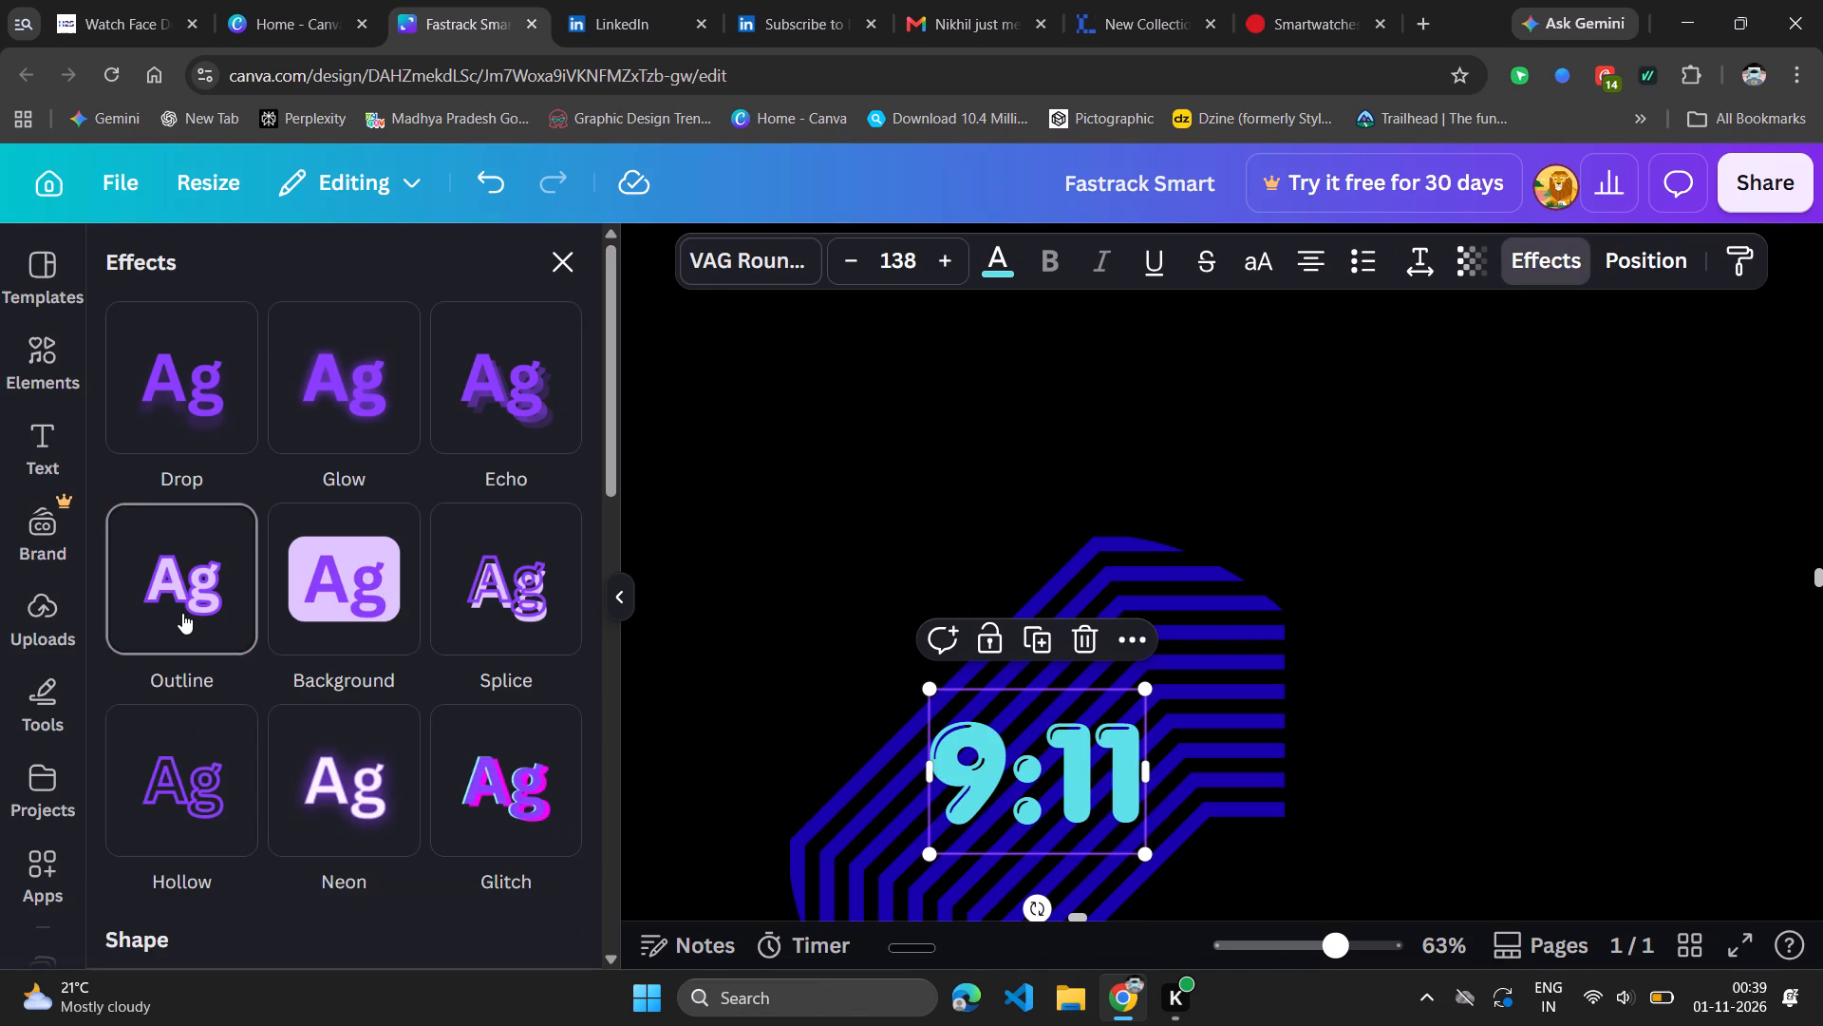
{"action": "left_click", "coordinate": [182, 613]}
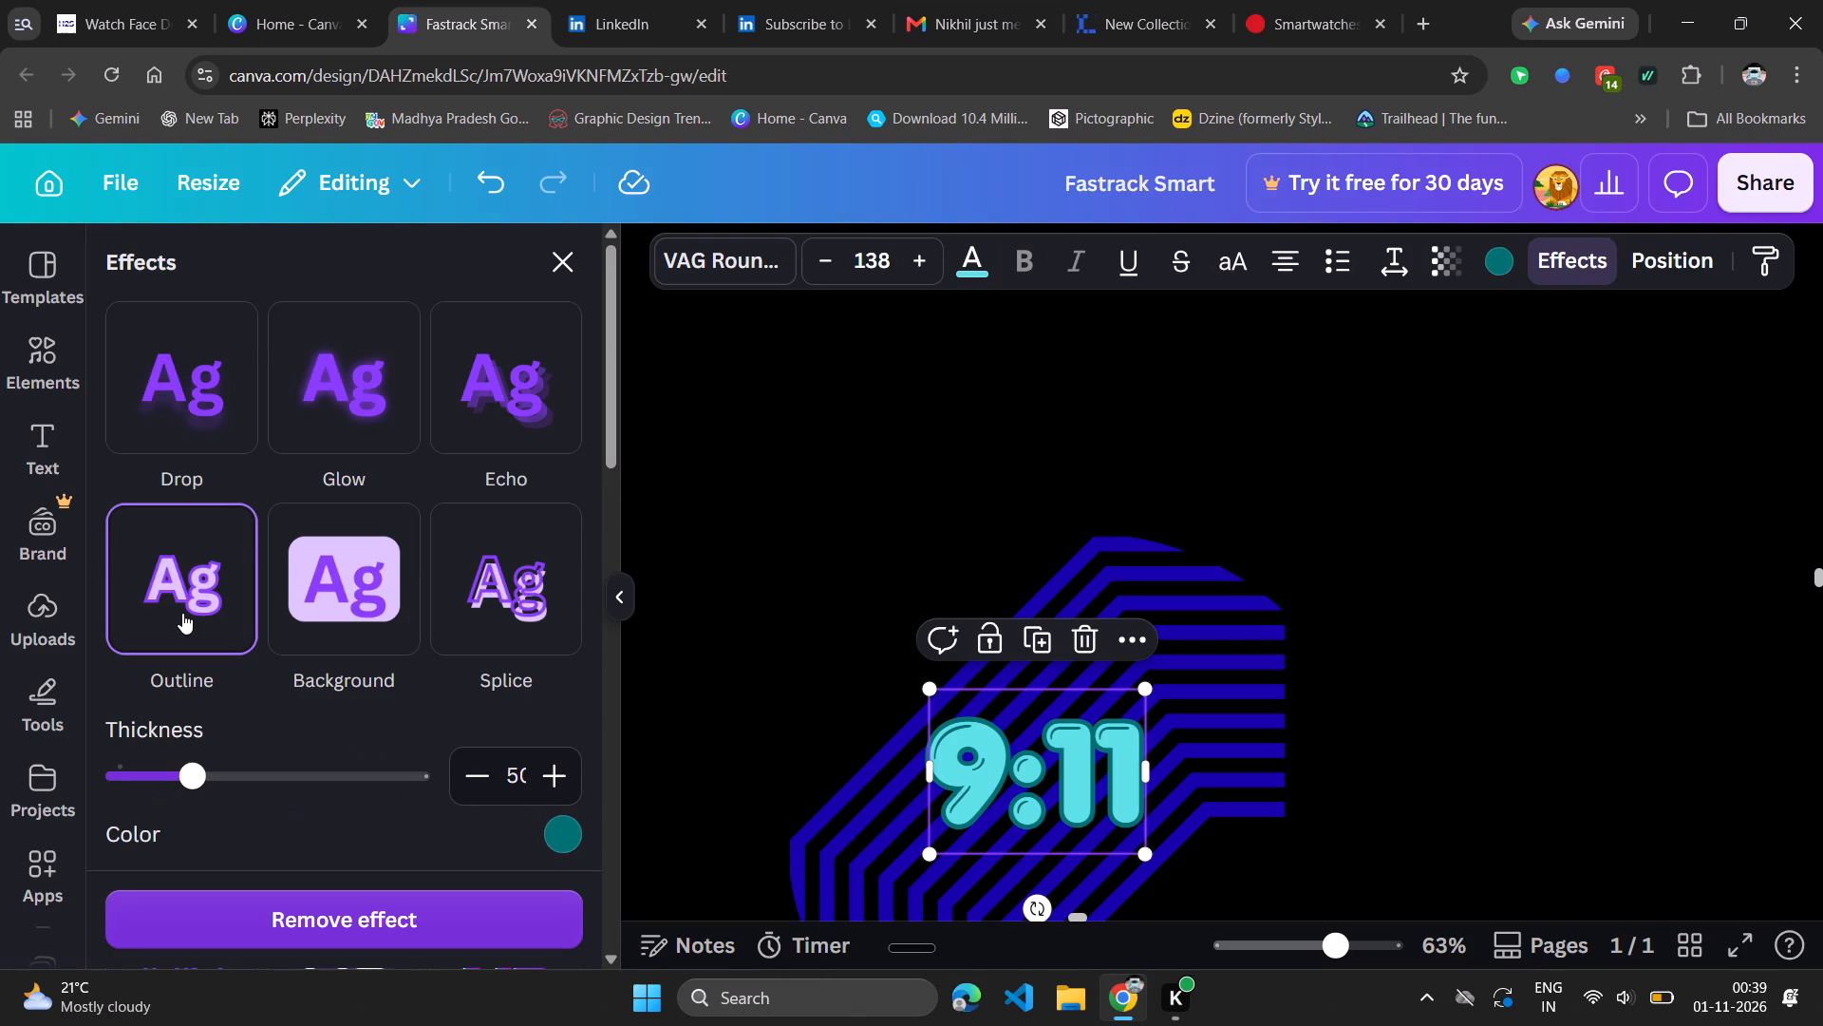
Undo the recent text effects on "9:11", going back through Bubble, Sci-fi and Splice to the Canva Sans text with the Drop effect.
{"action": "left_click", "coordinate": [492, 216]}
{"action": "left_click", "coordinate": [494, 212]}
{"action": "left_click", "coordinate": [494, 212]}
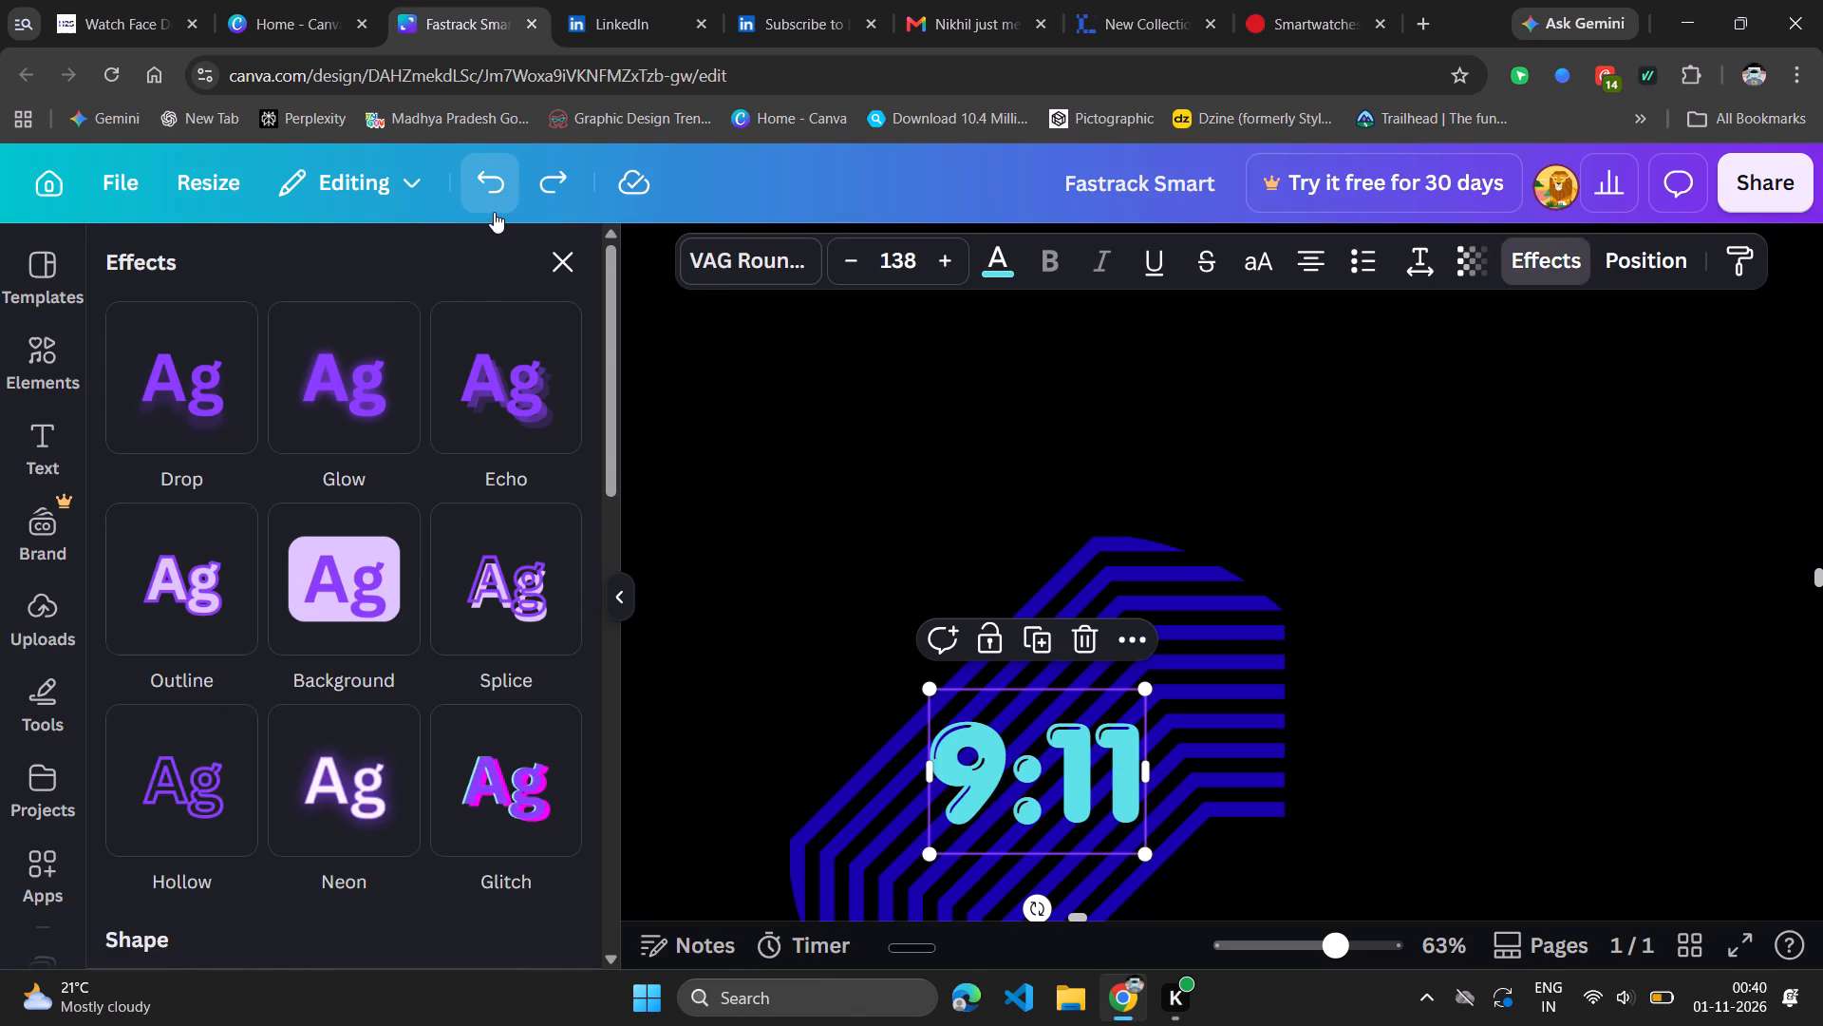
{"action": "left_click", "coordinate": [494, 212]}
{"action": "left_click", "coordinate": [494, 212]}
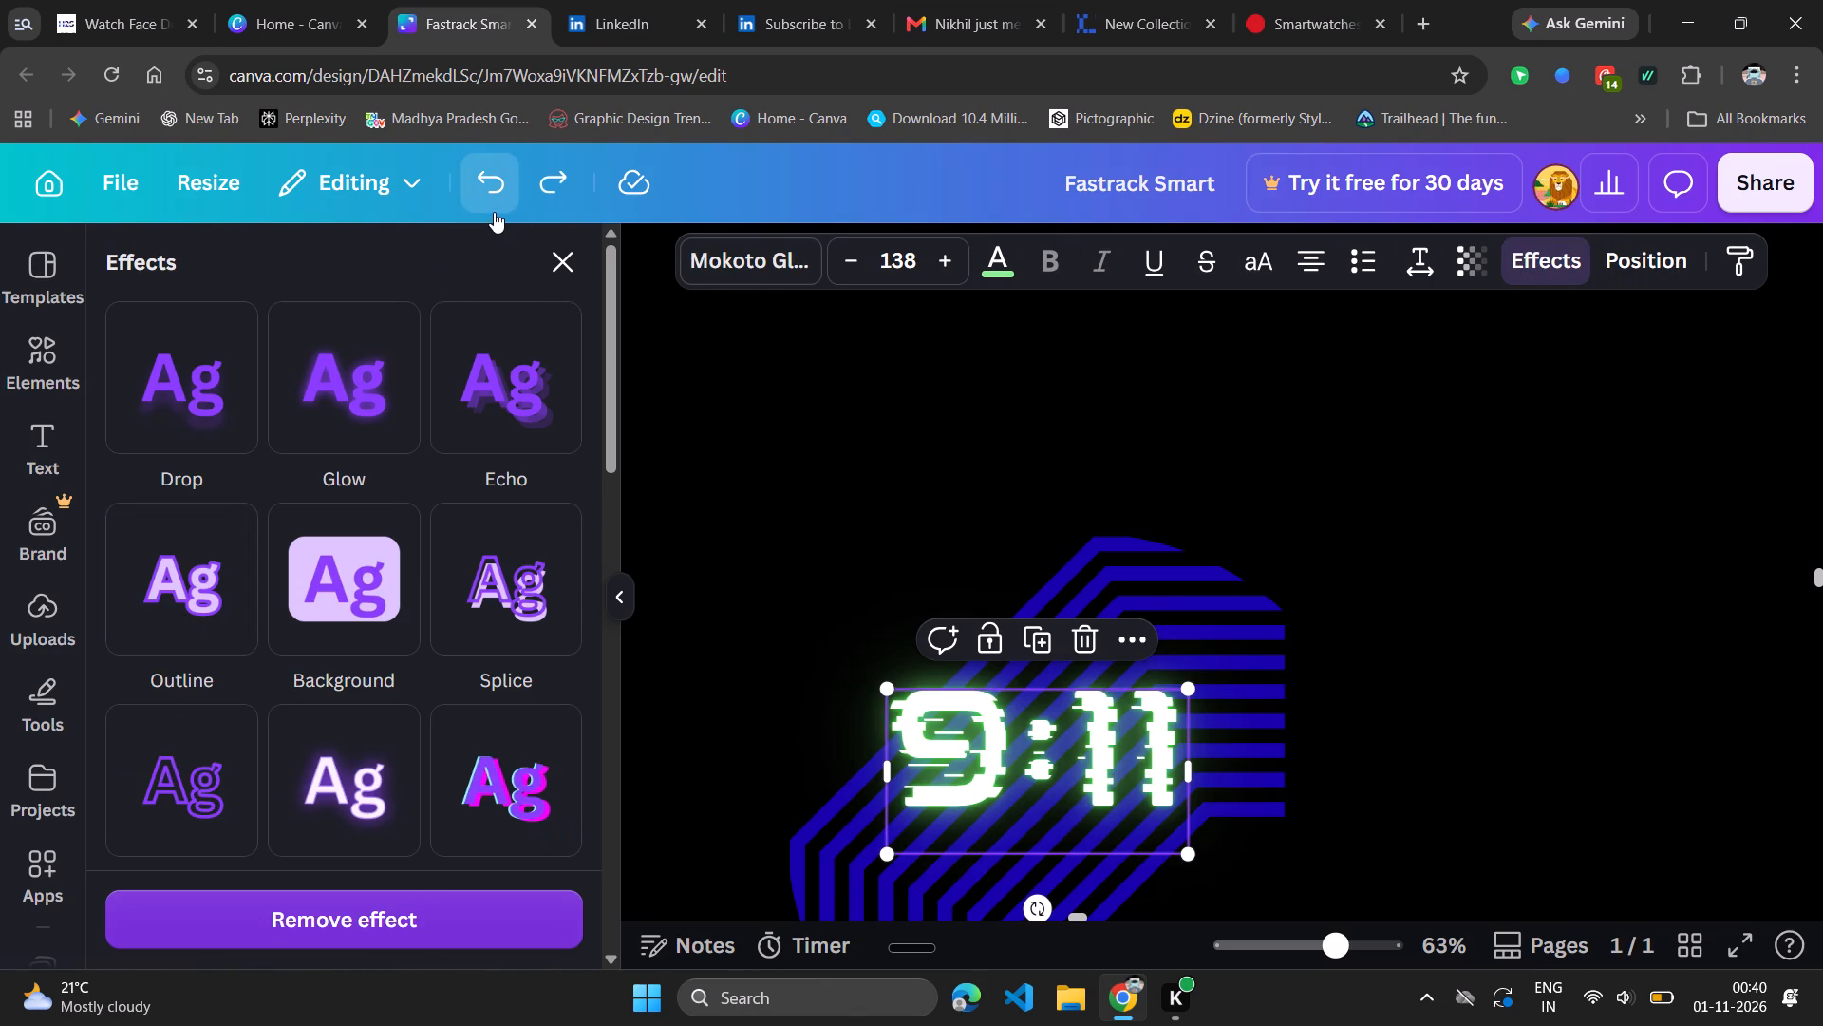
{"action": "left_click", "coordinate": [494, 212]}
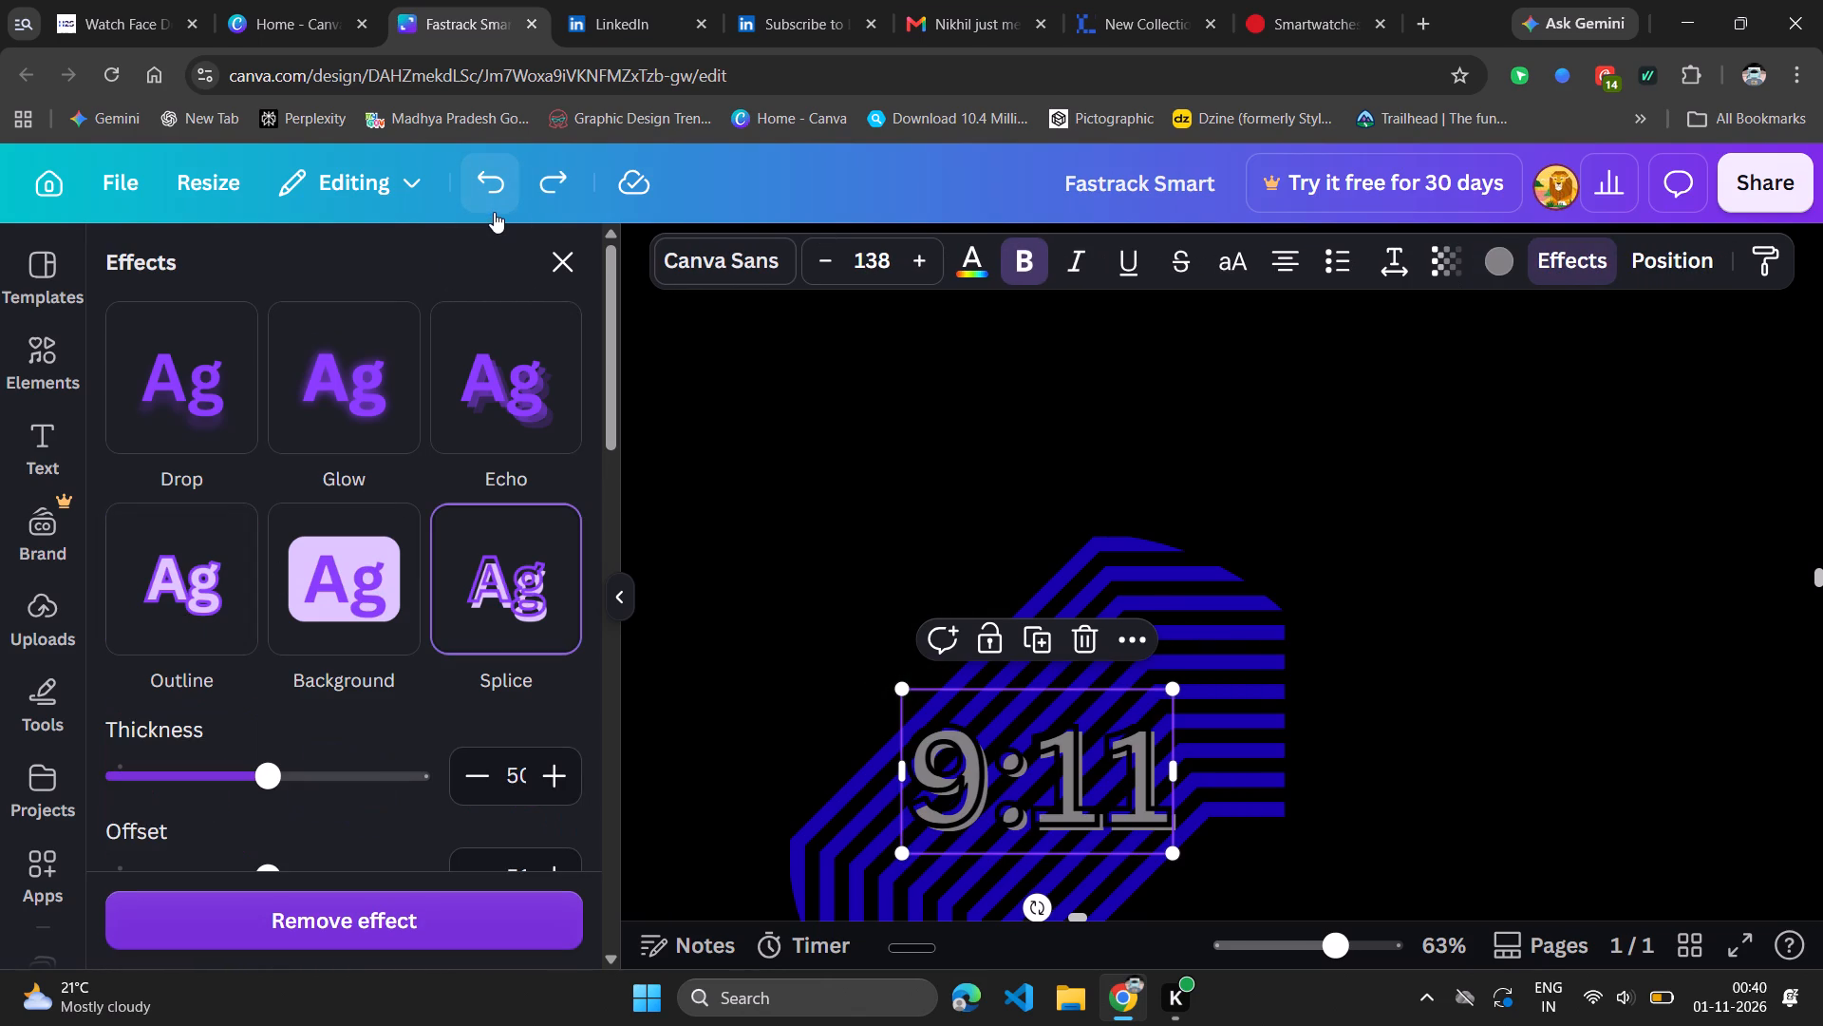
{"action": "left_click", "coordinate": [494, 212]}
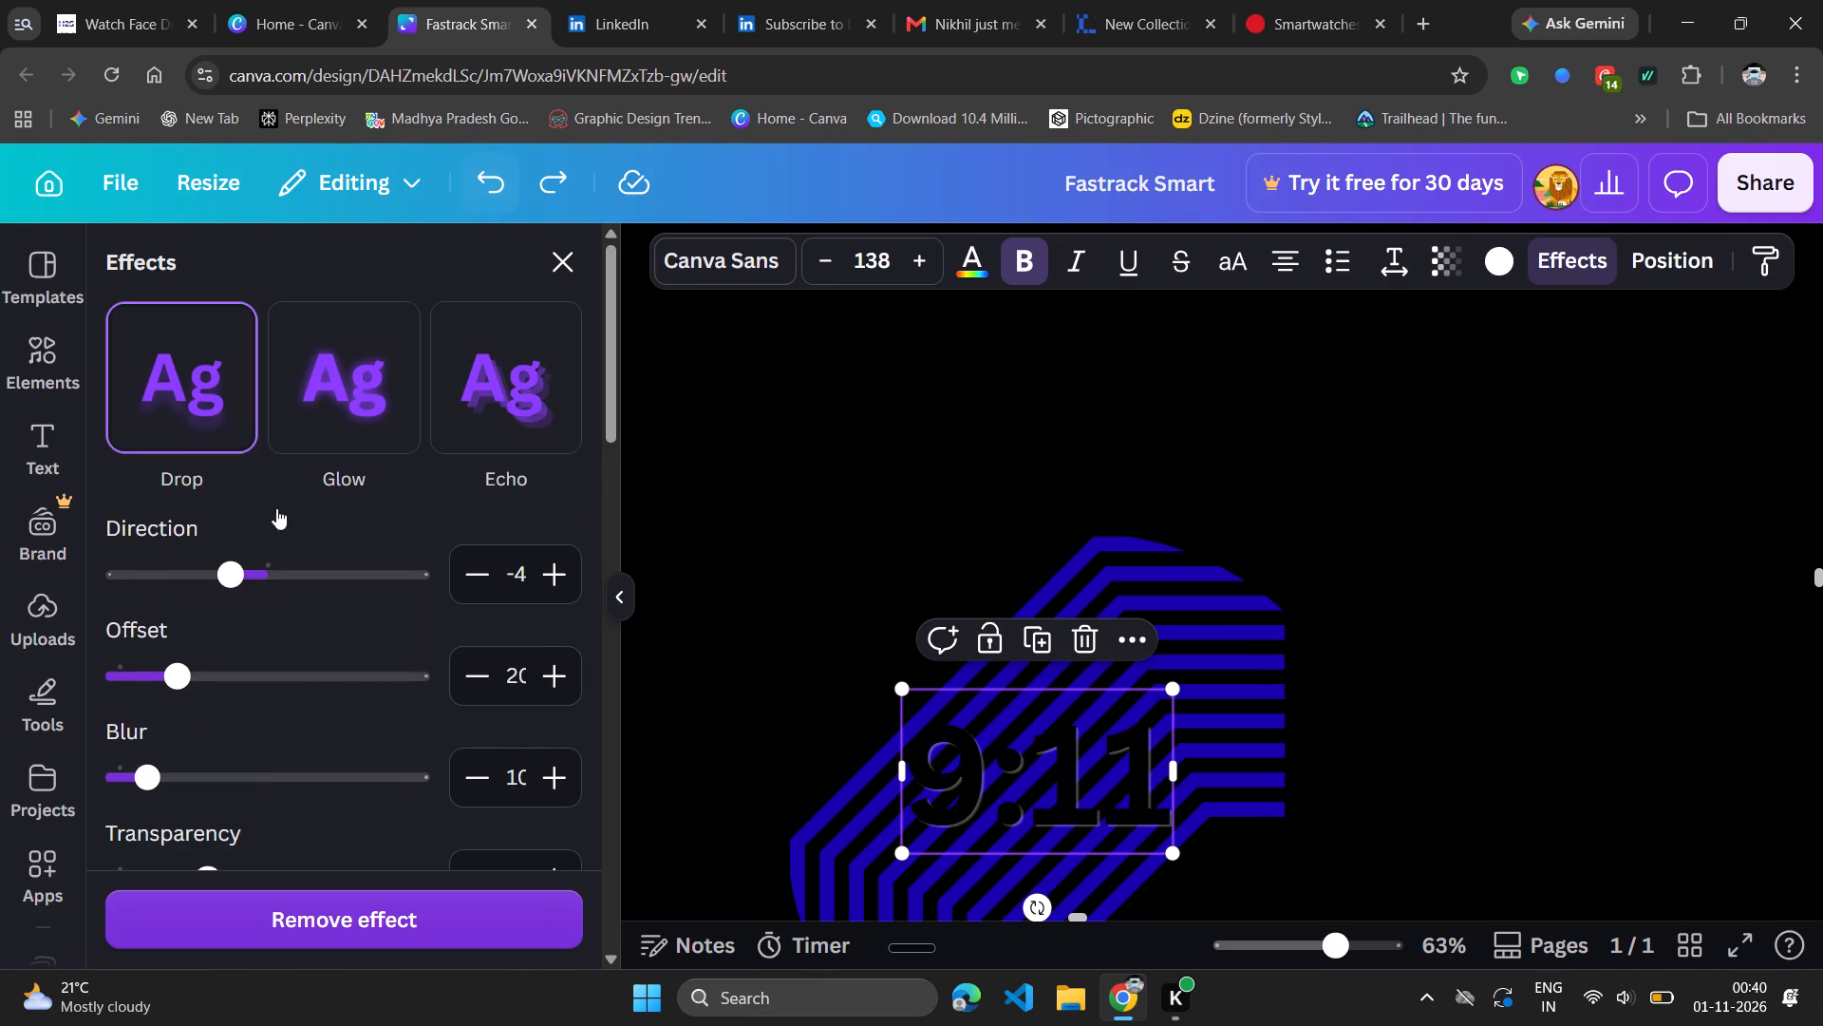
Apply the Outline effect to the Canva Sans "9:11" text in place of the Drop effect.
{"action": "scroll", "coordinate": [243, 578], "scroll_direction": "down", "scroll_amount": 1}
{"action": "scroll", "coordinate": [166, 761], "scroll_direction": "down", "scroll_amount": 1}
{"action": "left_click", "coordinate": [189, 703]}
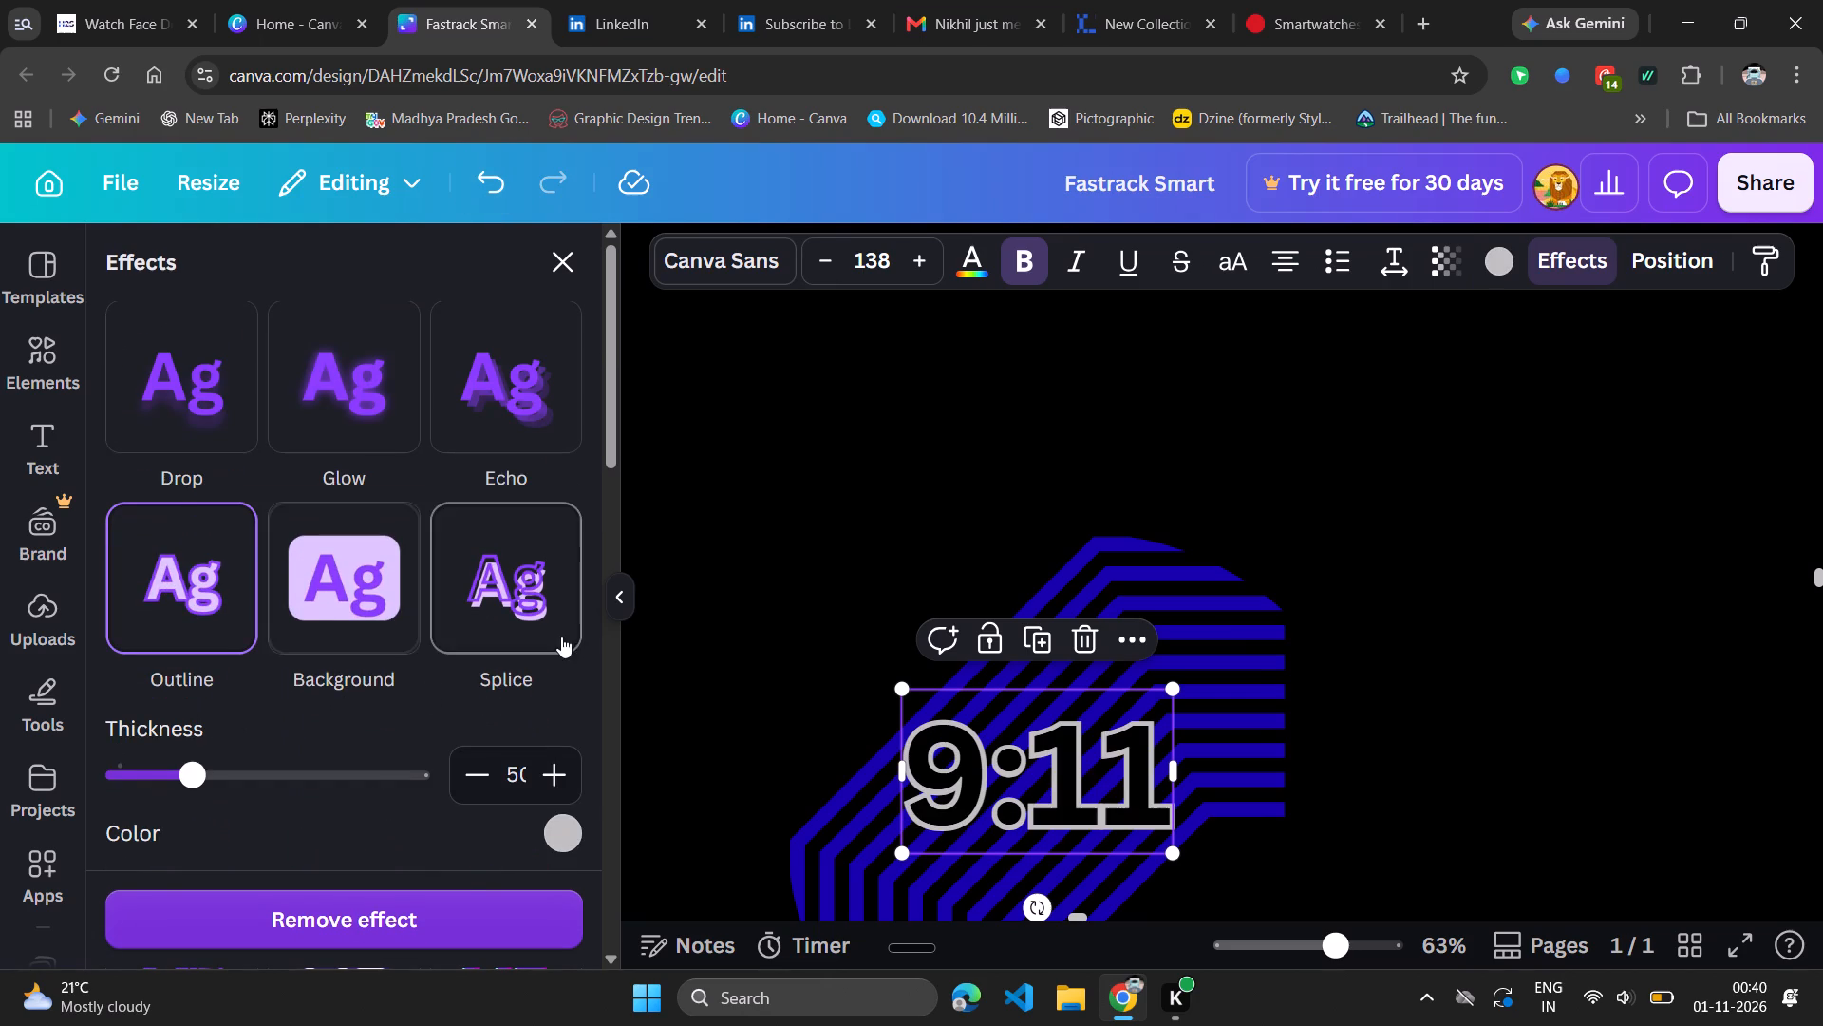
Open the text colour options for the outlined "9:11" text.
{"action": "left_click", "coordinate": [958, 284]}
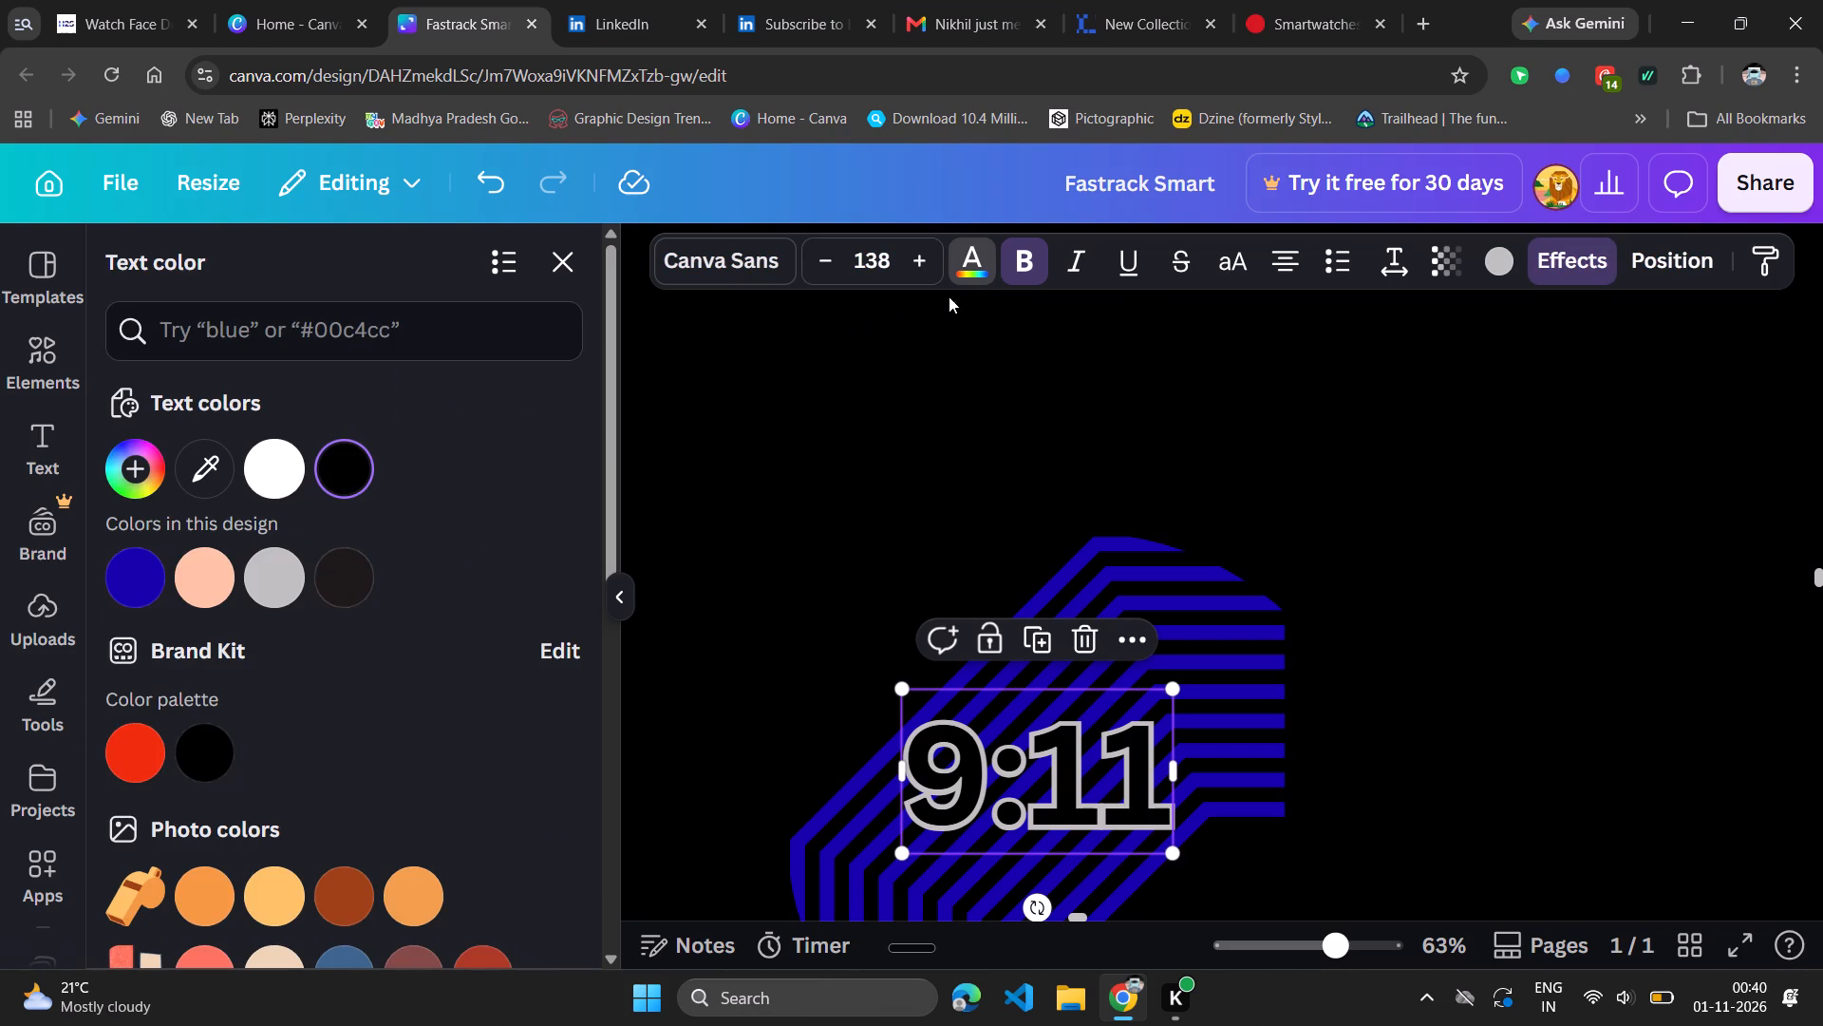
{"action": "left_click", "coordinate": [969, 276]}
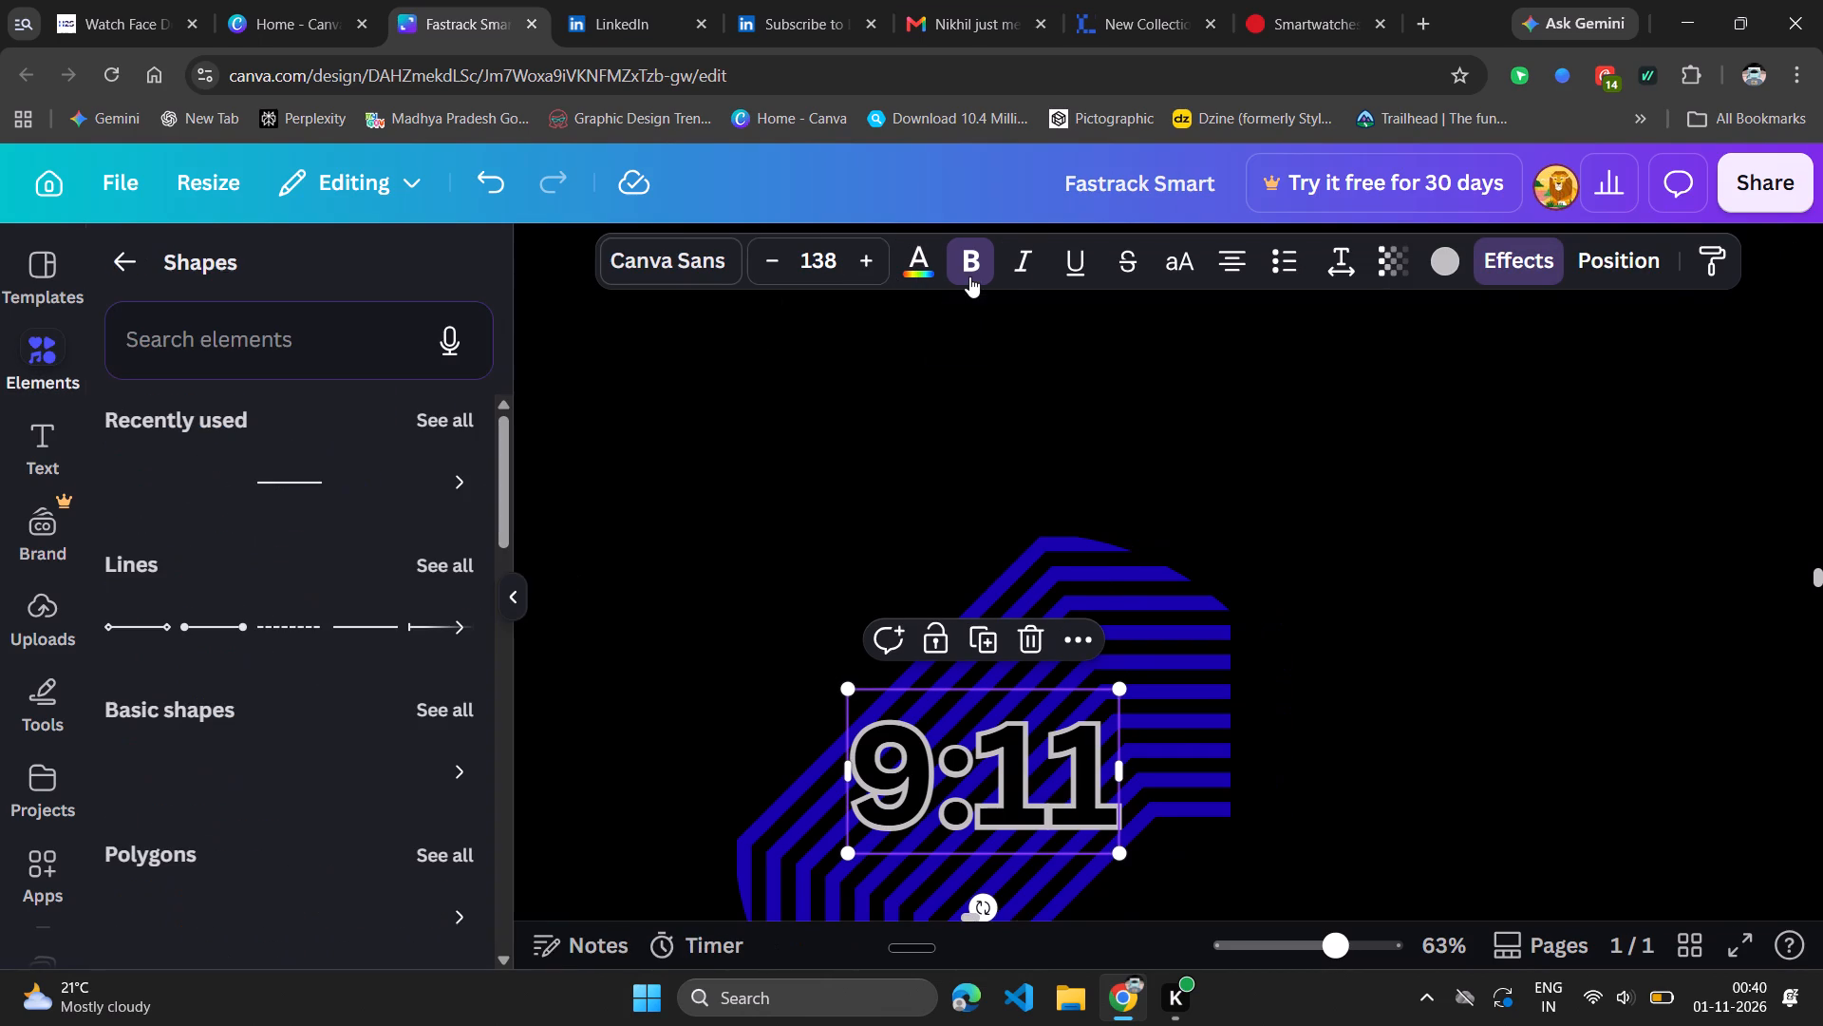
{"action": "left_click", "coordinate": [909, 276]}
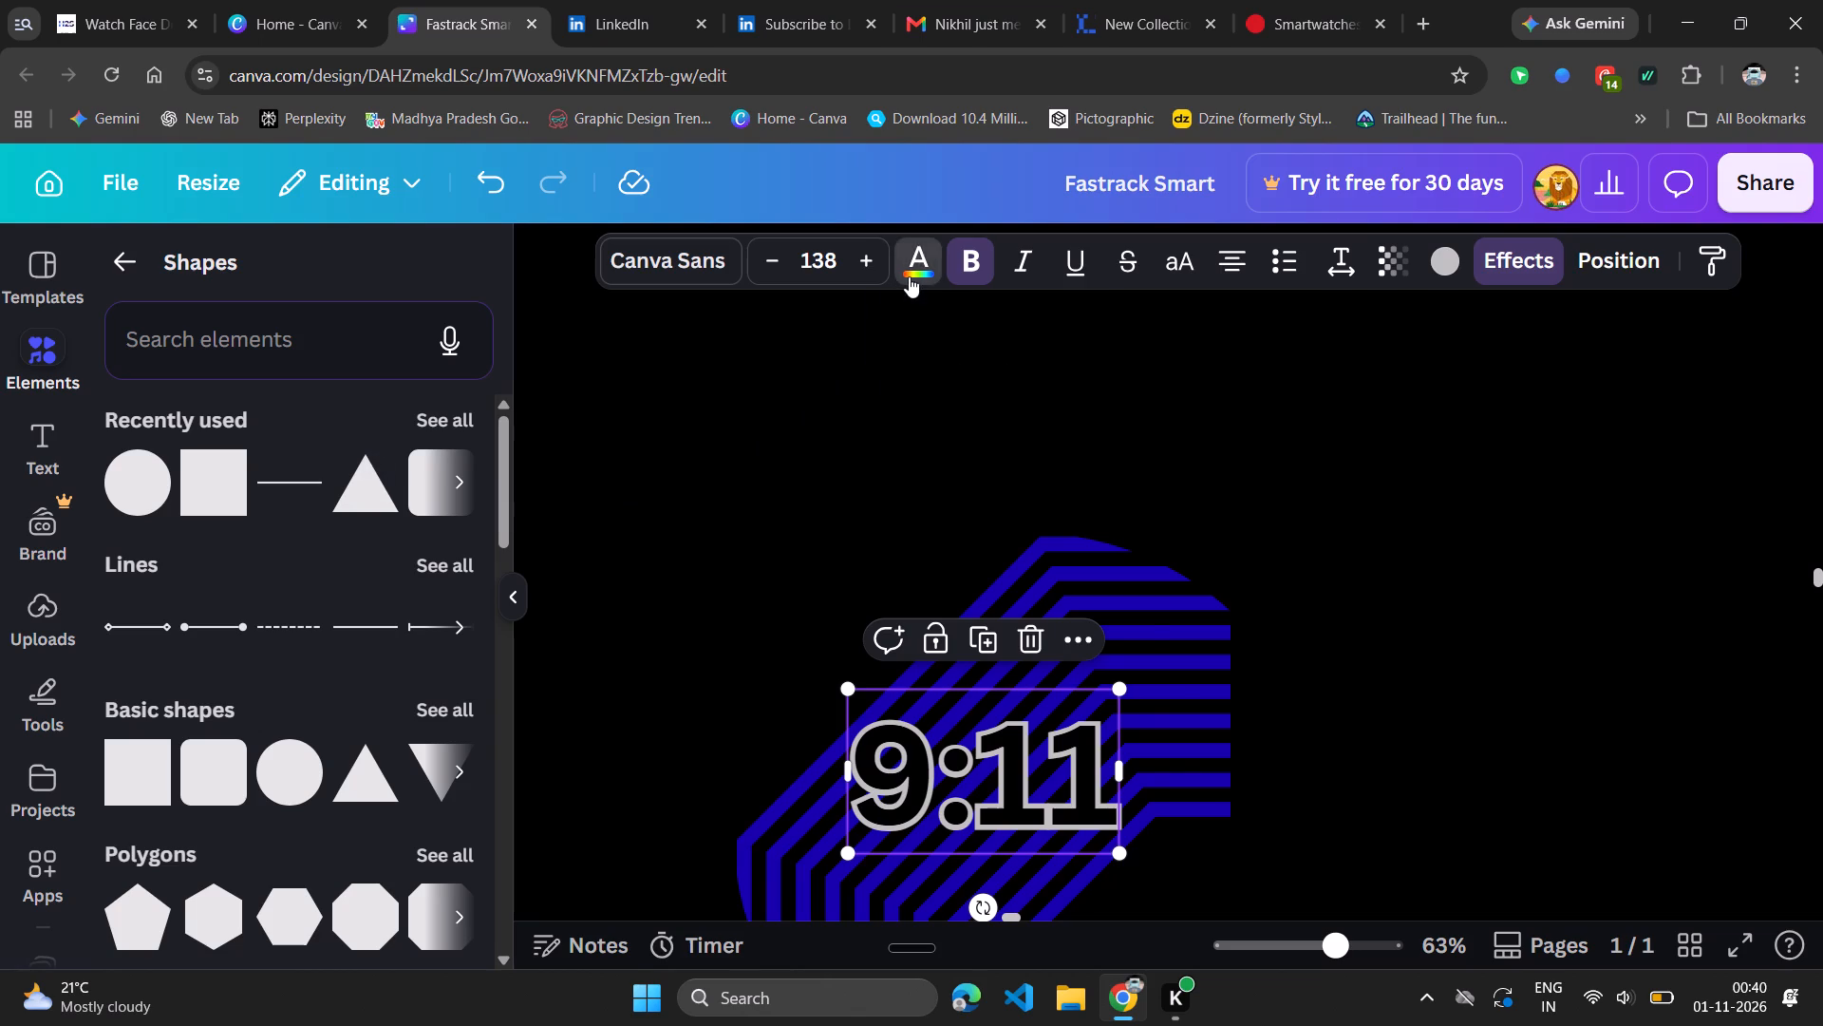
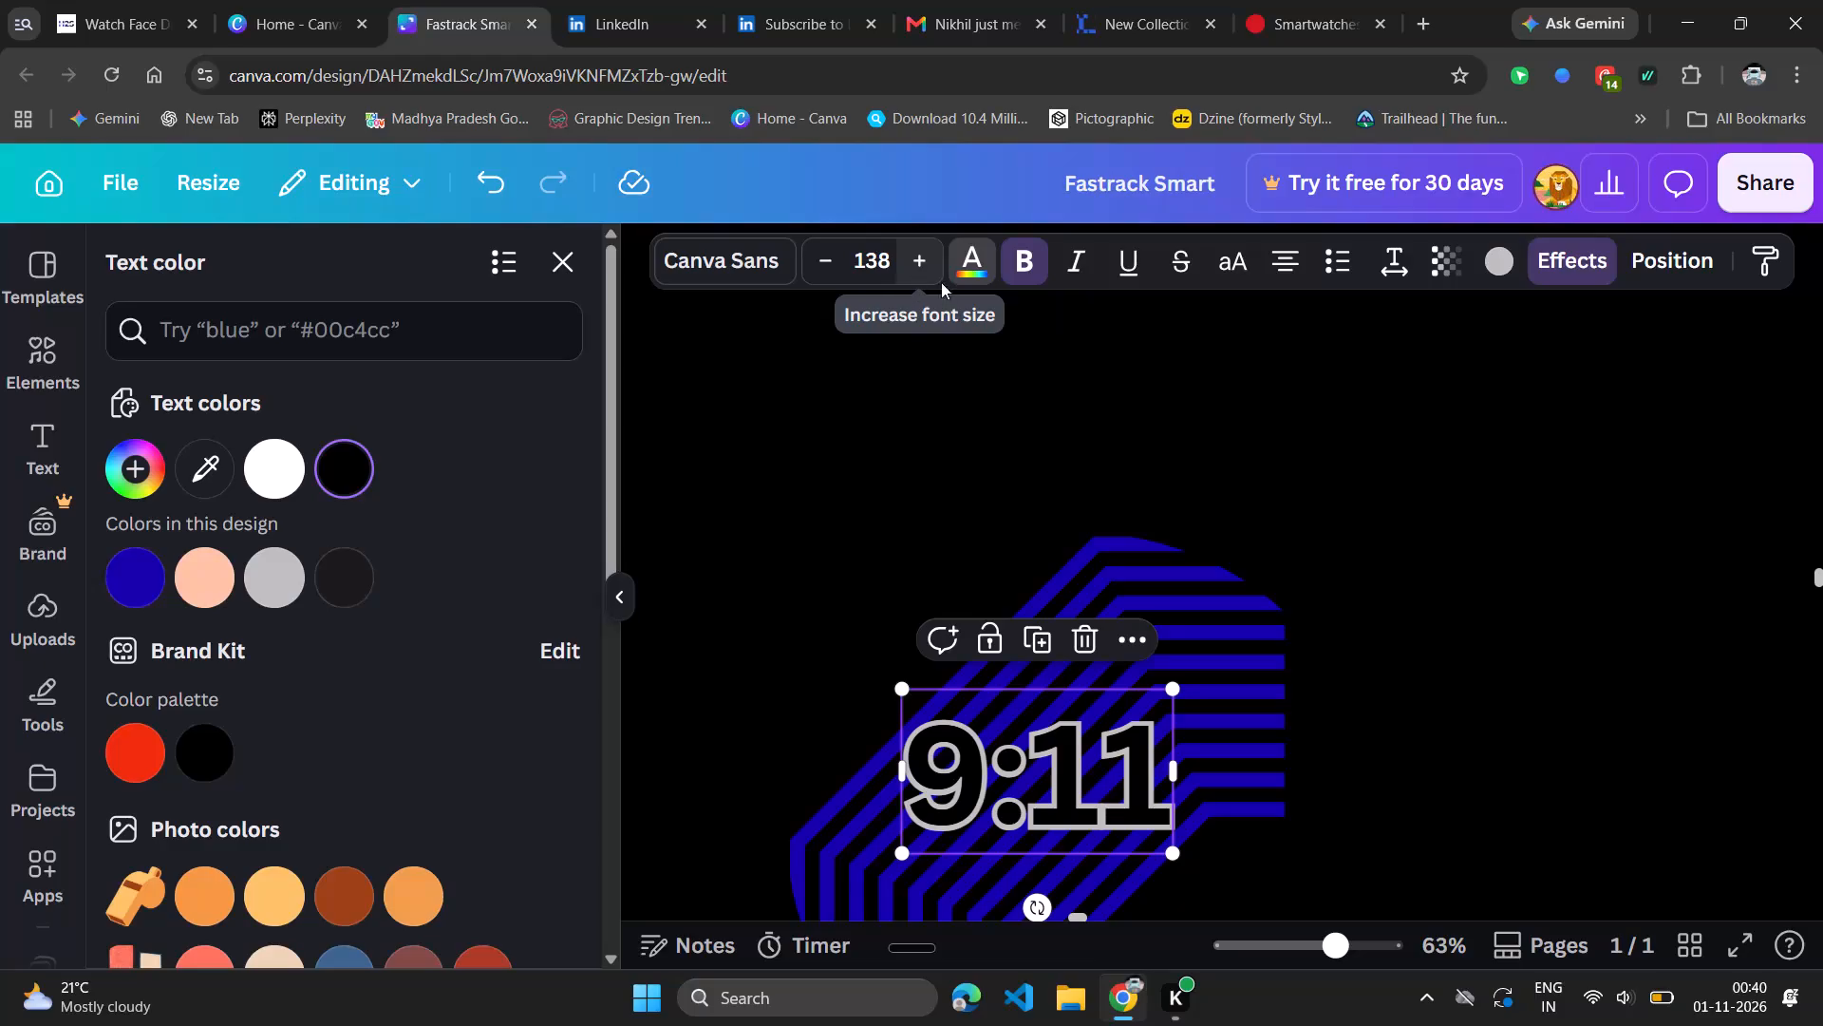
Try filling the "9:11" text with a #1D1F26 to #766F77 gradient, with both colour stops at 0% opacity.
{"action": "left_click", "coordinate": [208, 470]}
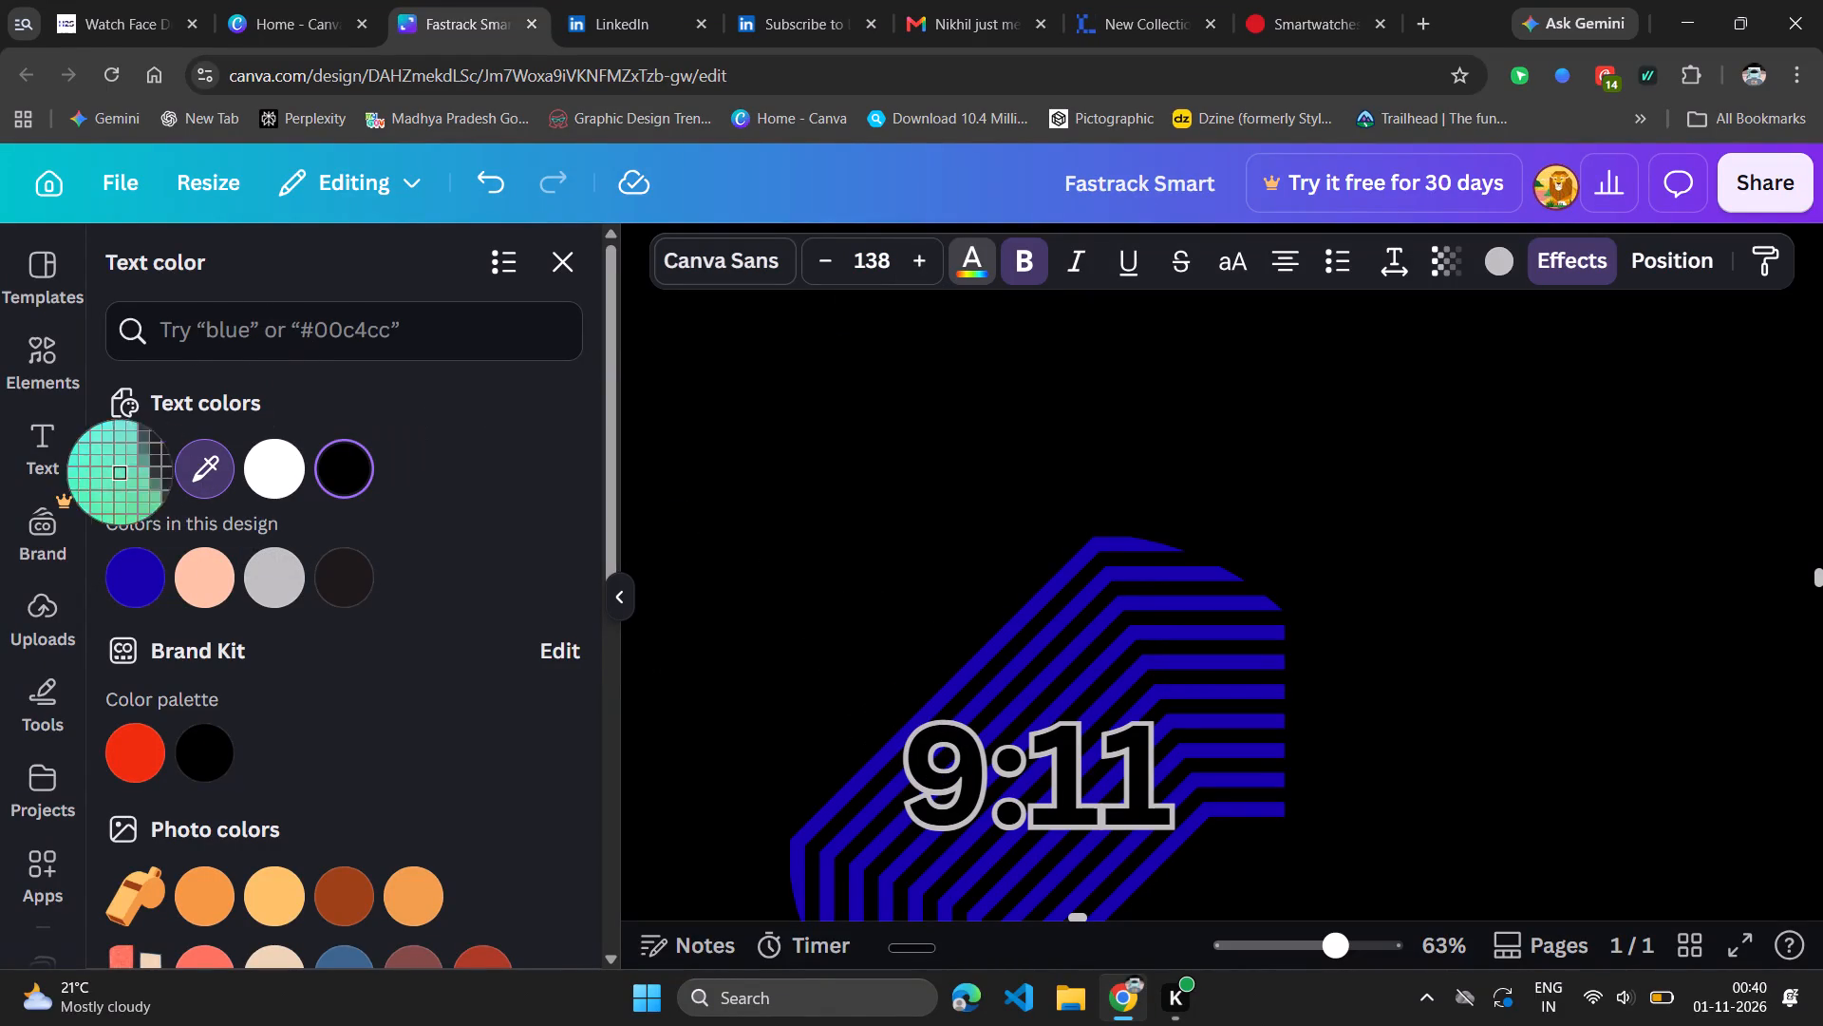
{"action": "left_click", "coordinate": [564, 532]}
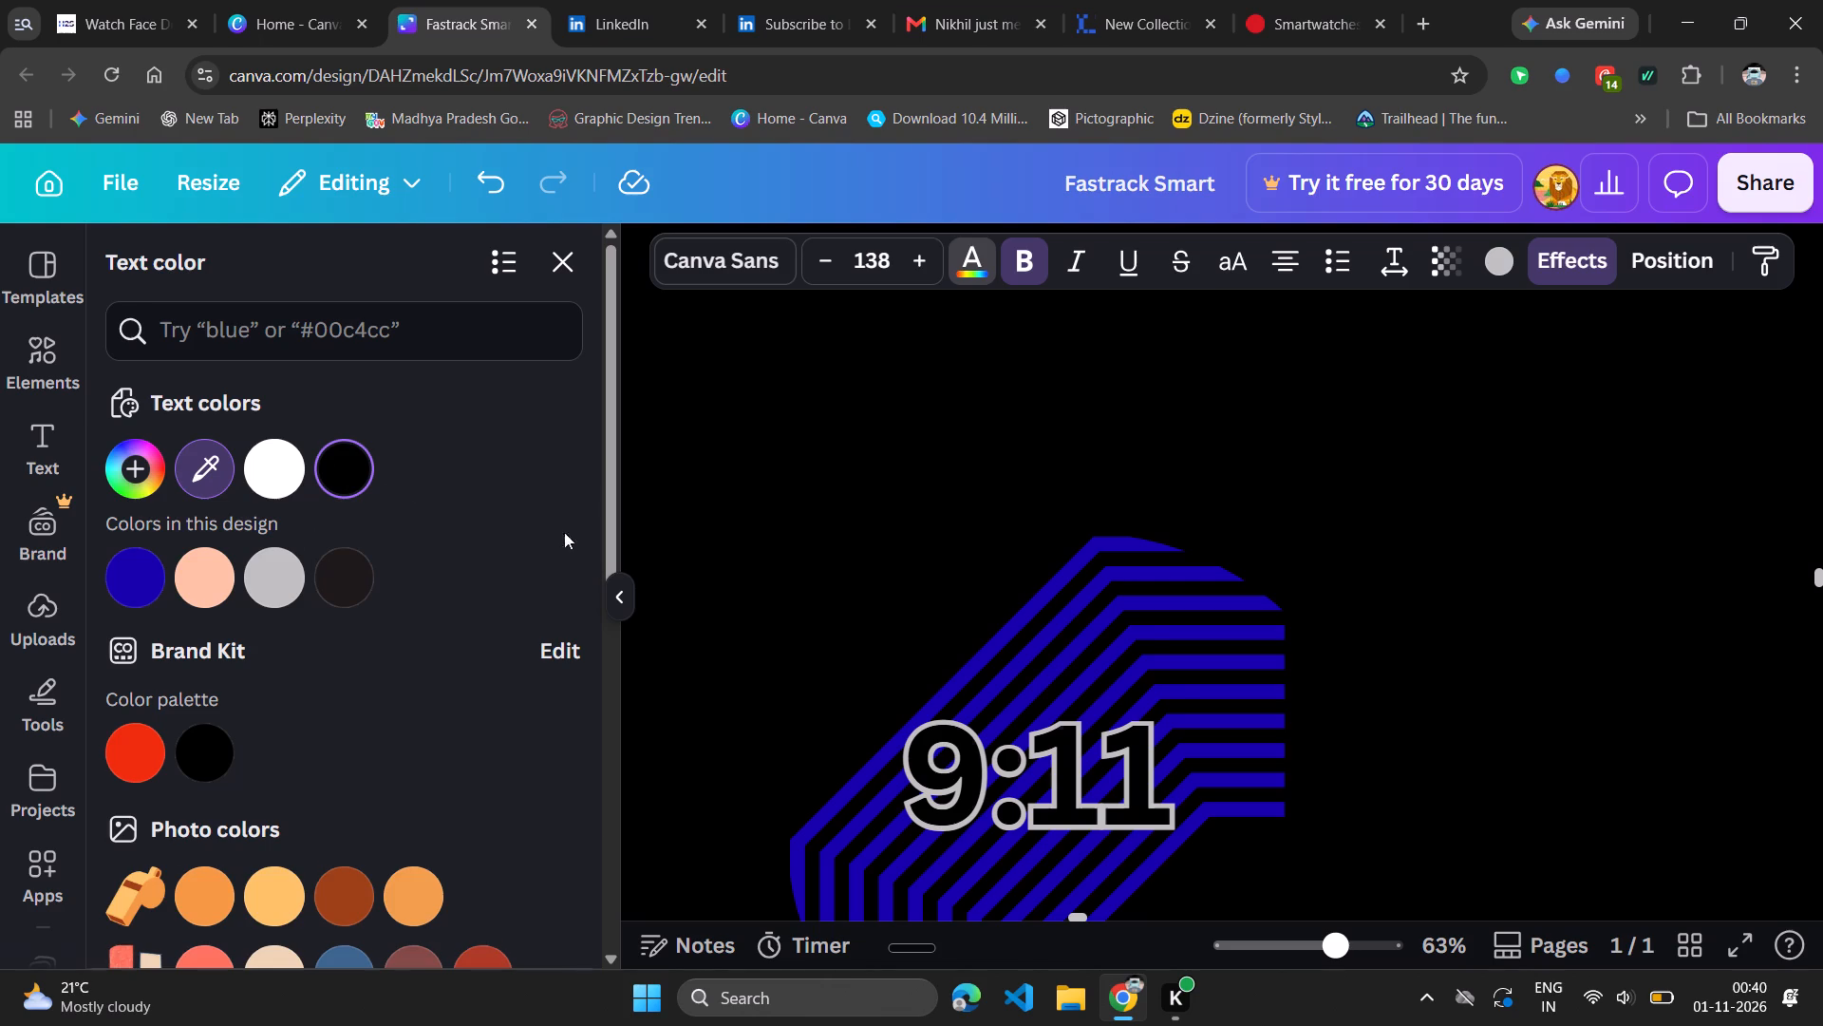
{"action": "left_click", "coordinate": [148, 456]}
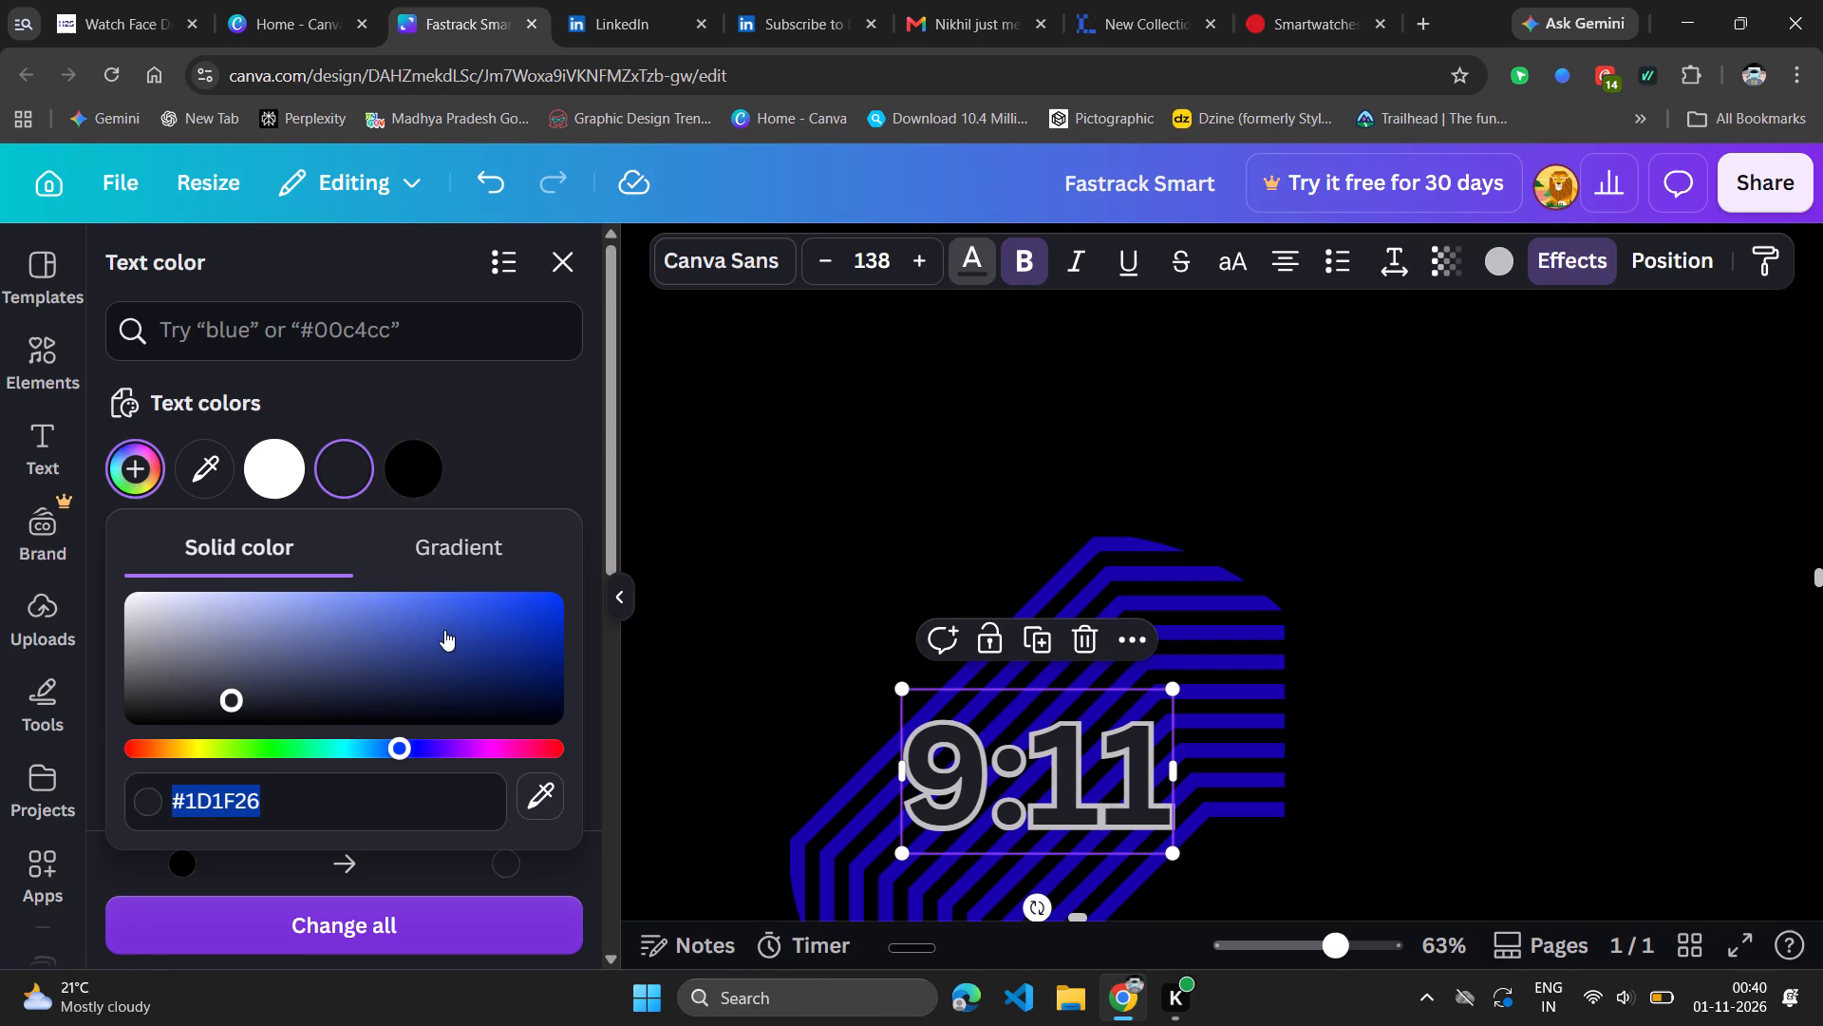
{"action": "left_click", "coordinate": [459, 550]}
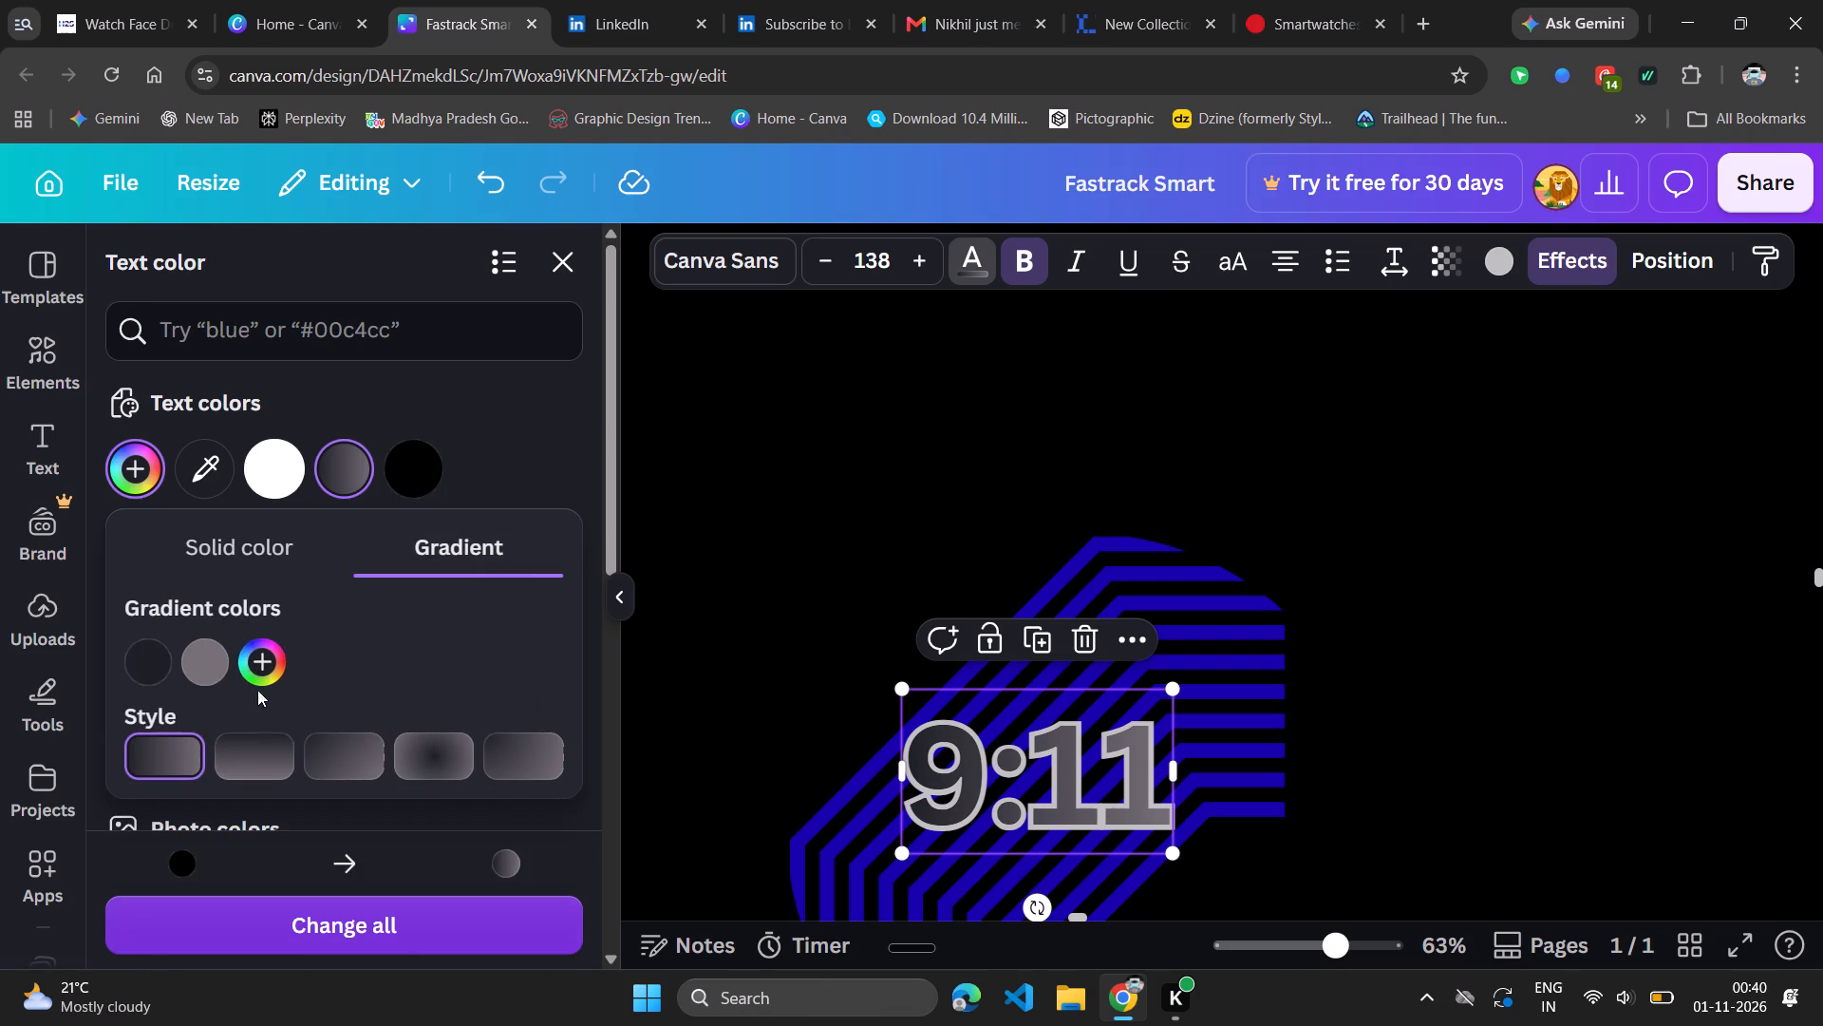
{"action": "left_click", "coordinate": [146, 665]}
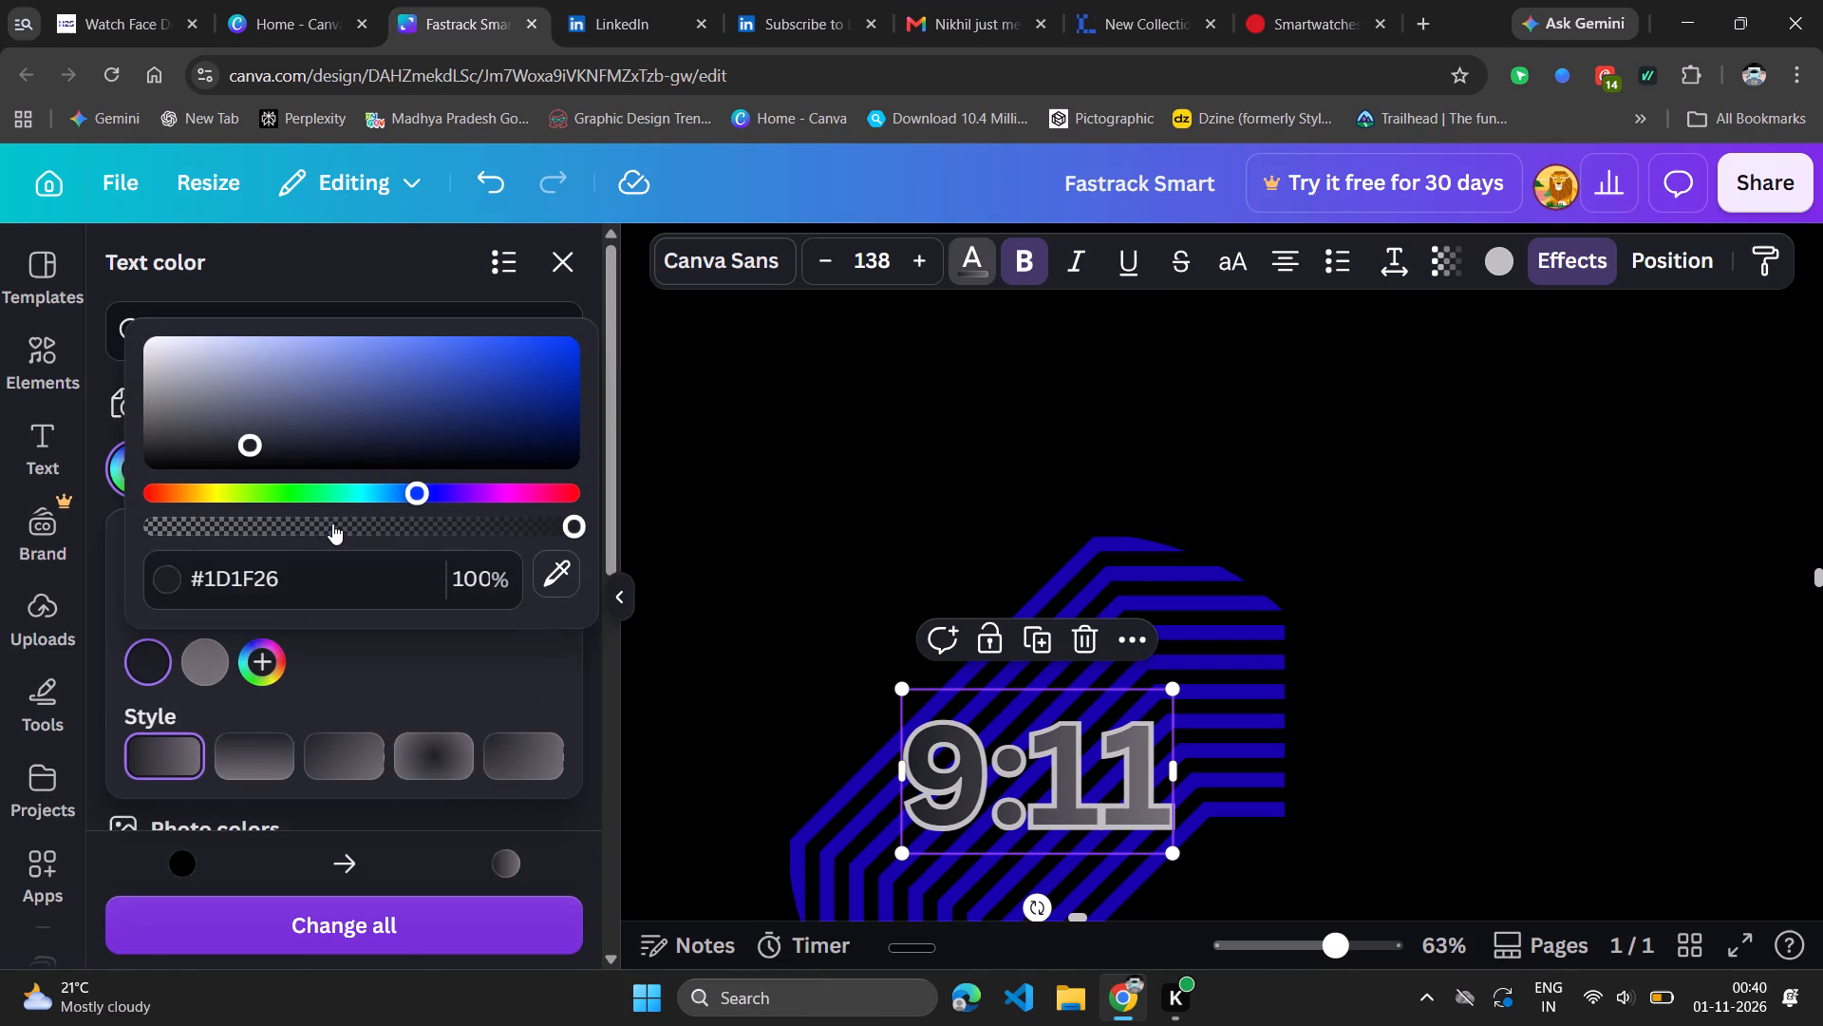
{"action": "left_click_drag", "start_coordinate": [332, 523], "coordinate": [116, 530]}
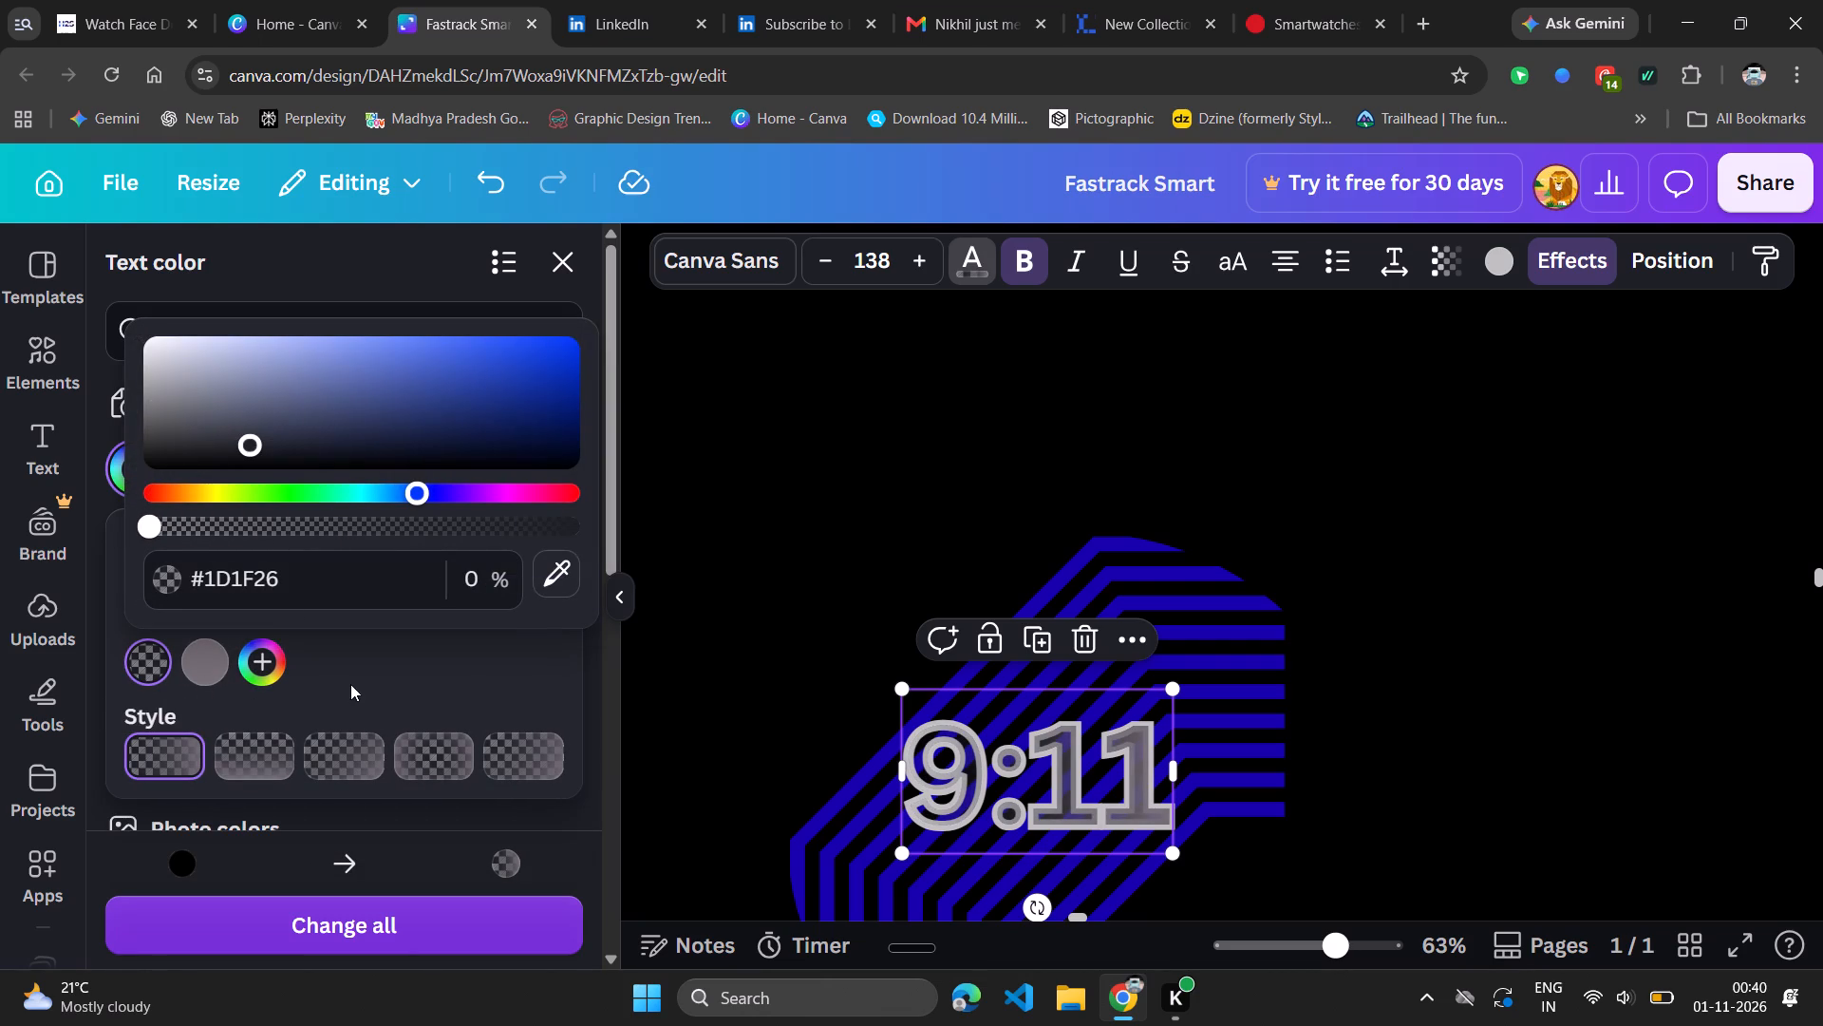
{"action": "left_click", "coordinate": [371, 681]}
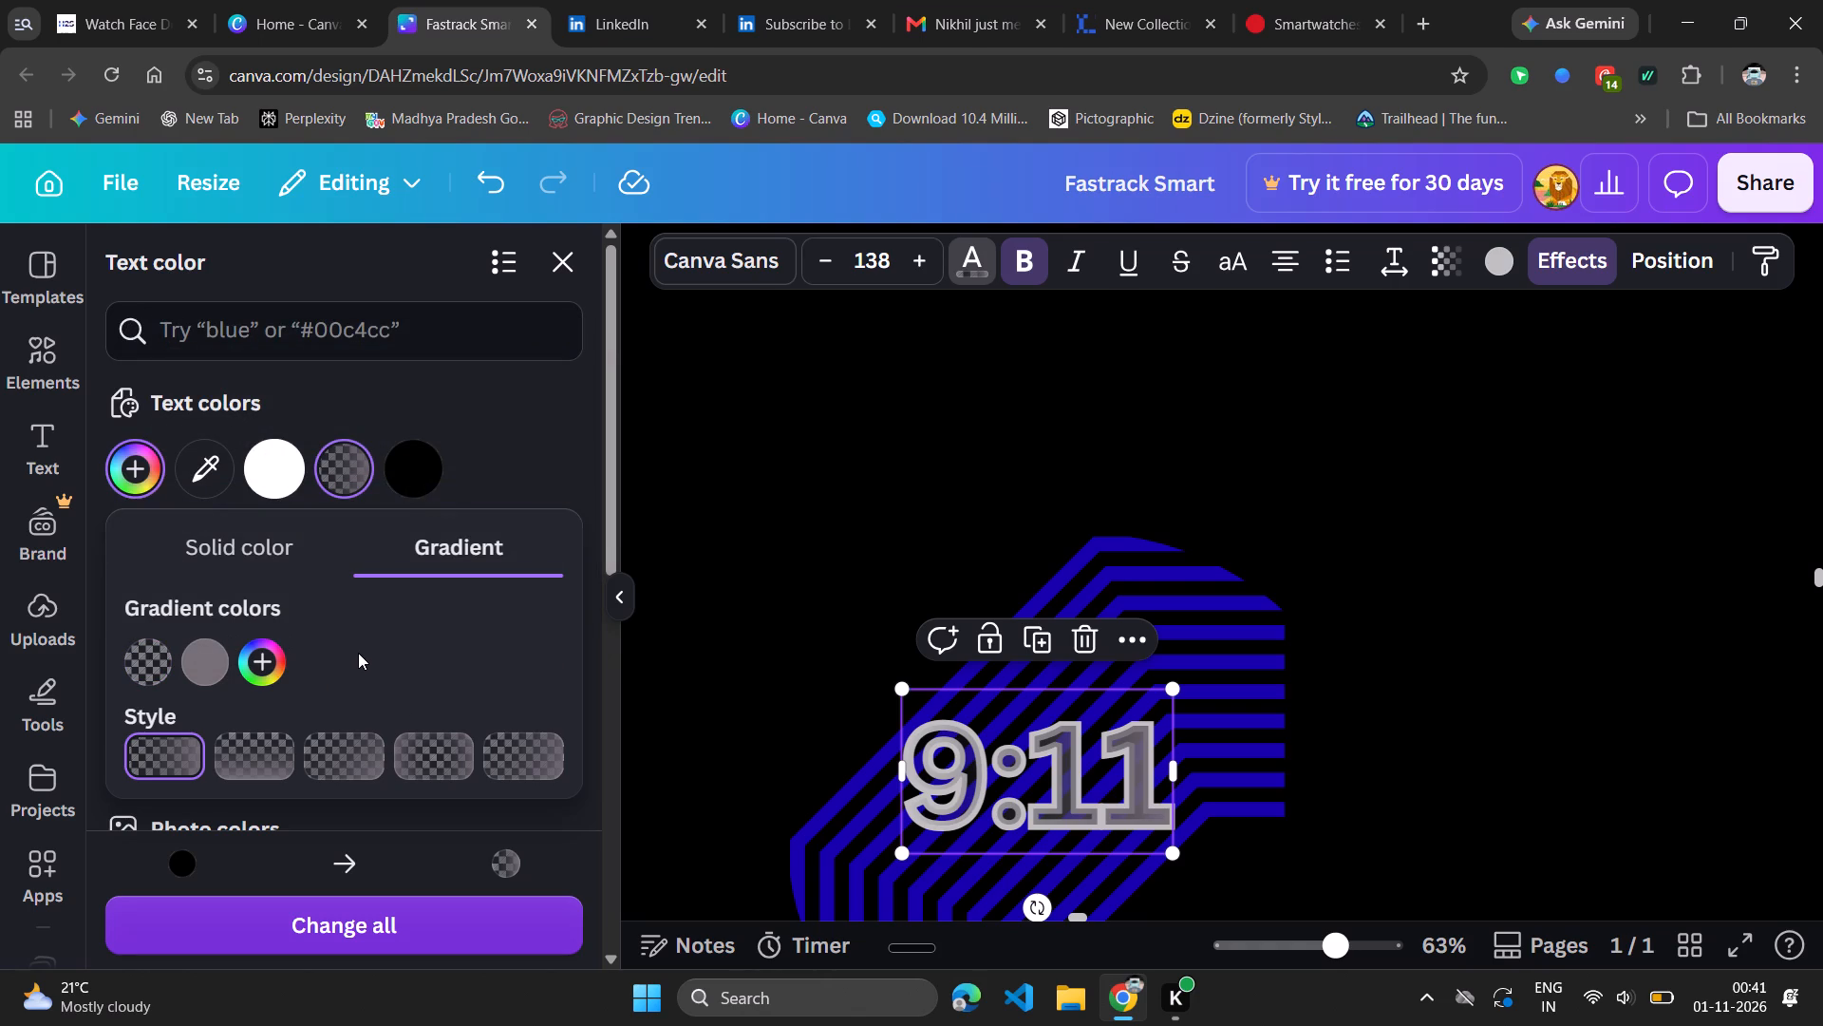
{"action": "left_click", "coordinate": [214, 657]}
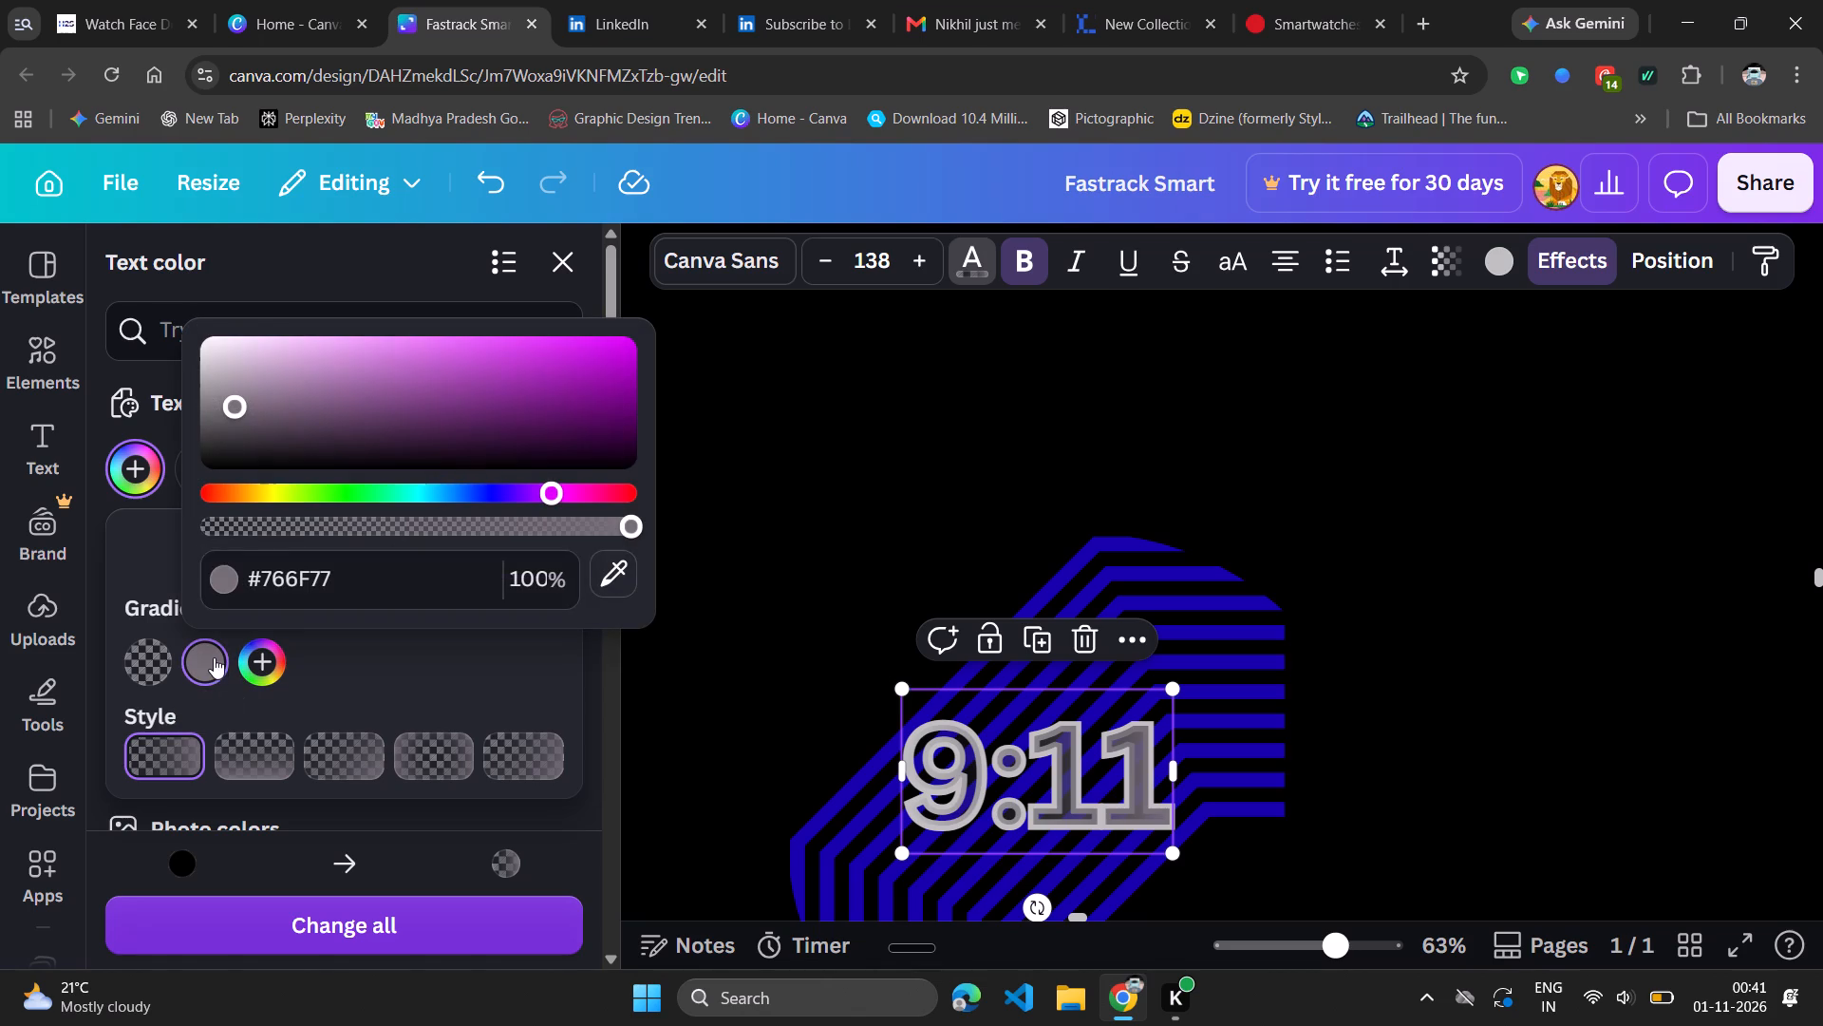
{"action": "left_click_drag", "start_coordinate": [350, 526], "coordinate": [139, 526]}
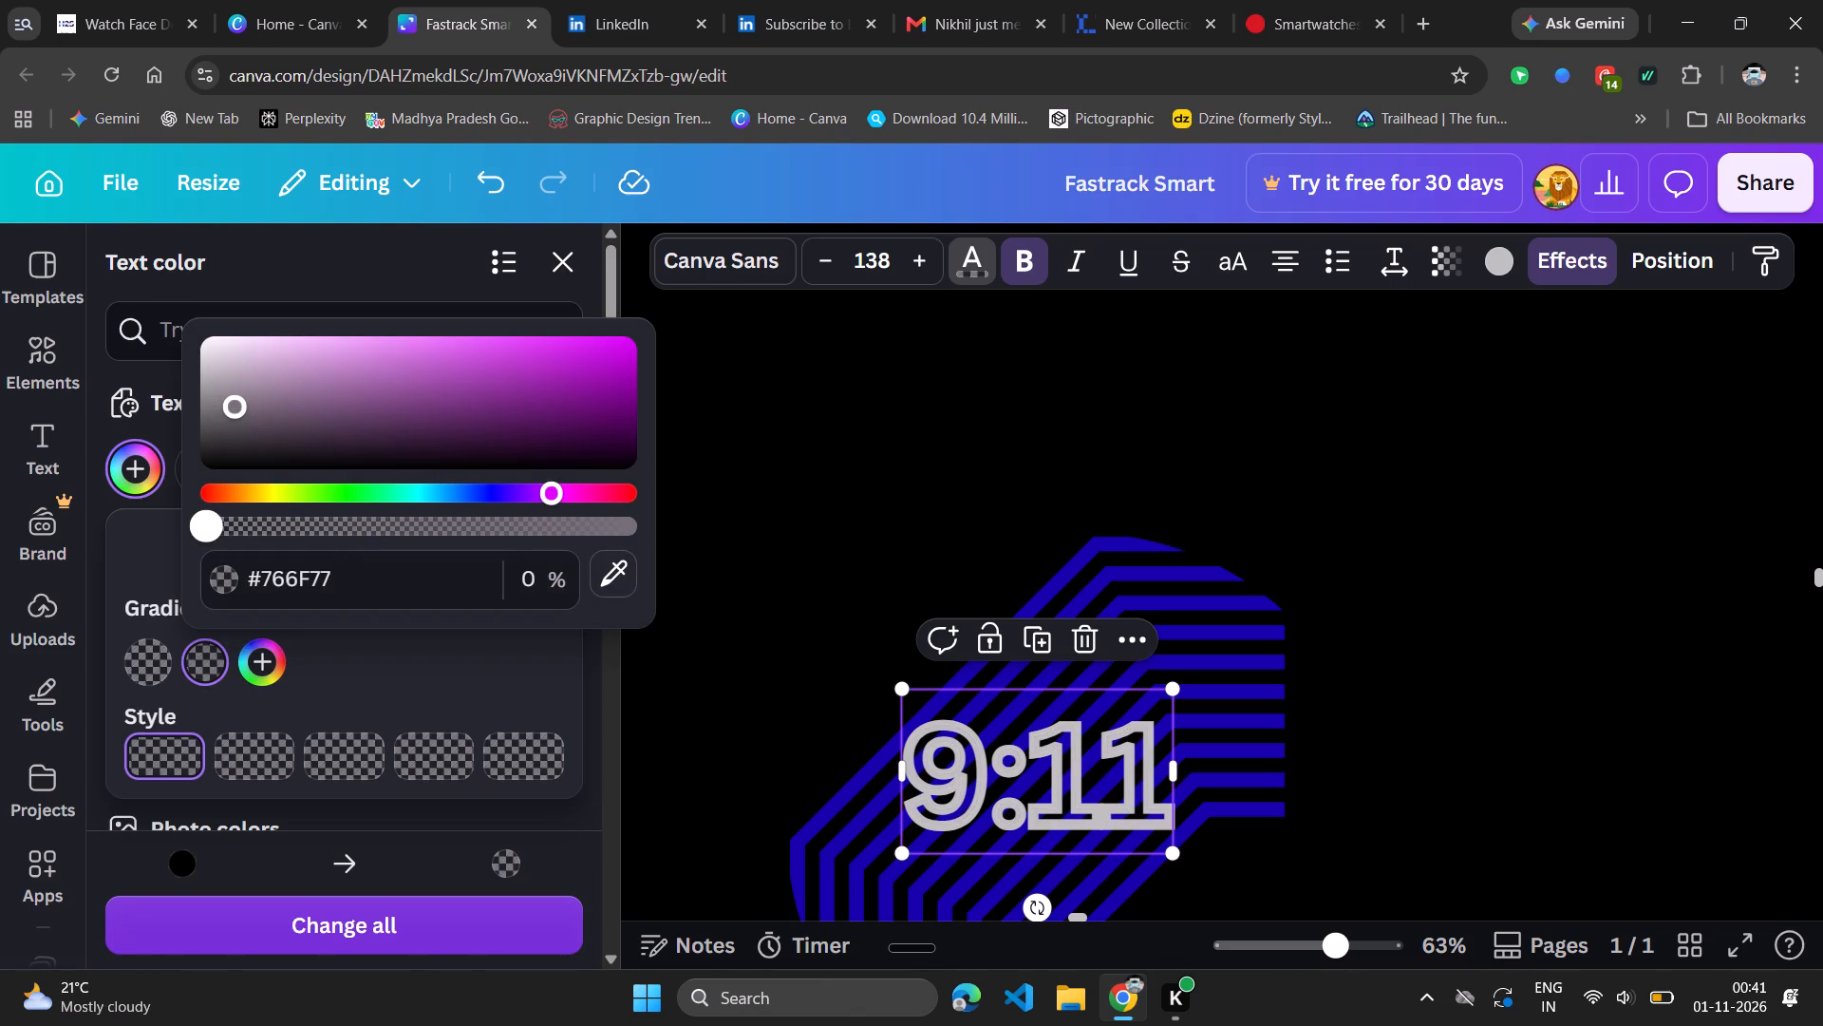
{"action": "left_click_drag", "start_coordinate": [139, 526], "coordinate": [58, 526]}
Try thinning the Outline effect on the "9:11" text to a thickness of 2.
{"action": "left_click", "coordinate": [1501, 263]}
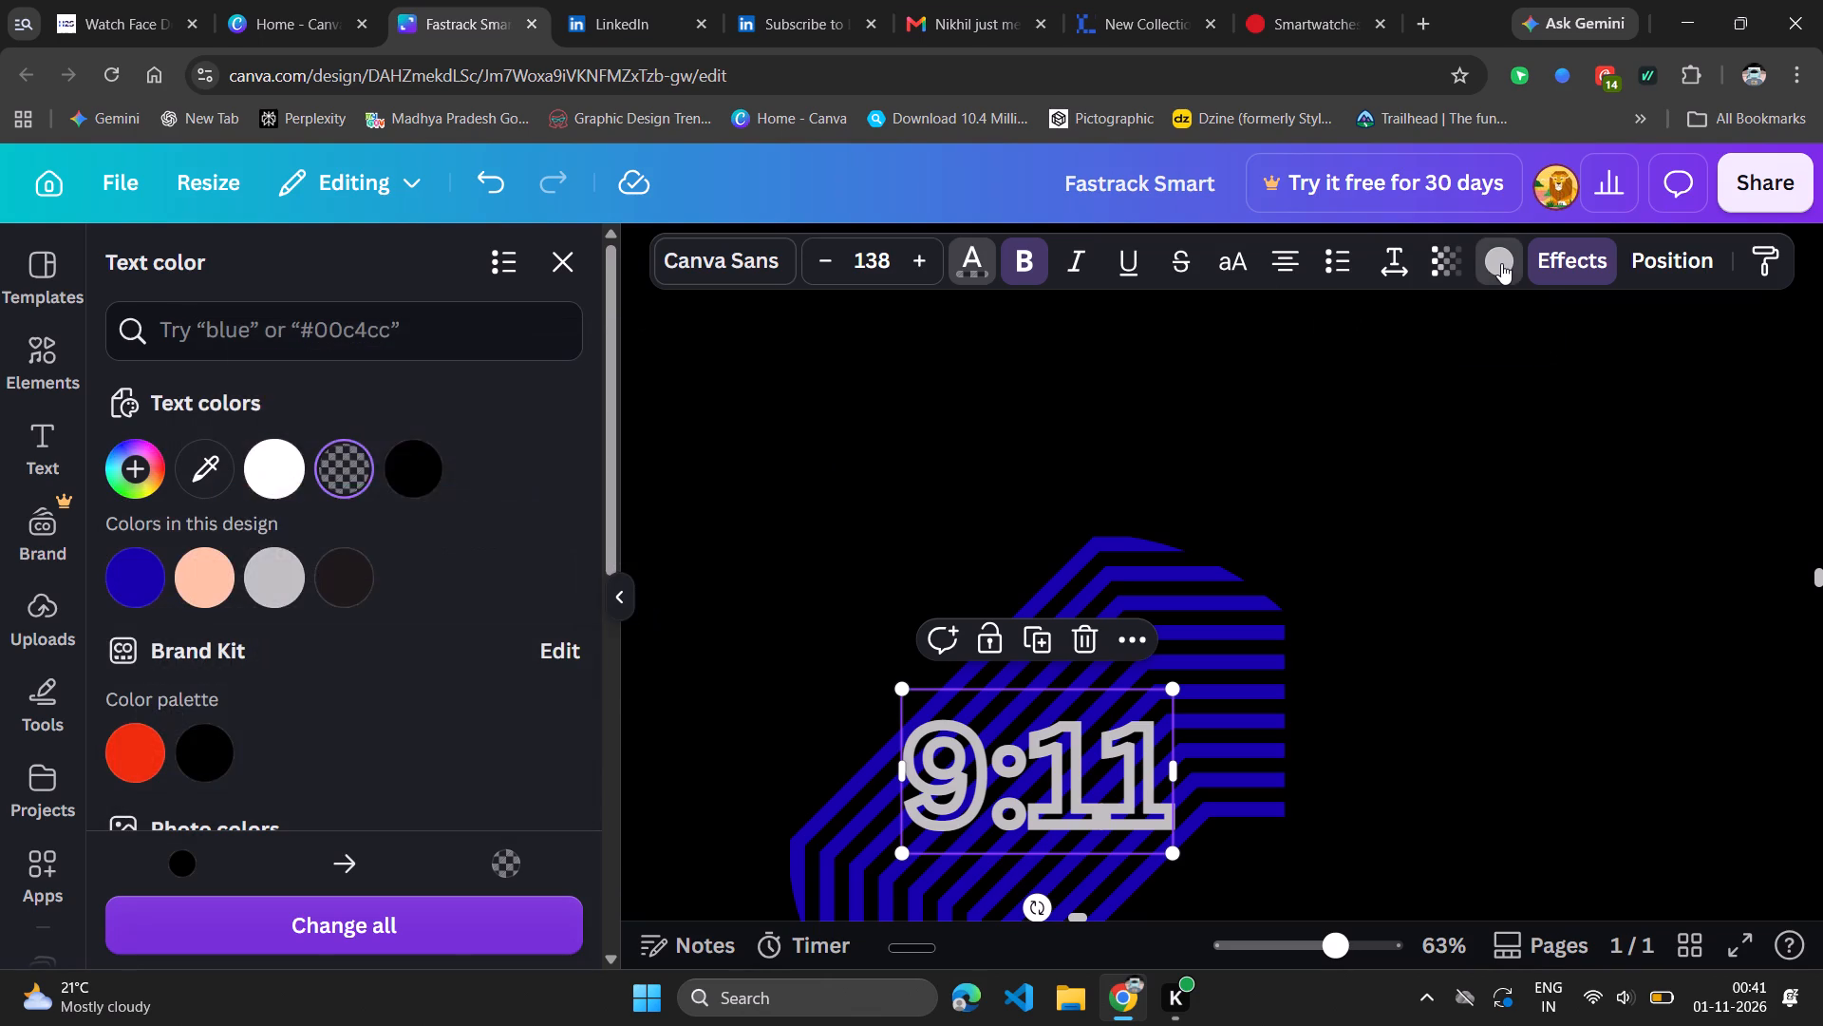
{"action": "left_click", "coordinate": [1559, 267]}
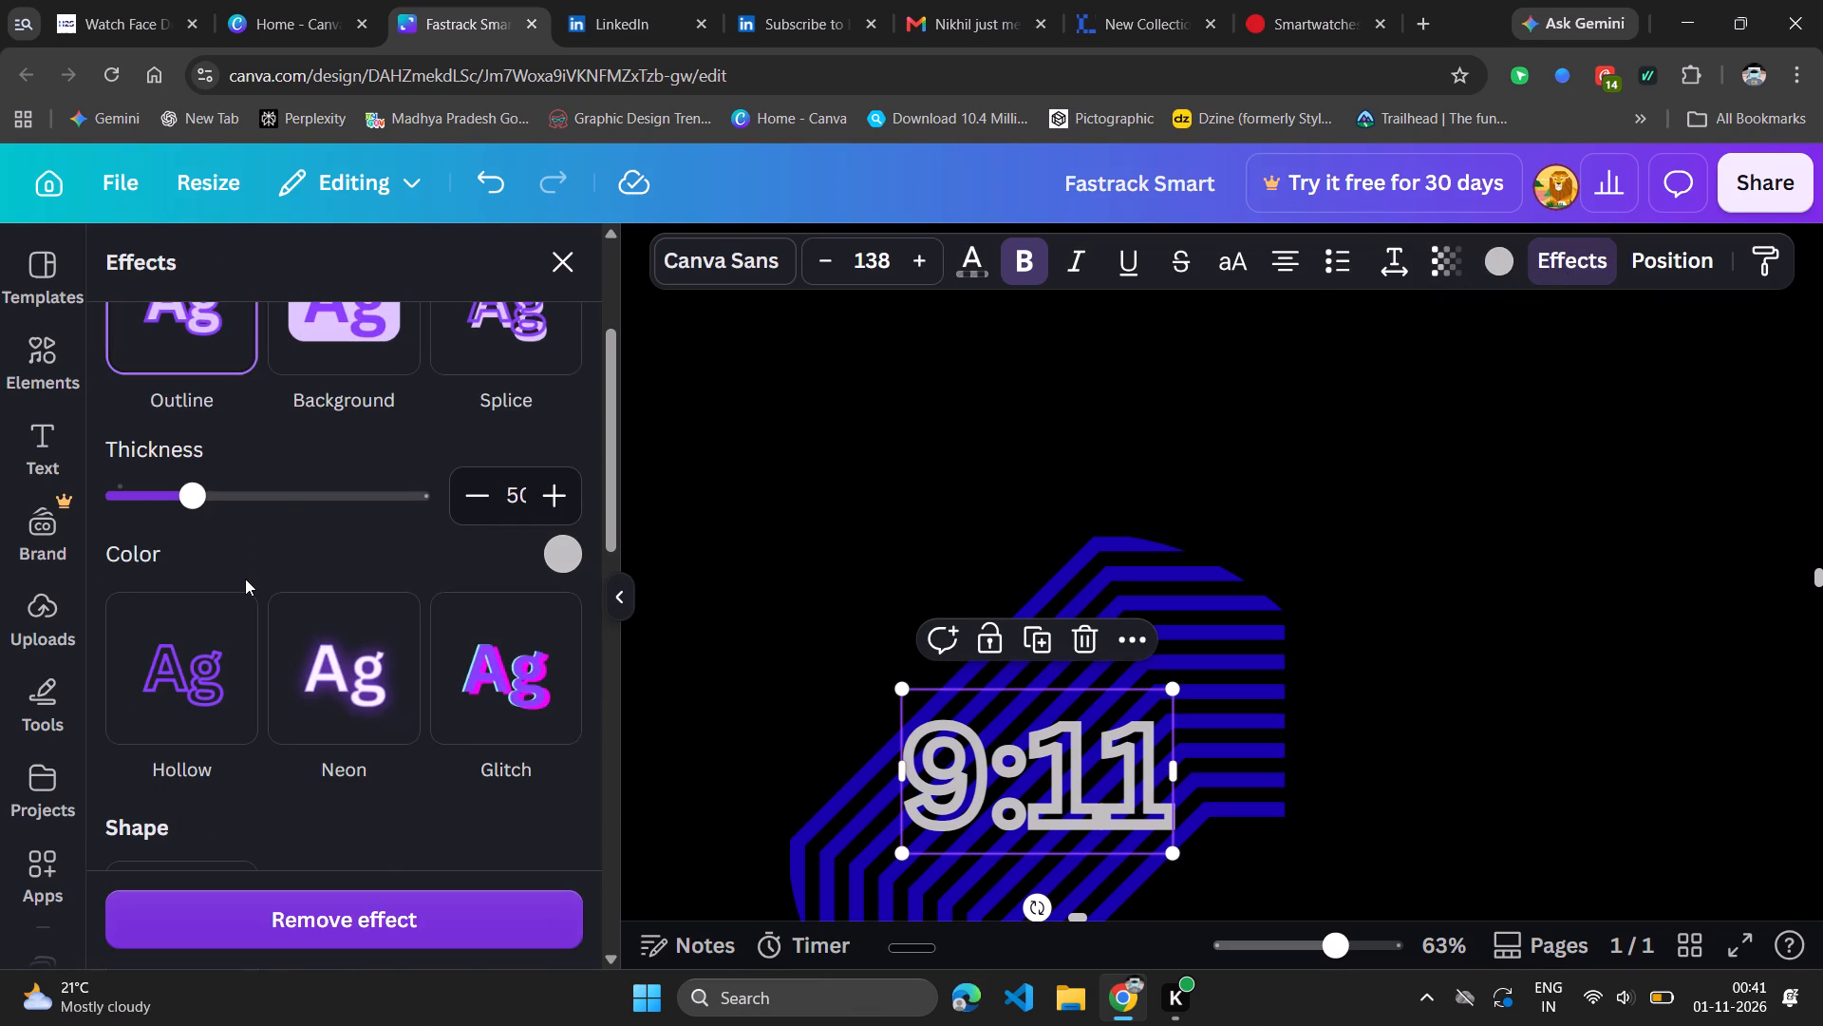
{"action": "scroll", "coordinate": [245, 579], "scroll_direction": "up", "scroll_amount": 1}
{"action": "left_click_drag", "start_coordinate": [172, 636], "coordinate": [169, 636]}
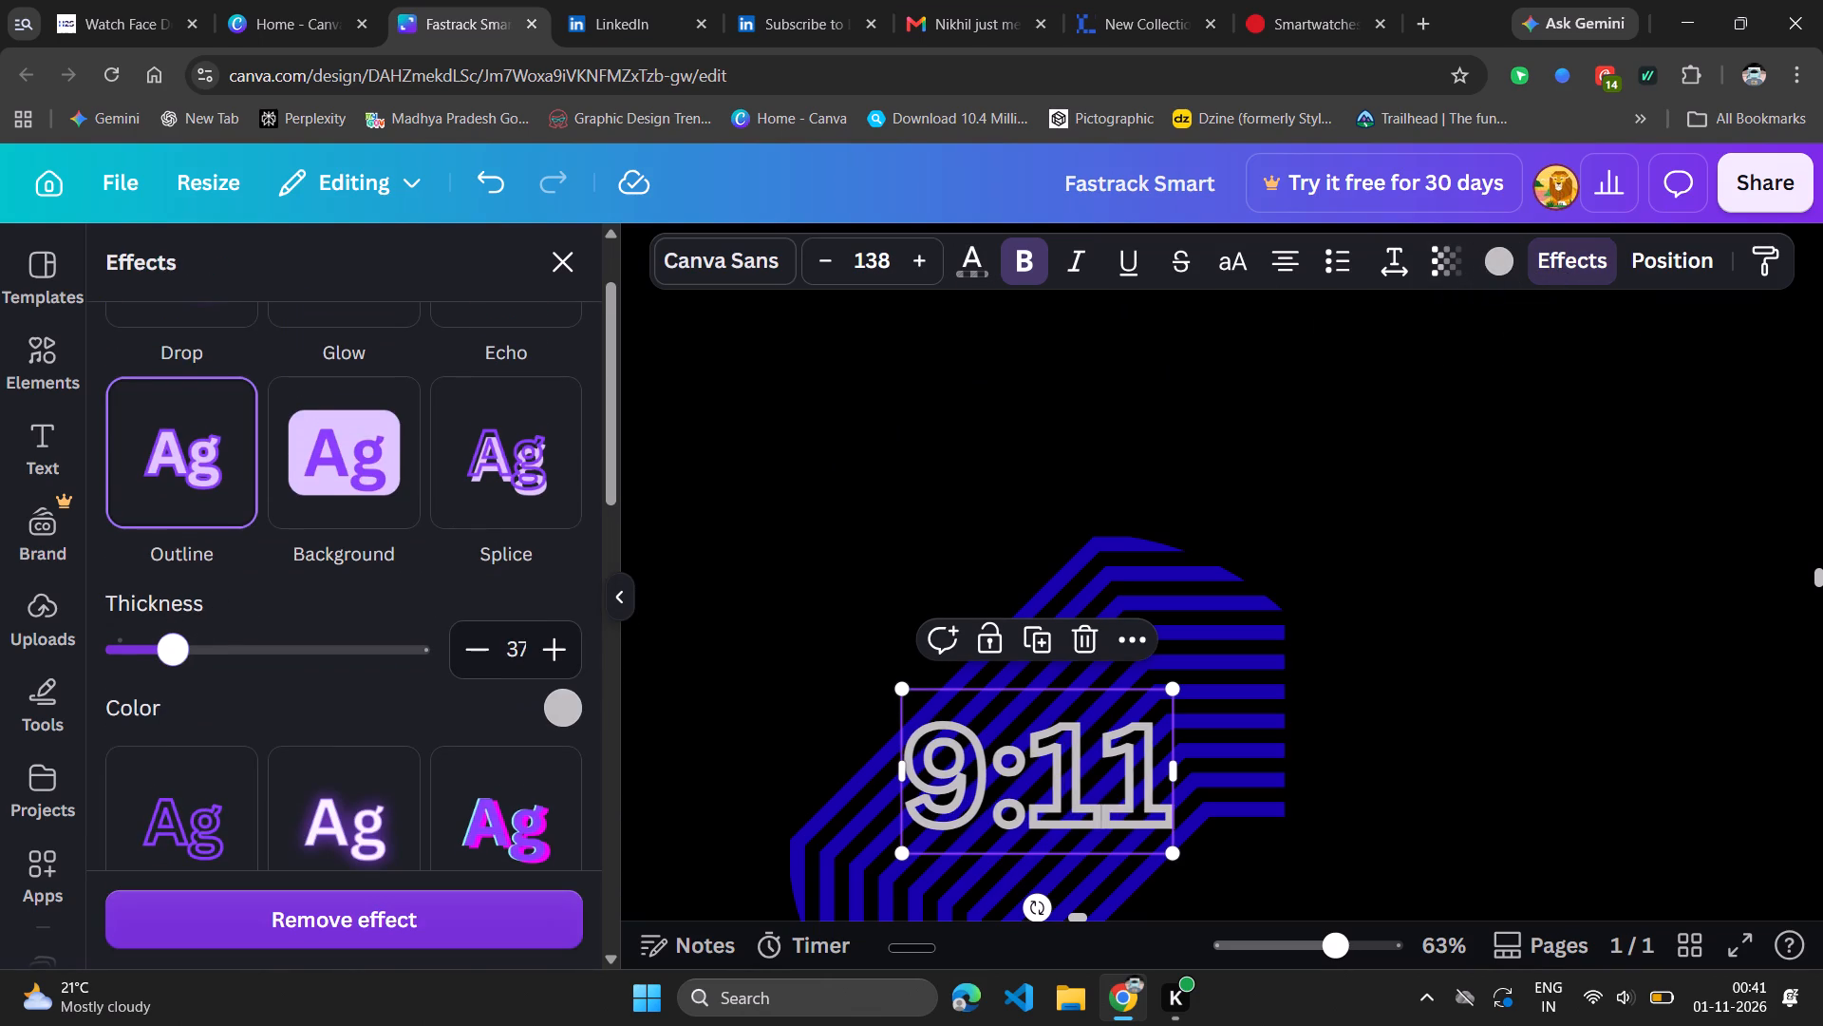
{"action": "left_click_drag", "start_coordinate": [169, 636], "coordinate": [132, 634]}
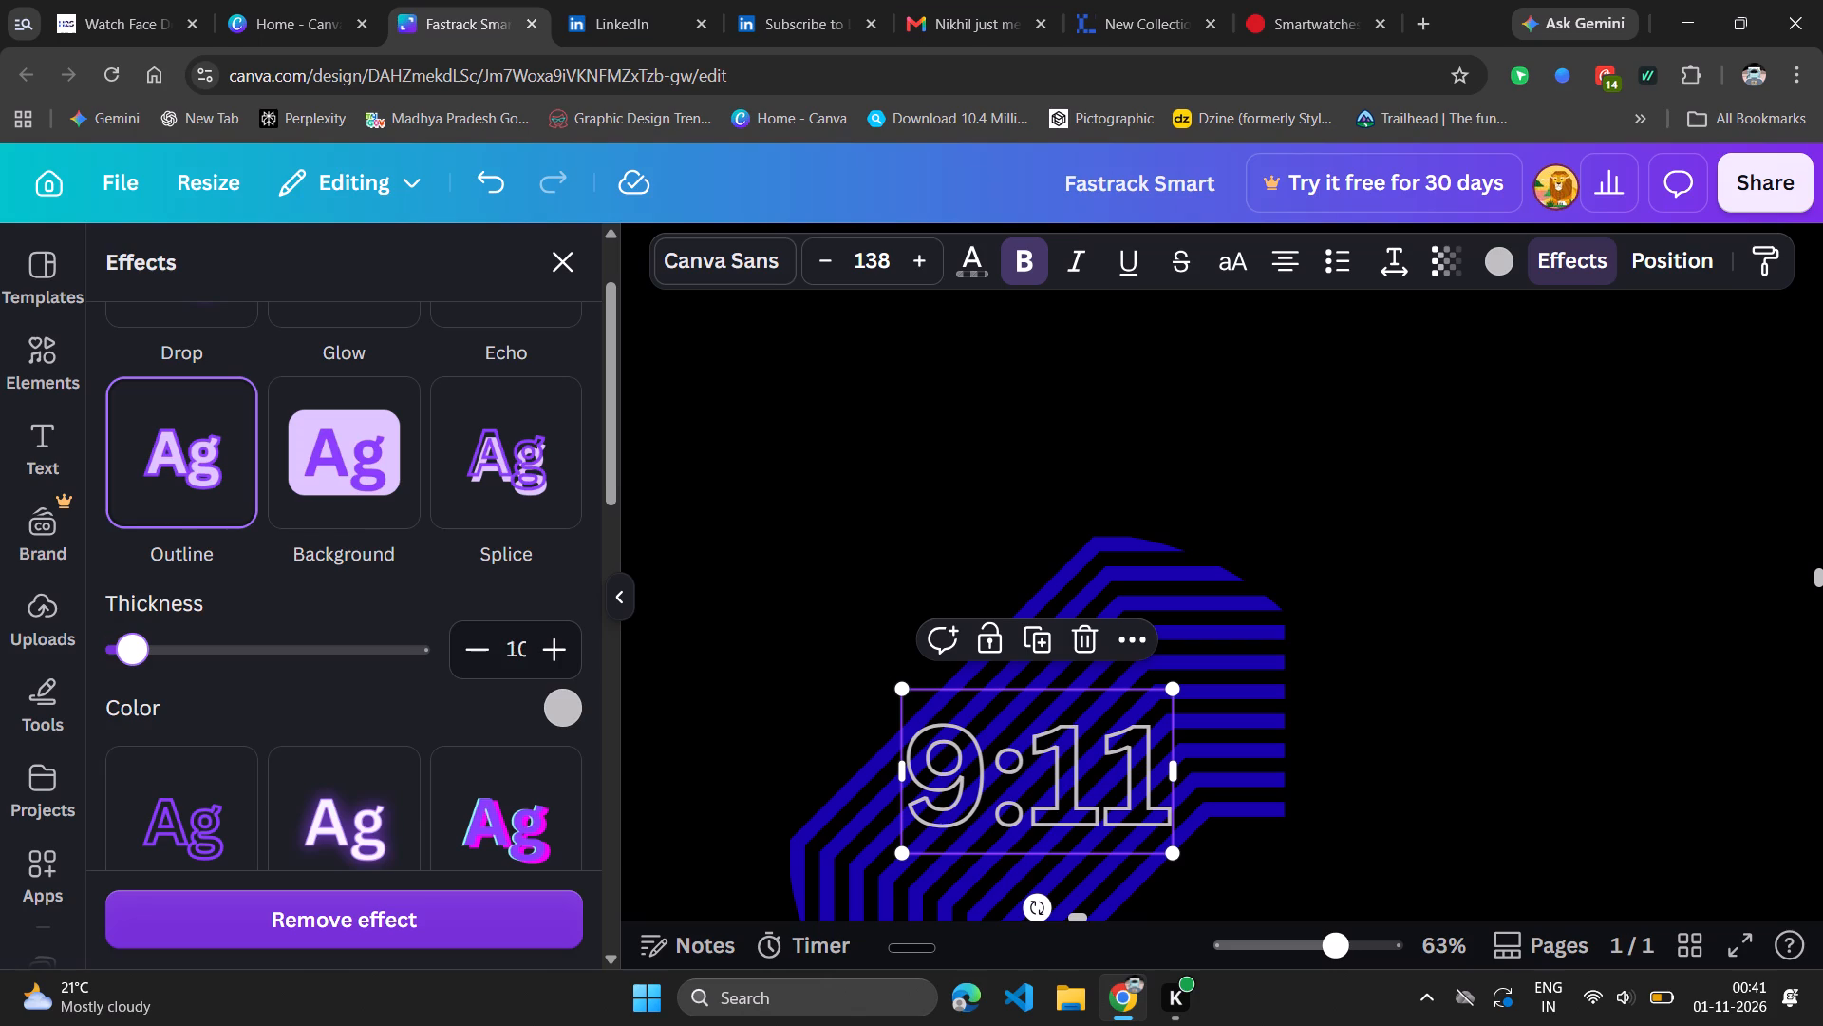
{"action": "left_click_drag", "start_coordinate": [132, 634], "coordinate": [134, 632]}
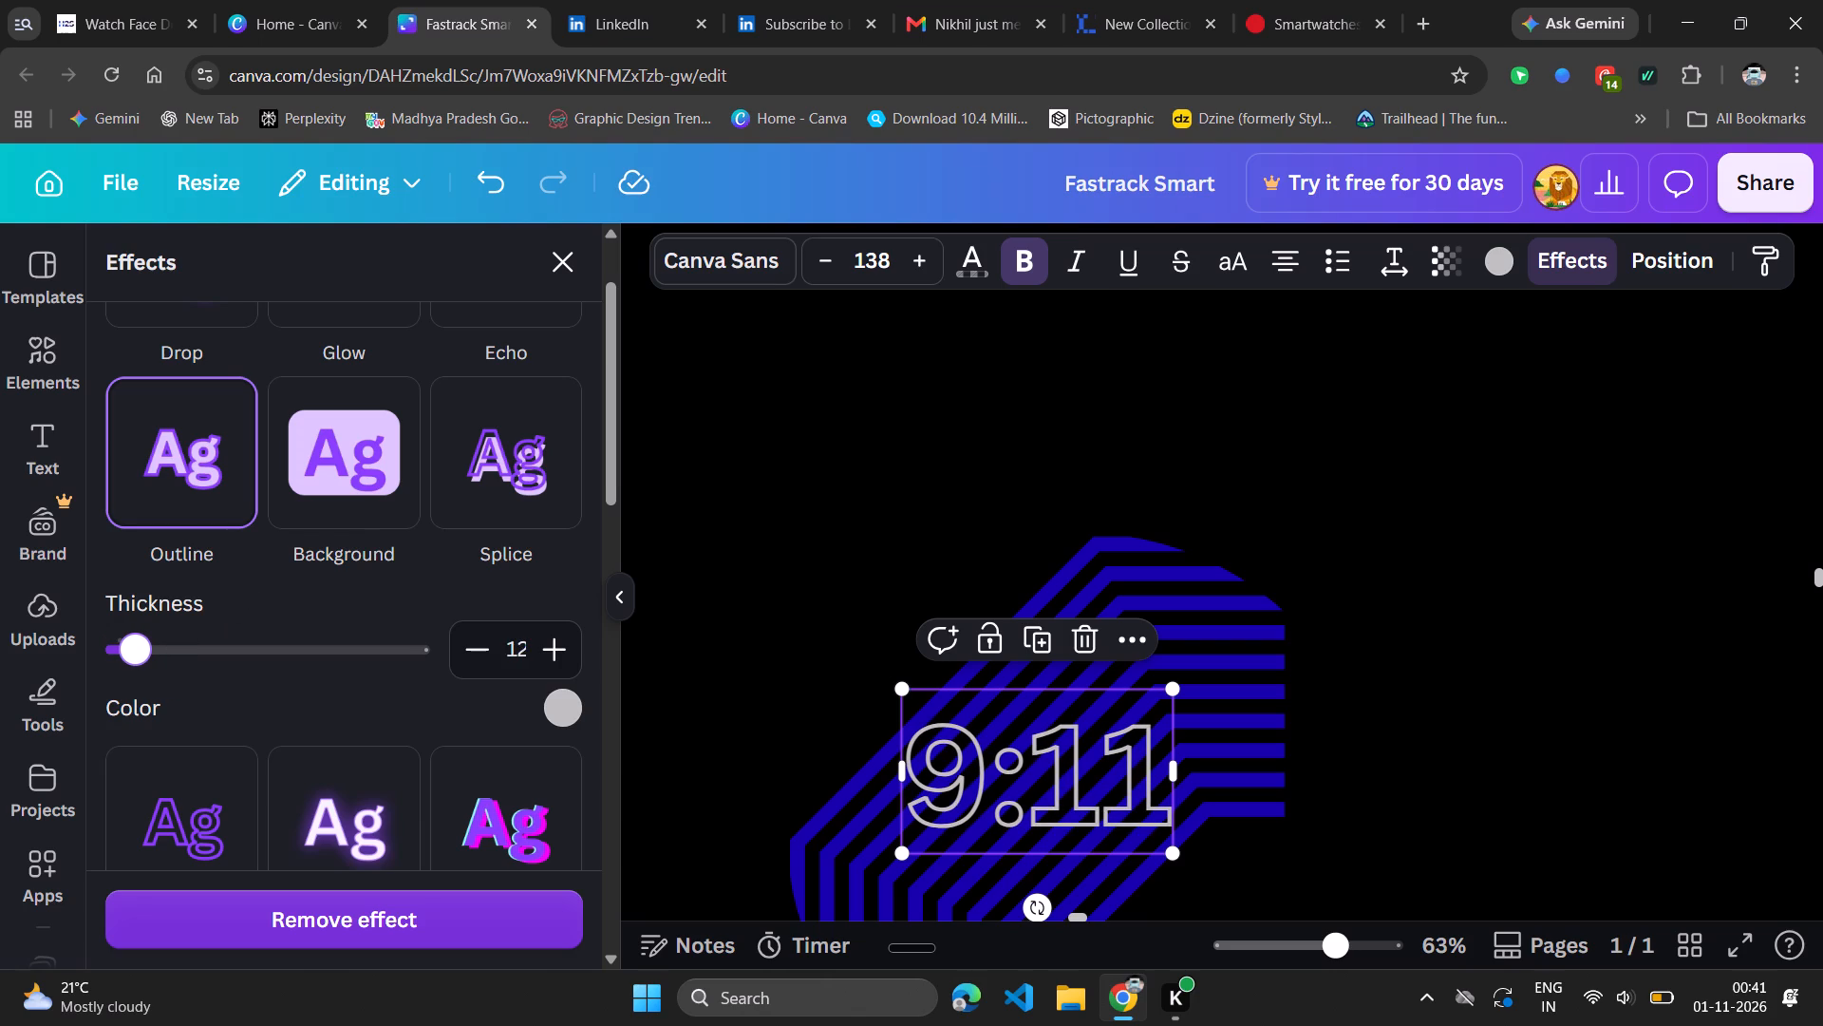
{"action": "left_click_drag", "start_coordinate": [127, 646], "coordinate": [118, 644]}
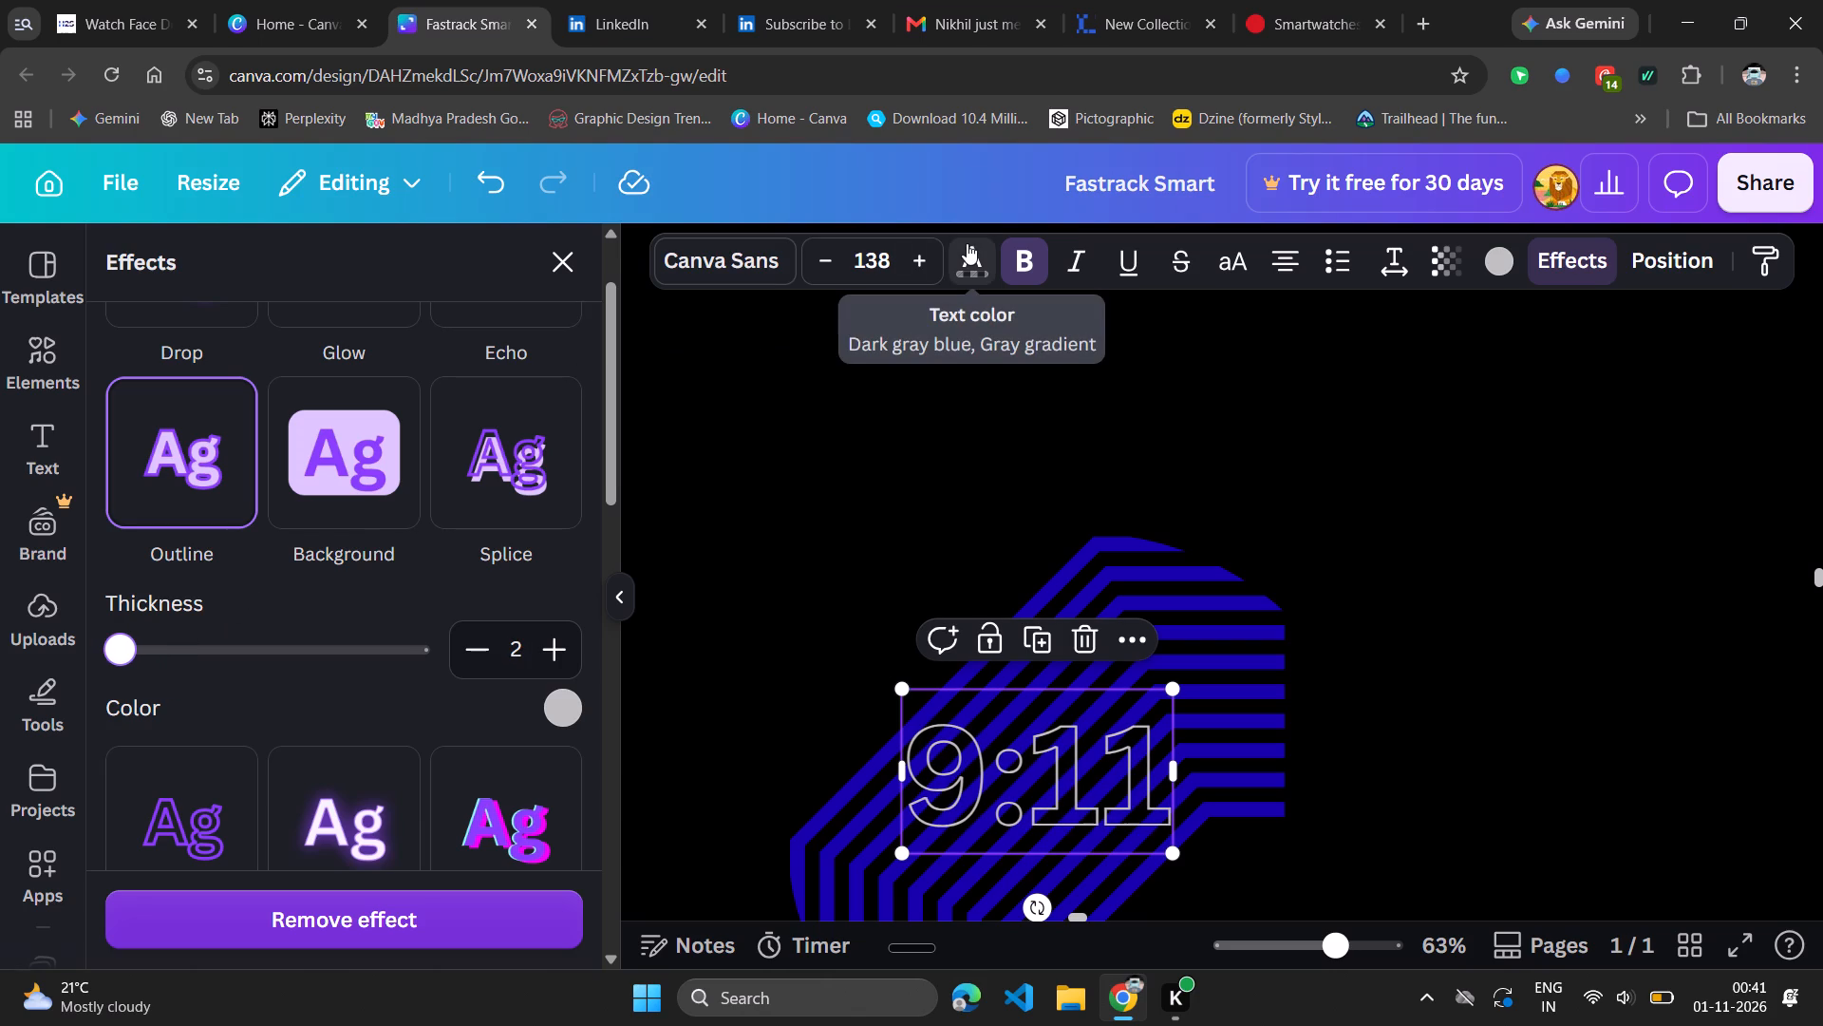
Set the fill colour of the "9:11" text to solid black #000000 and deselect it.
{"action": "left_click", "coordinate": [967, 243]}
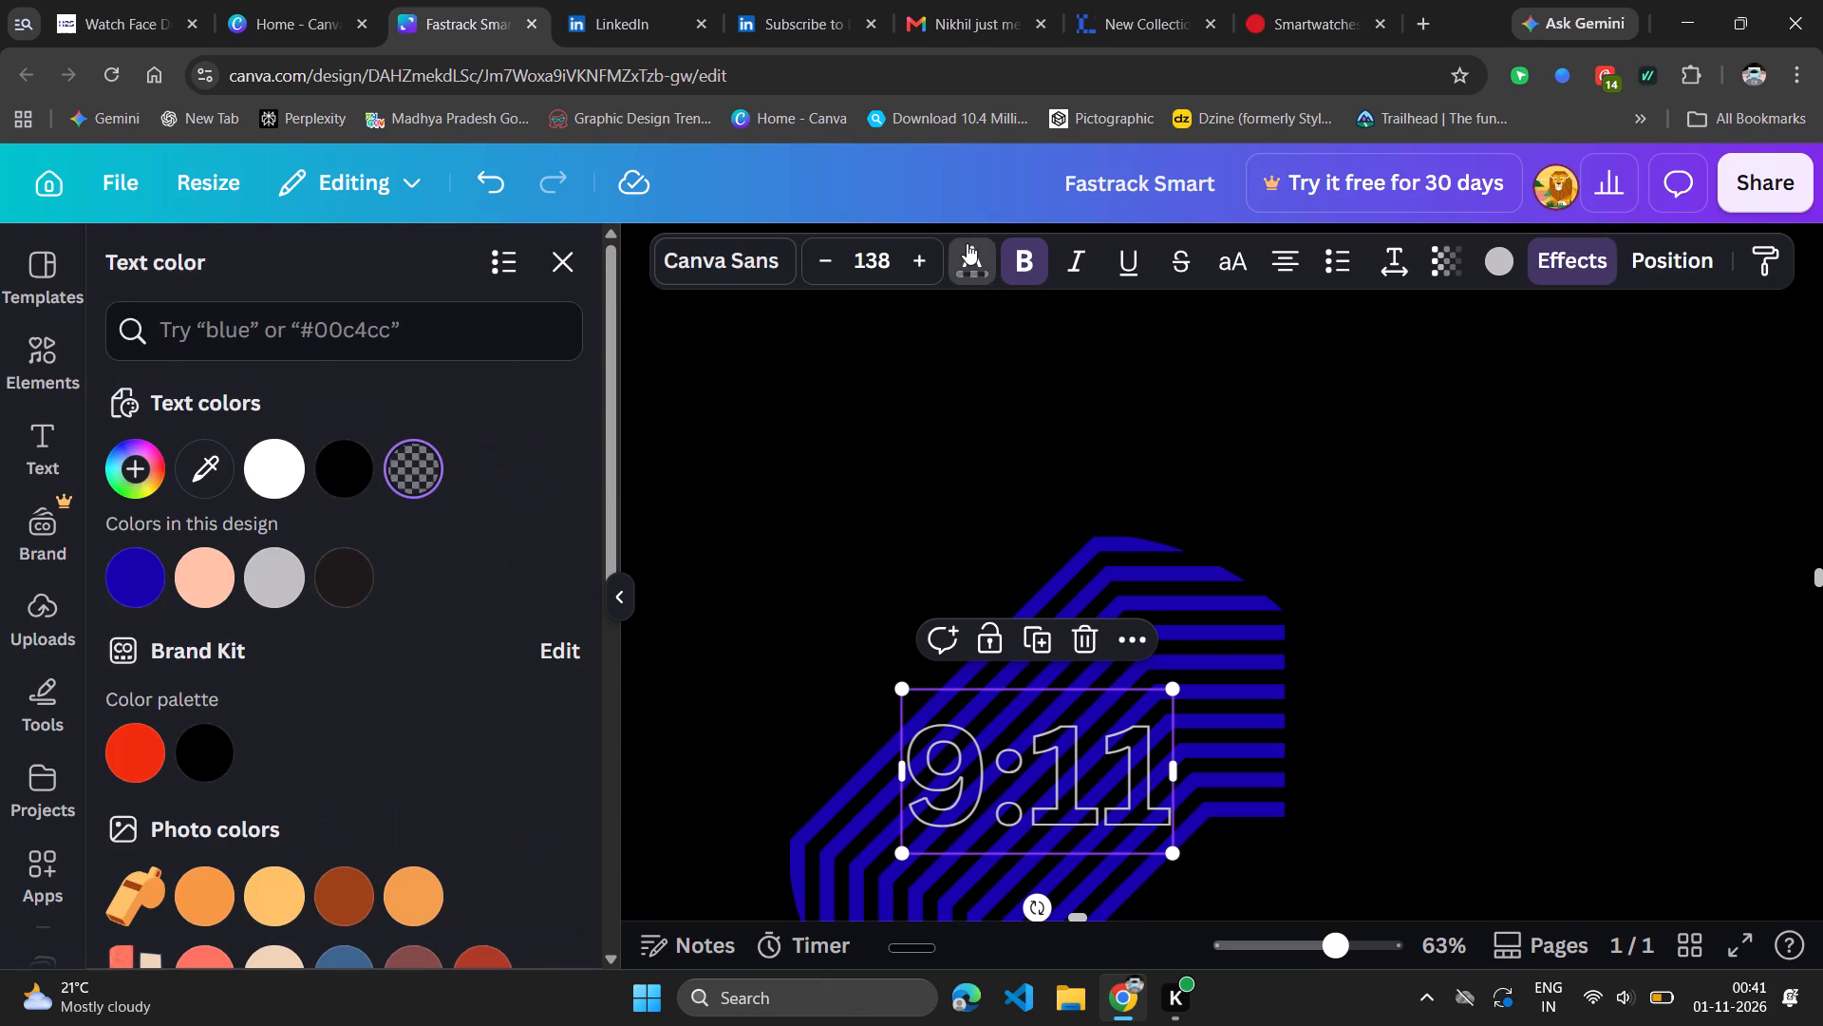
{"action": "left_click", "coordinate": [351, 481]}
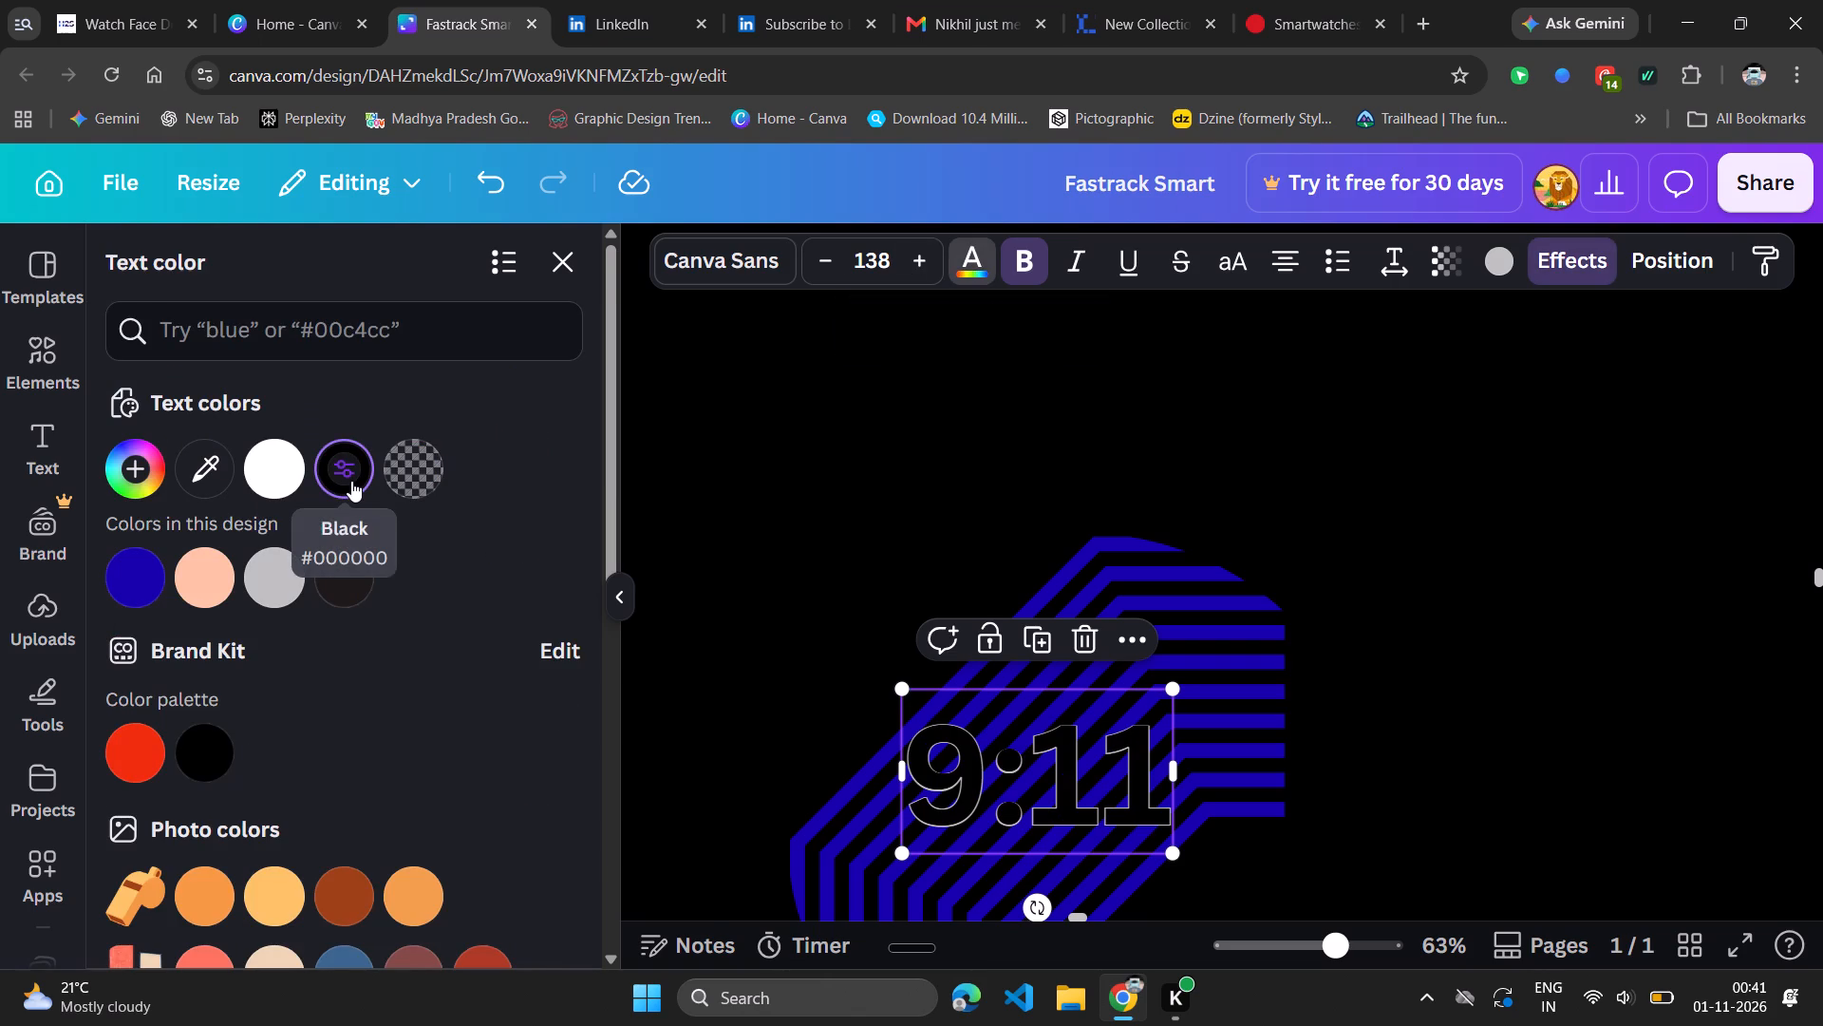
{"action": "left_click", "coordinate": [1600, 669]}
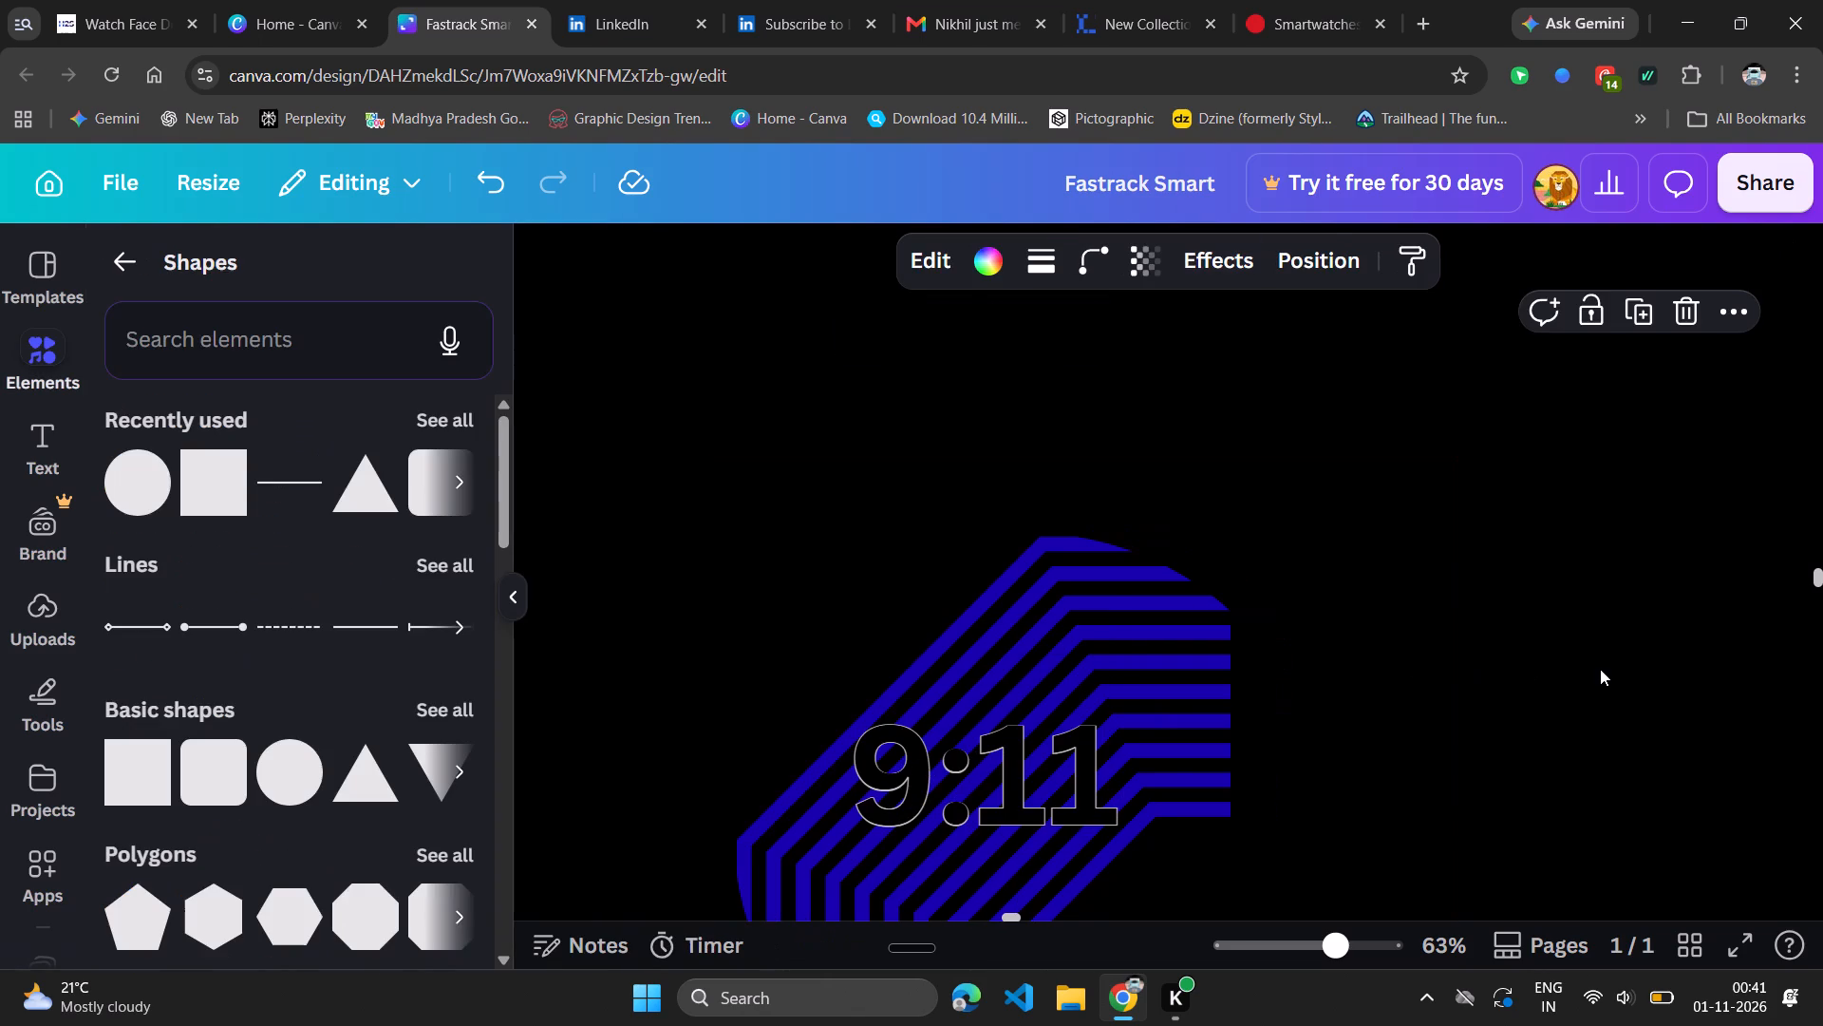
{"action": "scroll", "coordinate": [1518, 688], "scroll_direction": "down", "scroll_amount": 1}
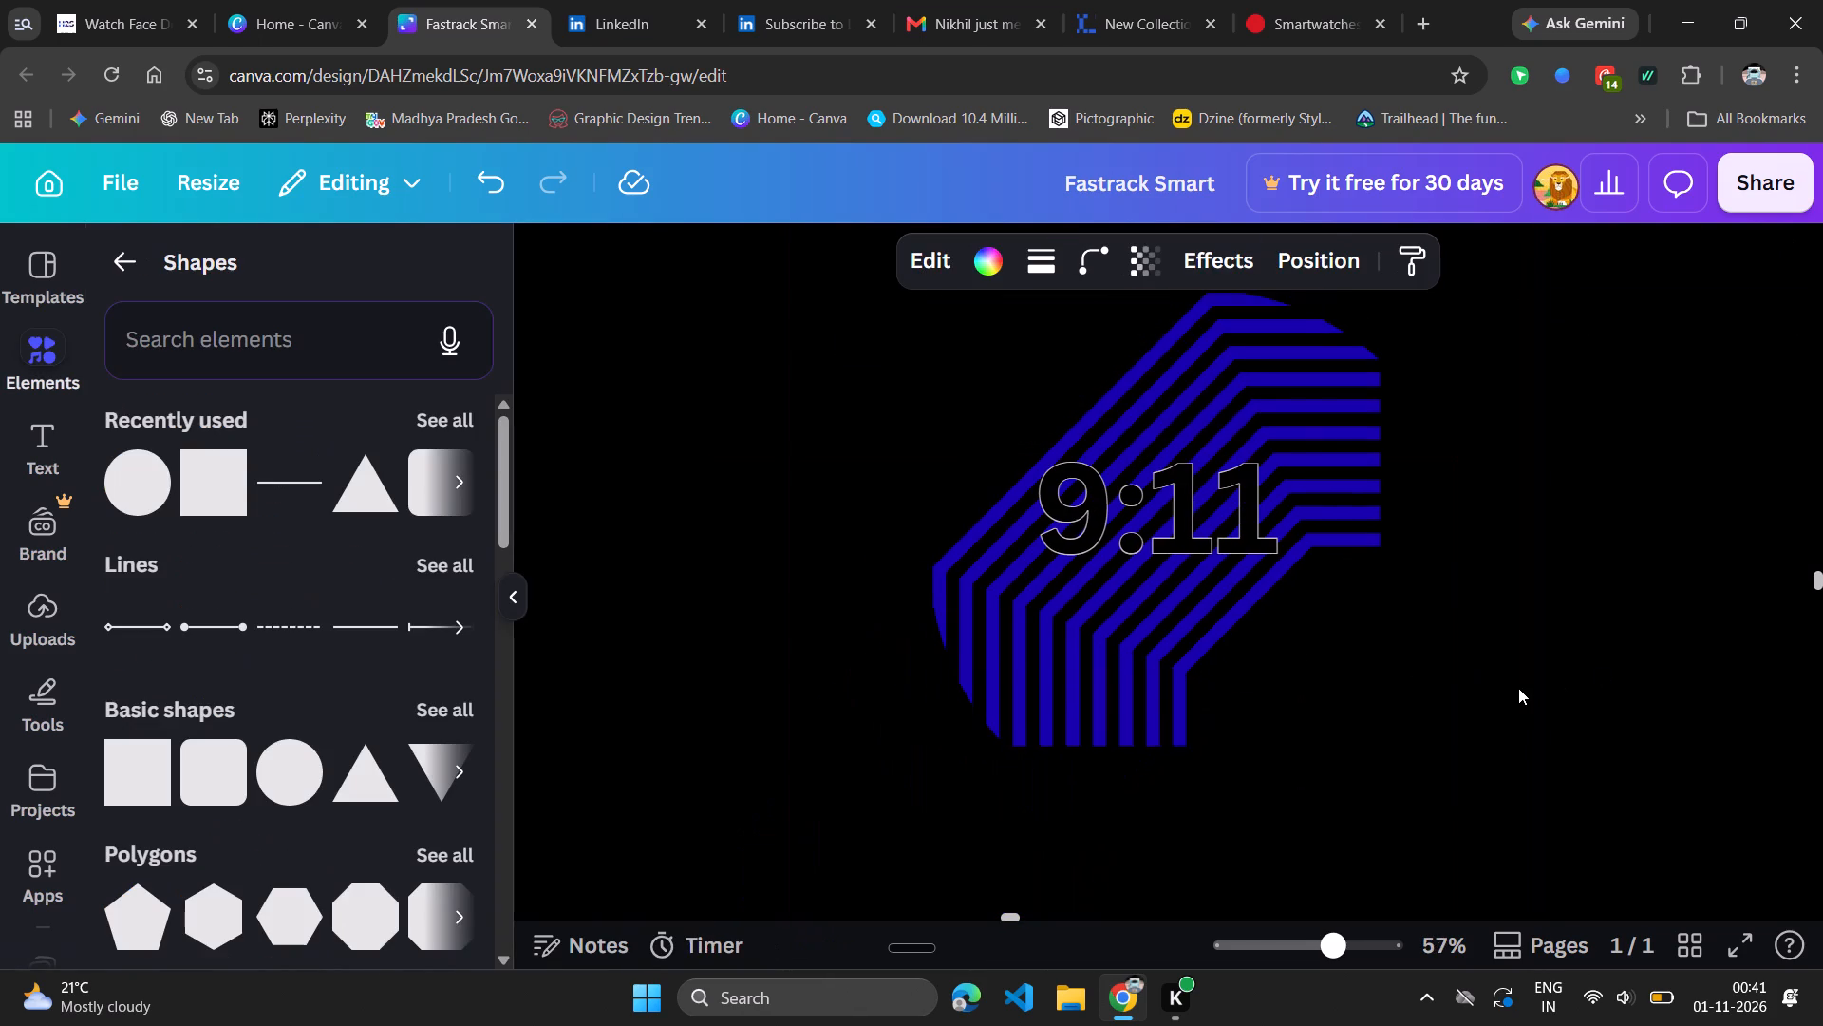
{"action": "scroll", "coordinate": [1613, 597], "scroll_direction": "up", "scroll_amount": 1}
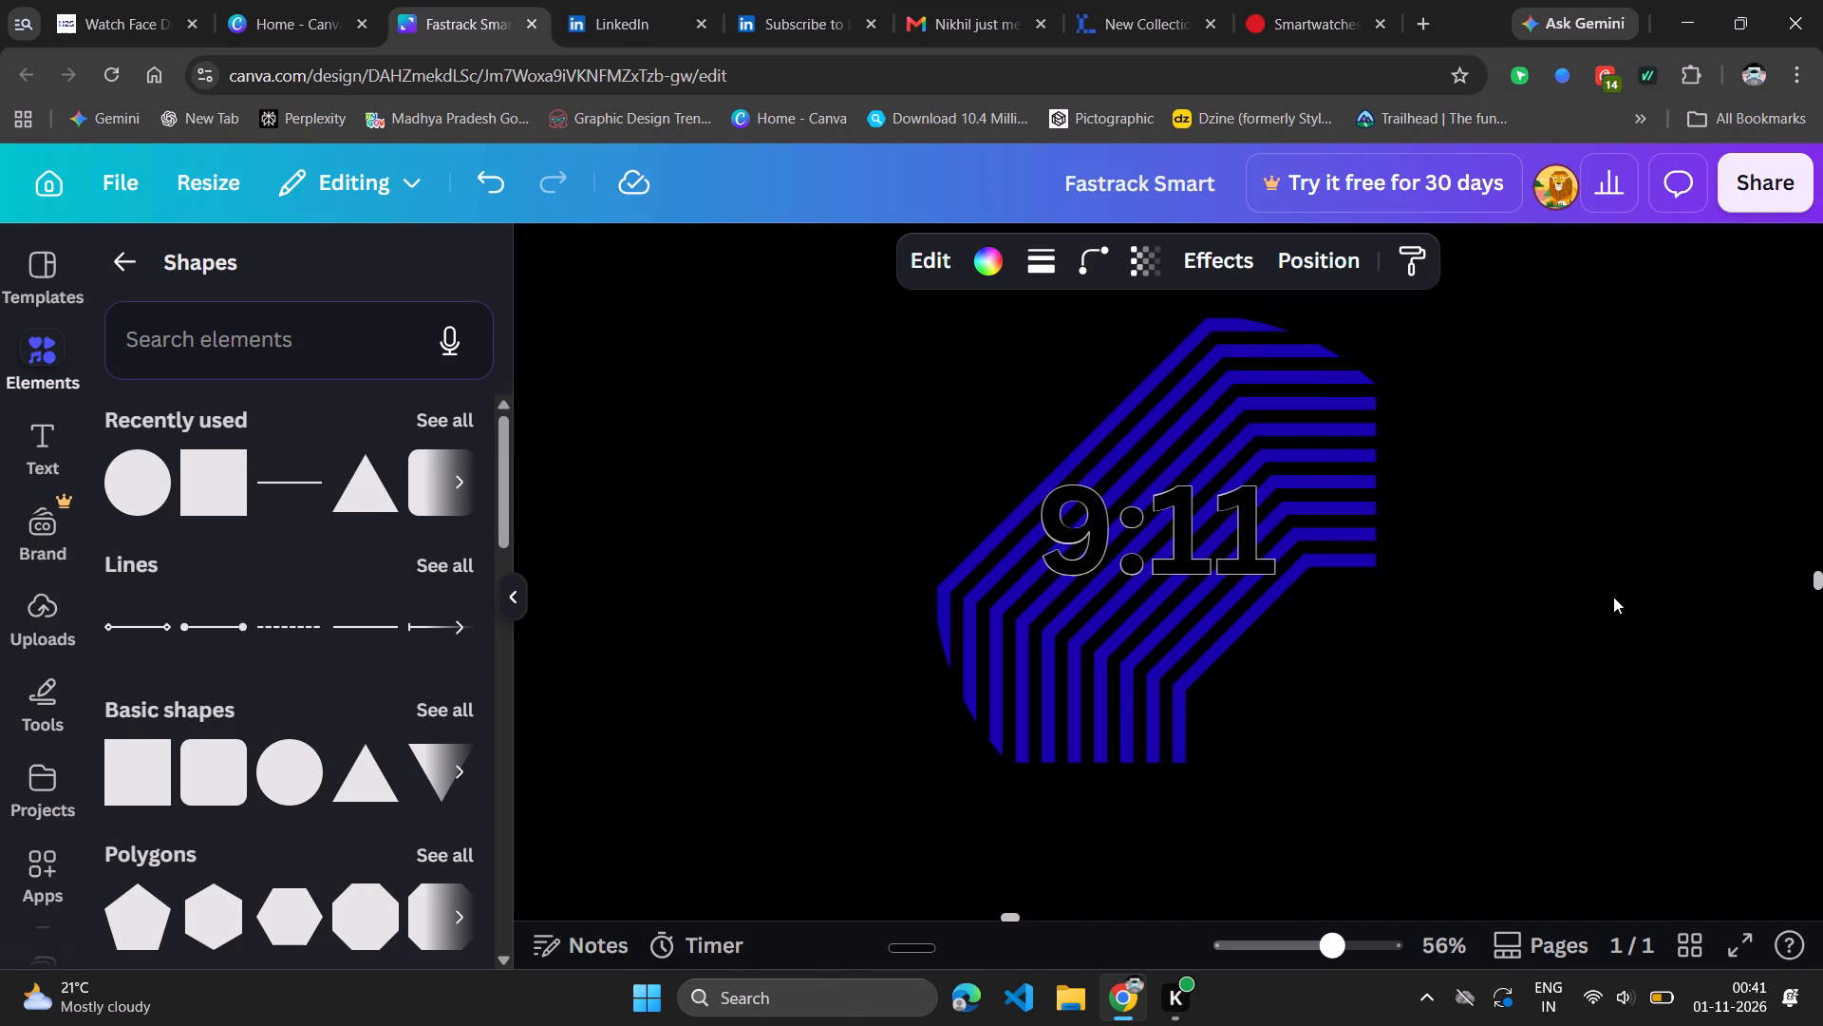
Replace the Outline effect on the "9:11" text with the Background effect.
{"action": "left_click", "coordinate": [1196, 544]}
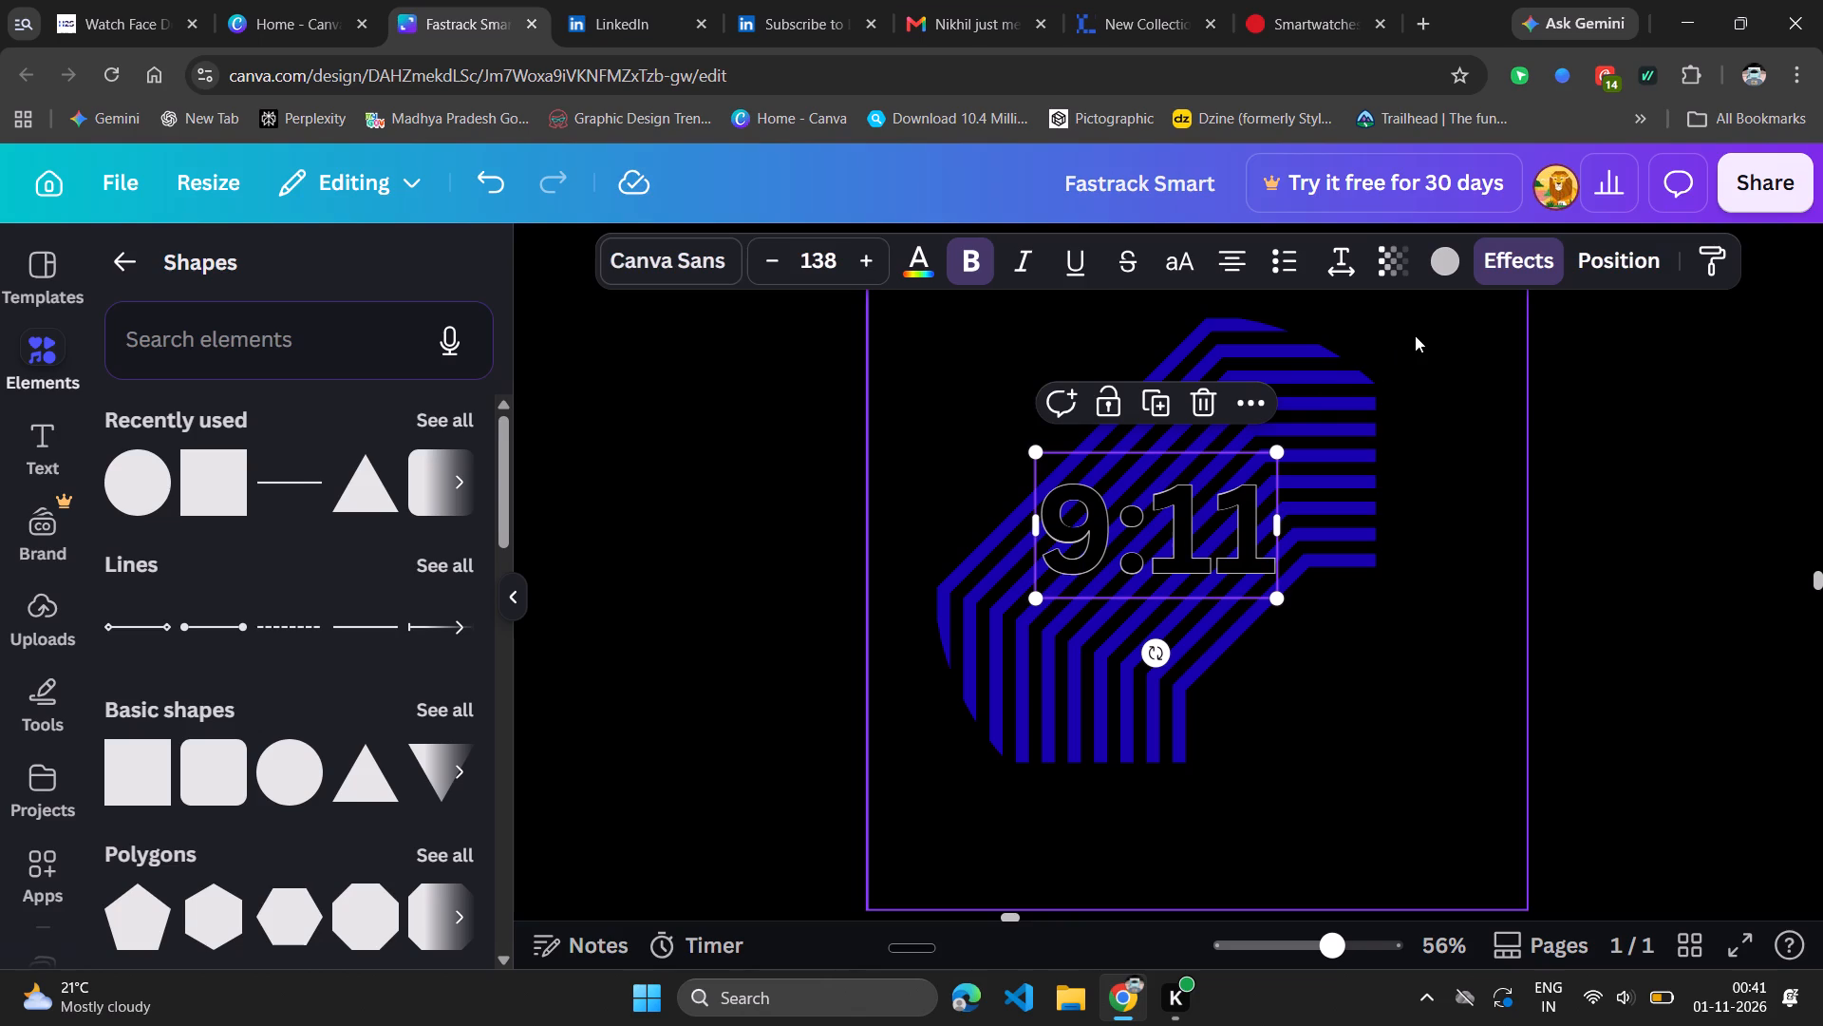
{"action": "left_click", "coordinate": [1509, 275]}
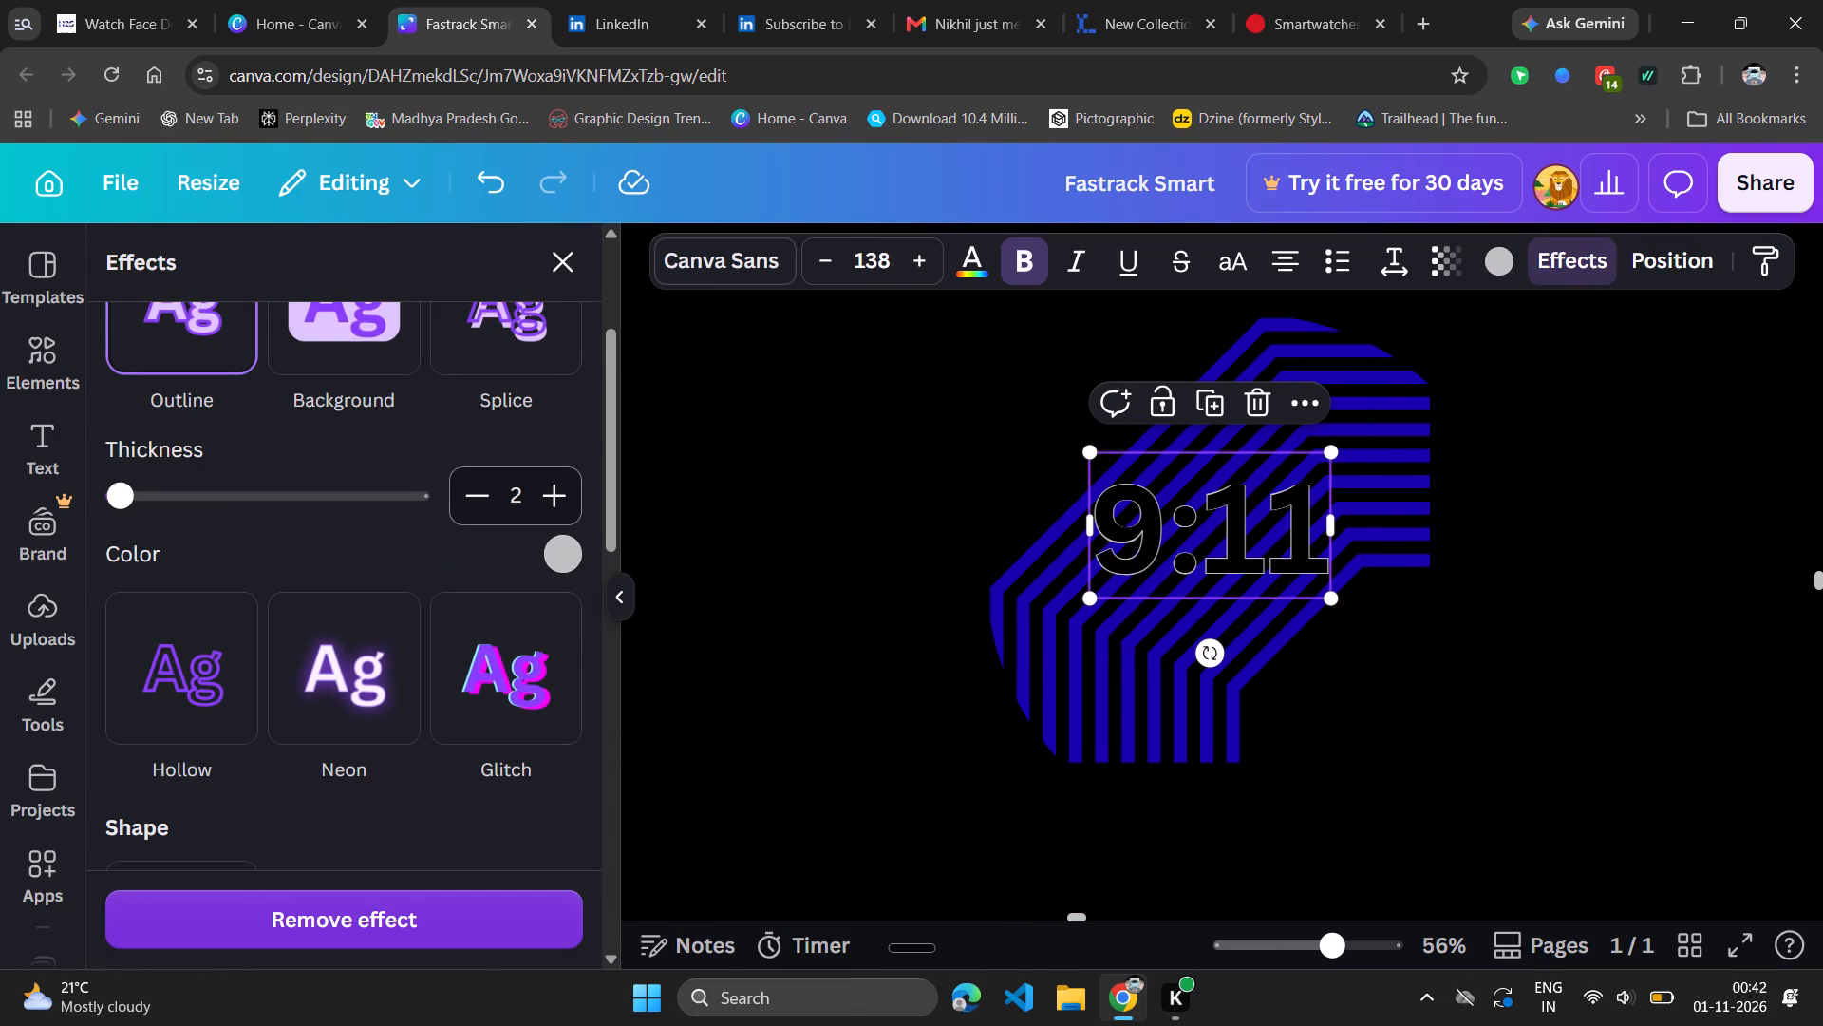
{"action": "left_click", "coordinate": [375, 370]}
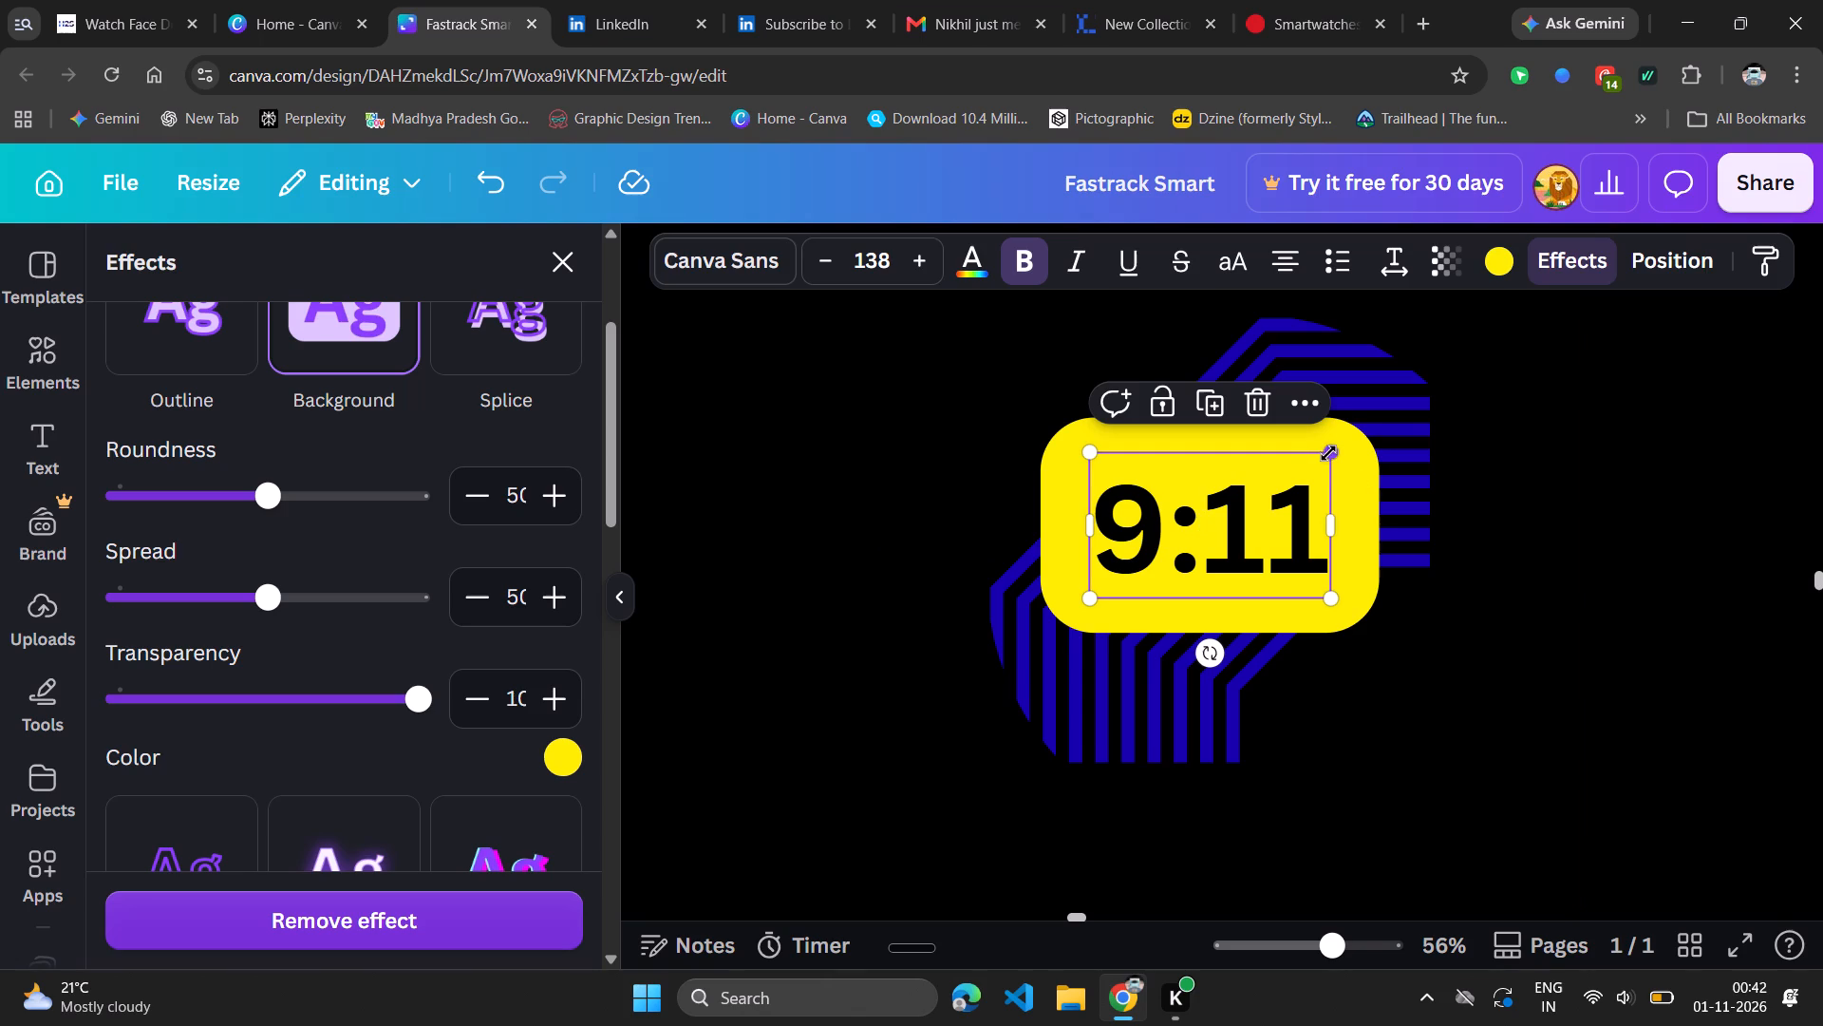
Scale the "9:11" text down to a font size of about 86.3, keeping it over the striped shape.
{"action": "left_click_drag", "start_coordinate": [1328, 453], "coordinate": [1233, 500]}
{"action": "left_click_drag", "start_coordinate": [1181, 526], "coordinate": [1229, 514]}
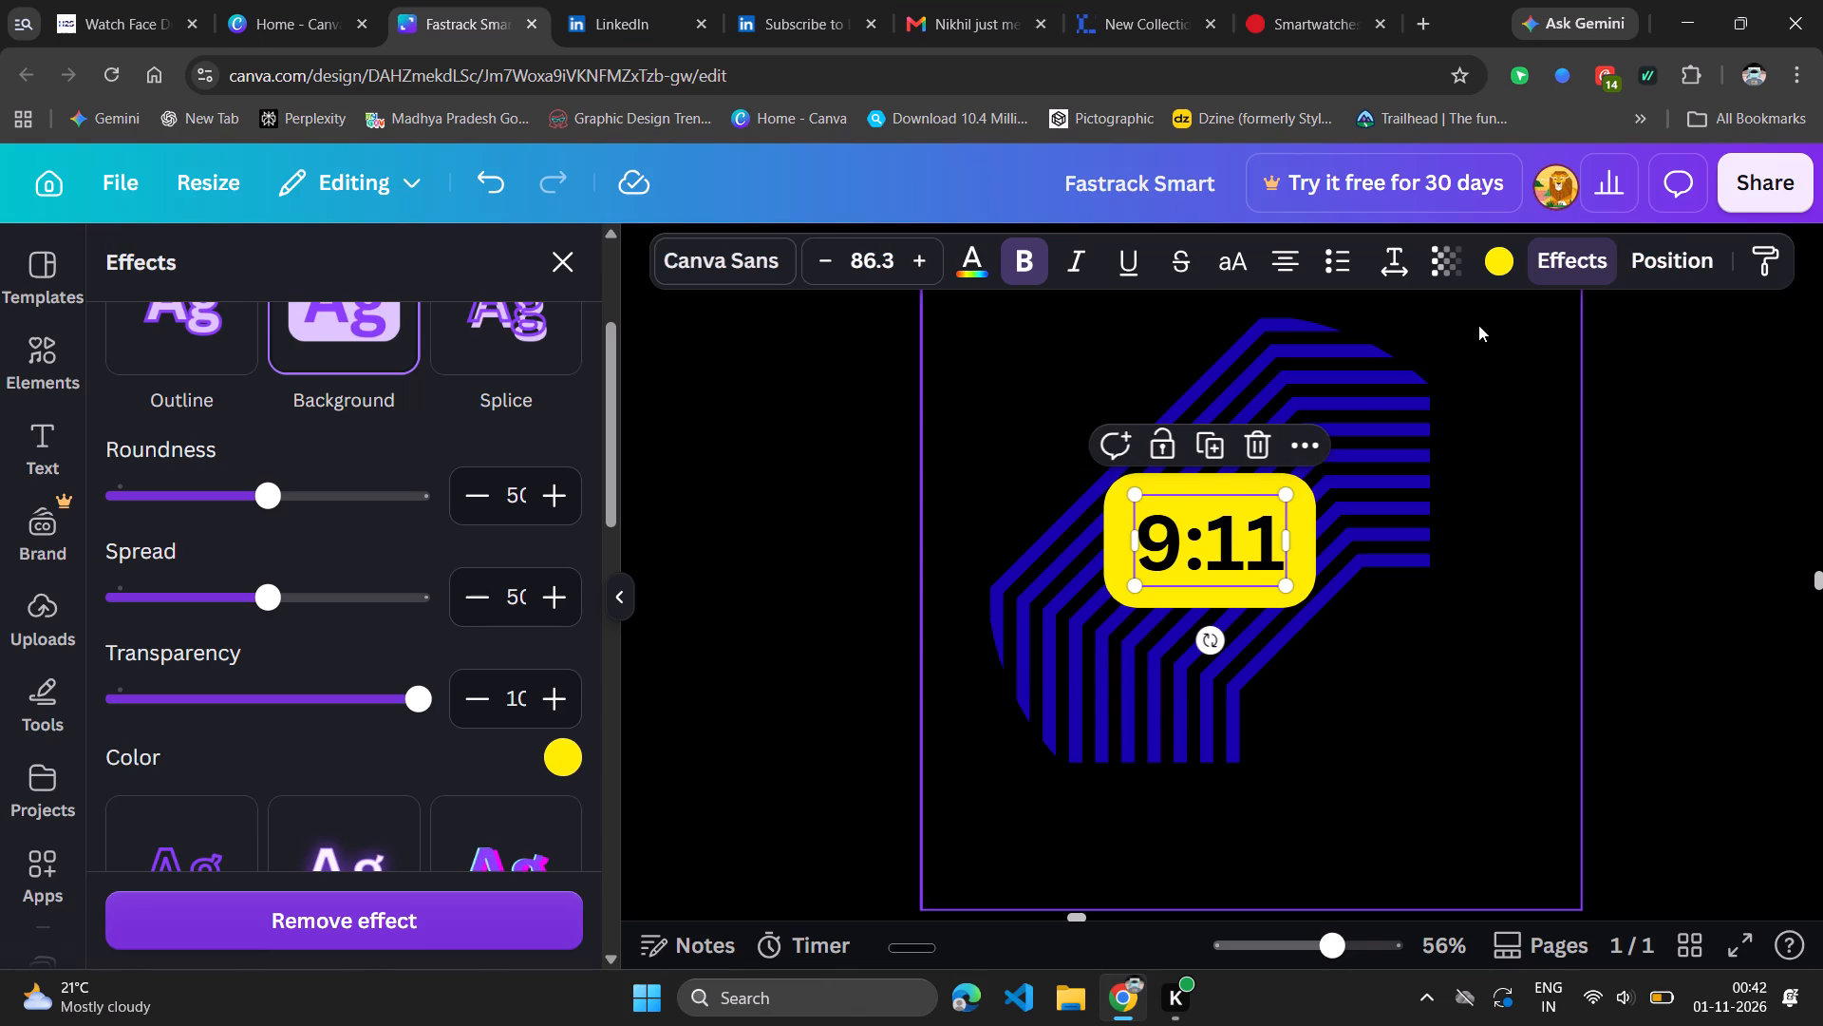
Change the Background effect colour behind "9:11" to the design's dark blue, matching the stripes.
{"action": "left_click", "coordinate": [1498, 285]}
{"action": "left_click", "coordinate": [1498, 279]}
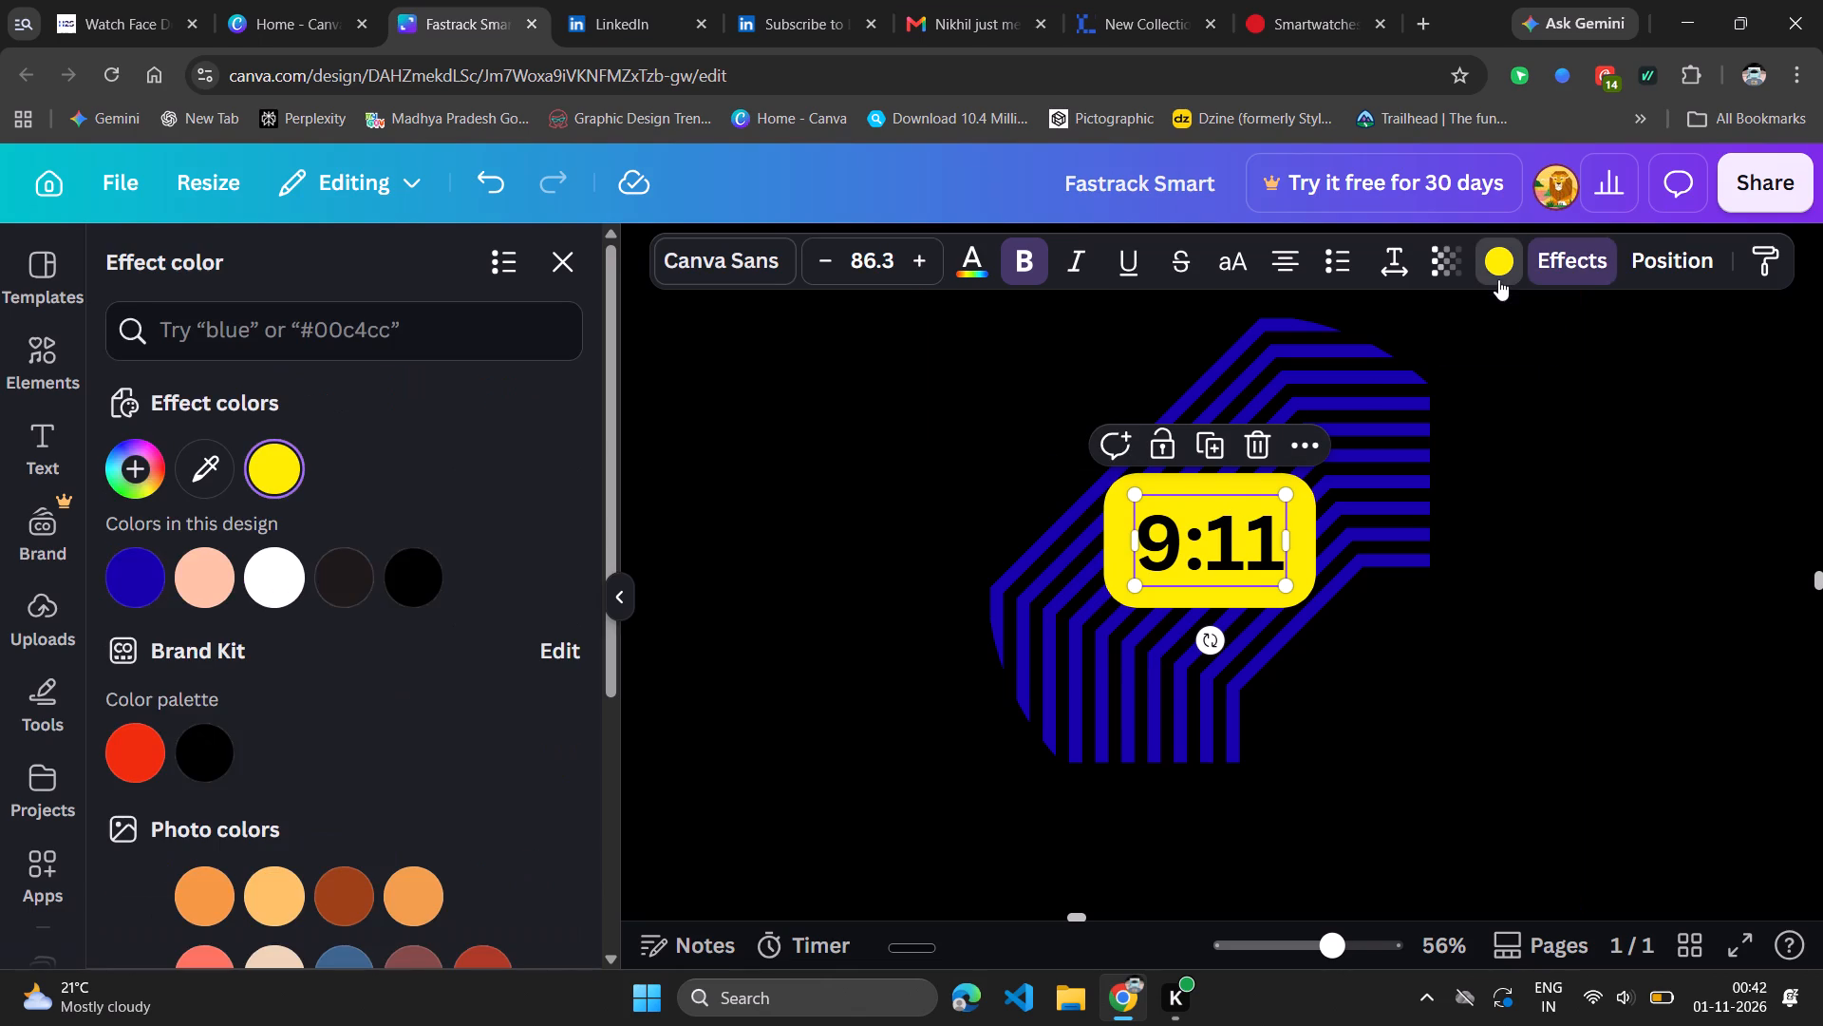
{"action": "left_click", "coordinate": [113, 592]}
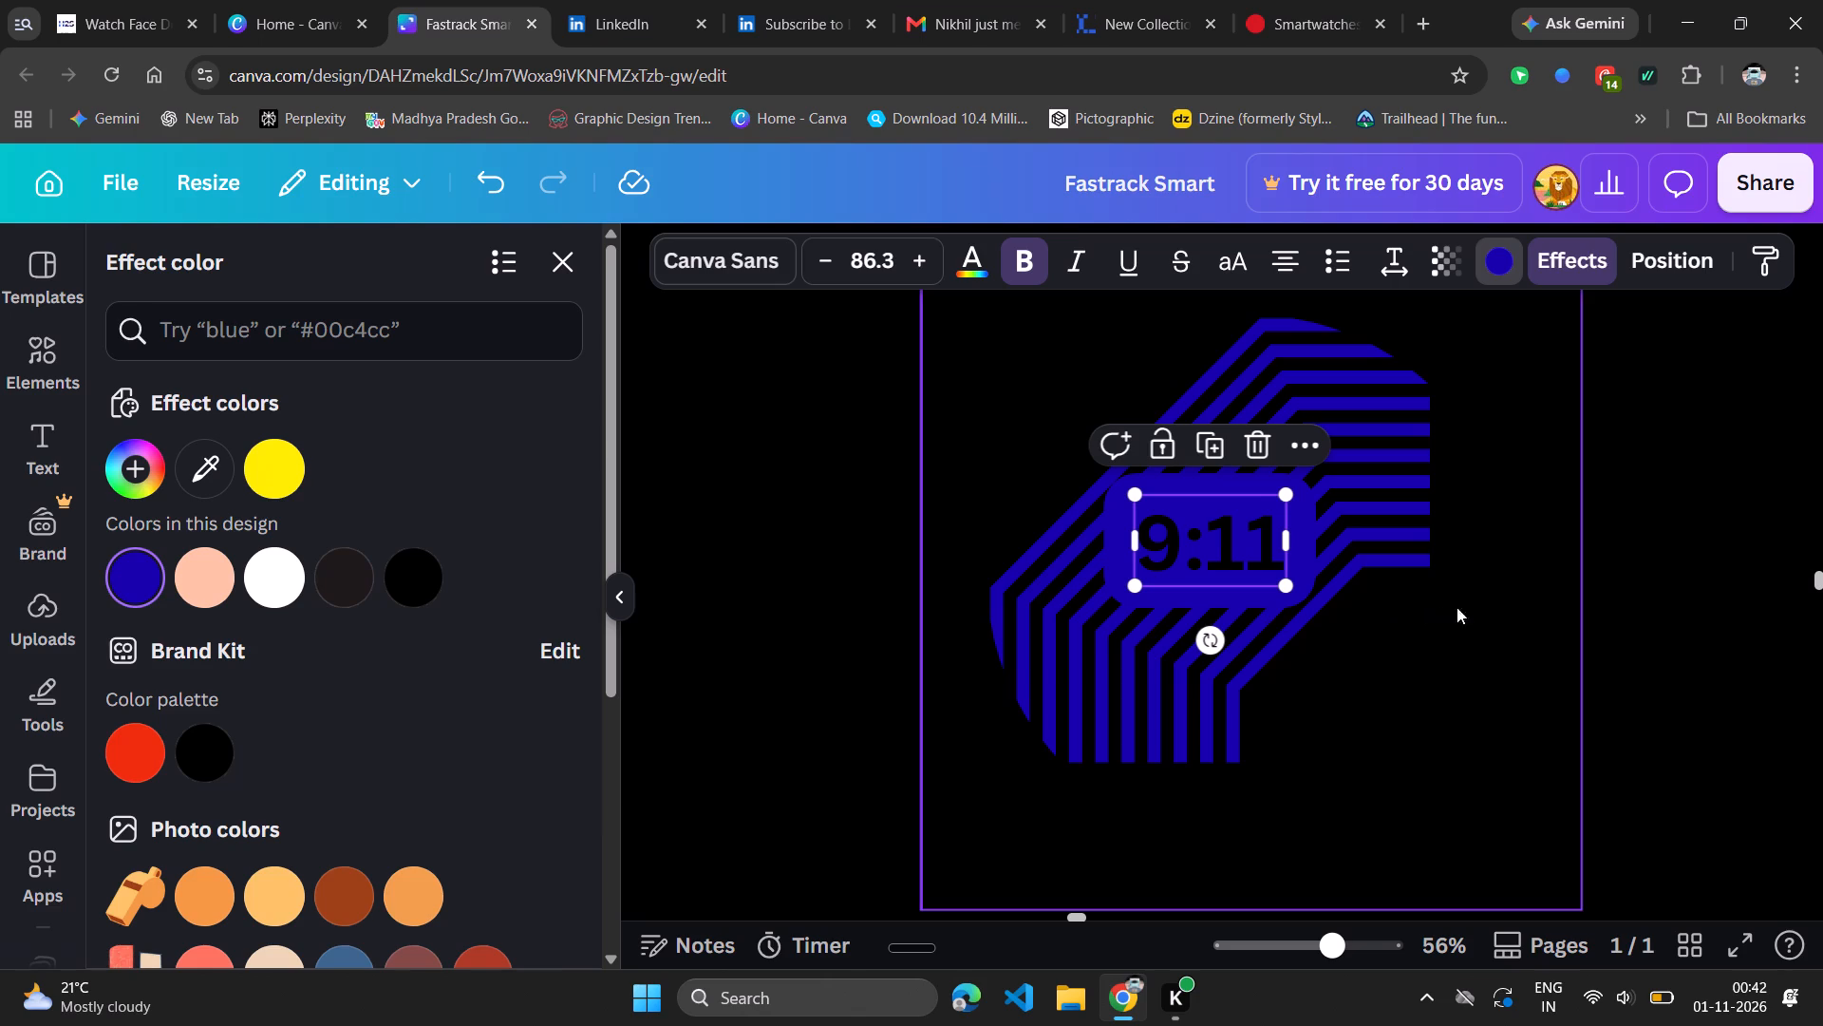
{"action": "left_click", "coordinate": [1653, 603]}
{"action": "left_click", "coordinate": [1653, 603]}
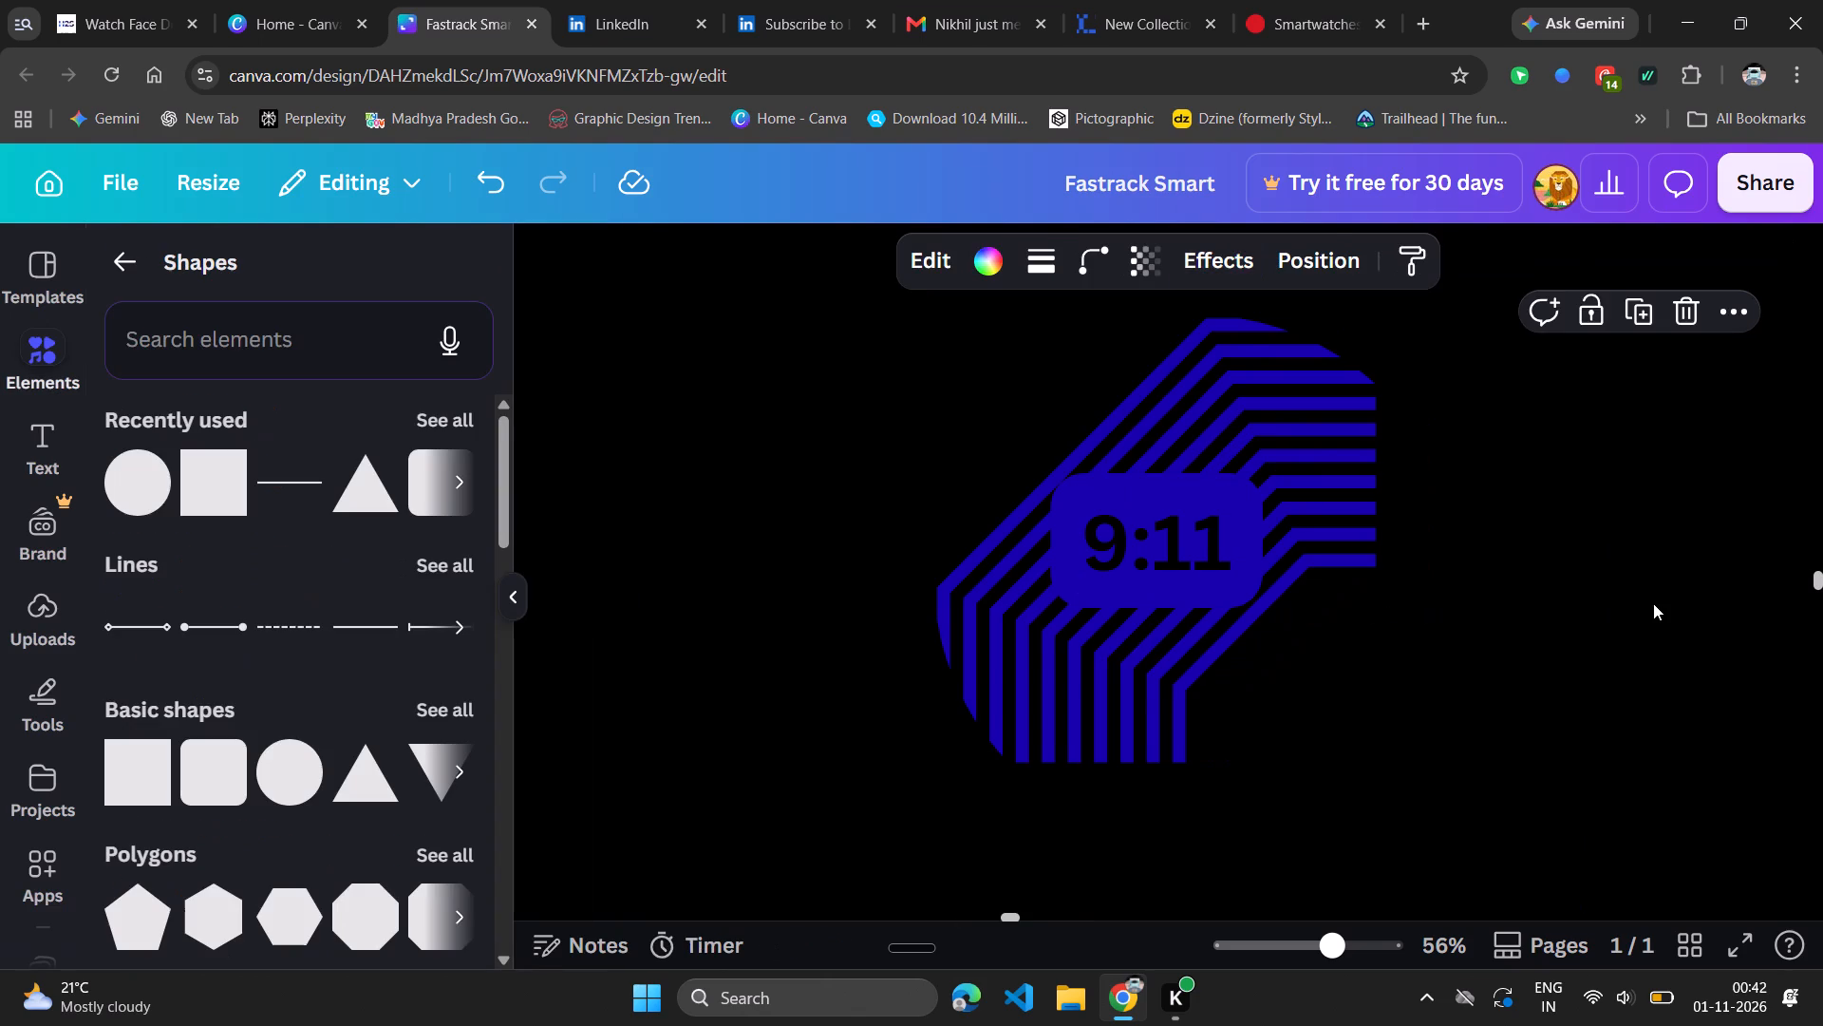
Add a straight white line and fit it diagonally across the upper-left corner of the 9:11 badge, about 150 long at roughly 45°.
{"action": "scroll", "coordinate": [1653, 603], "scroll_direction": "up", "scroll_amount": 1}
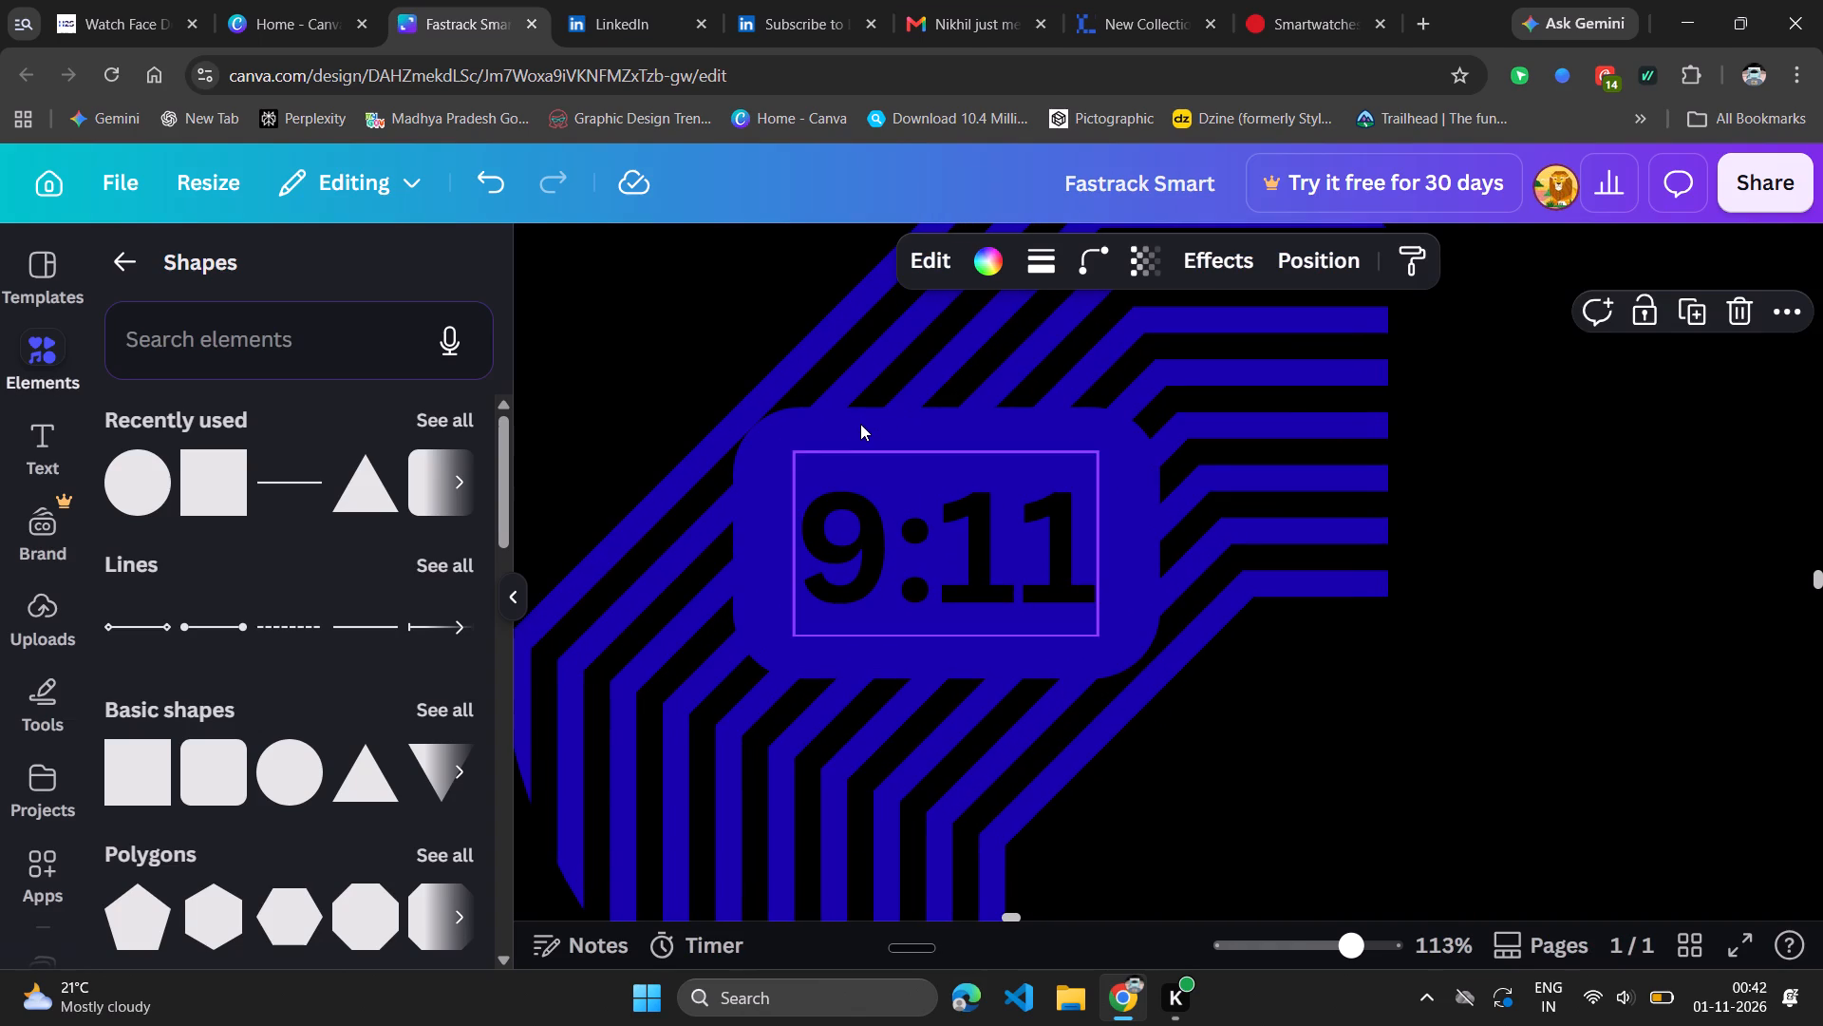
{"action": "left_click", "coordinate": [289, 473]}
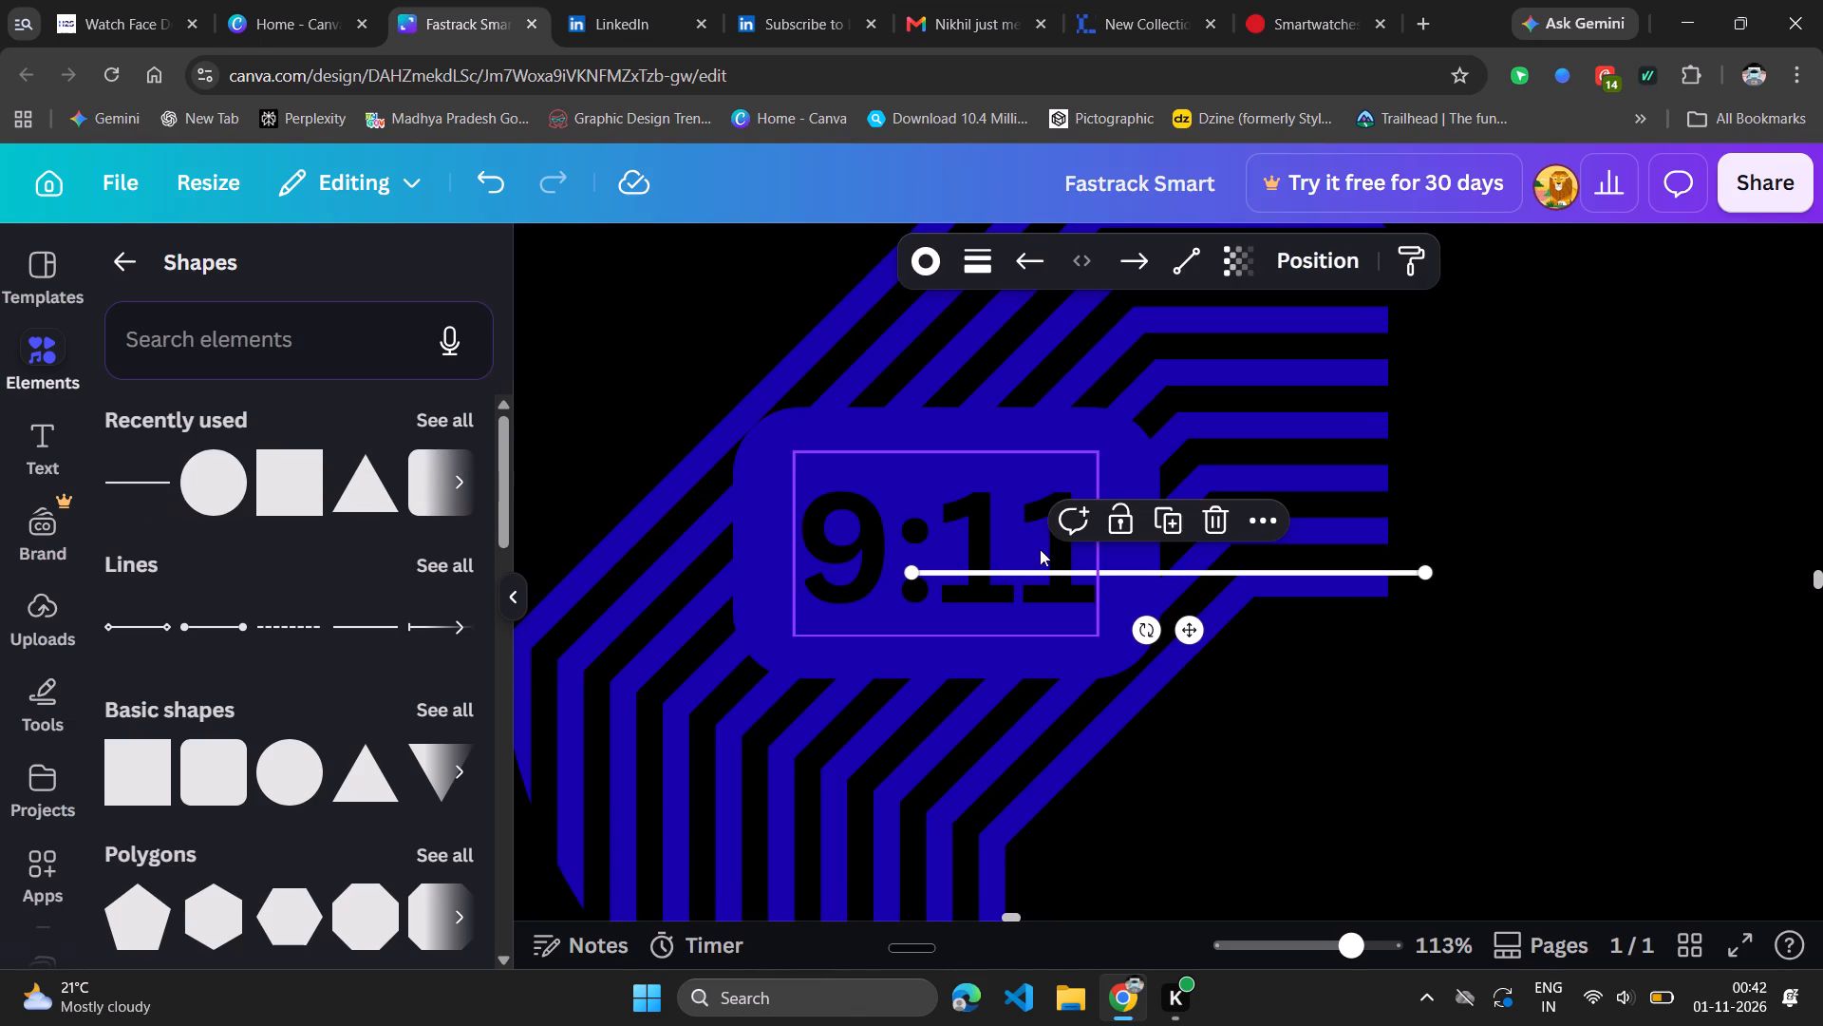
{"action": "left_click_drag", "start_coordinate": [1428, 576], "coordinate": [1205, 531]}
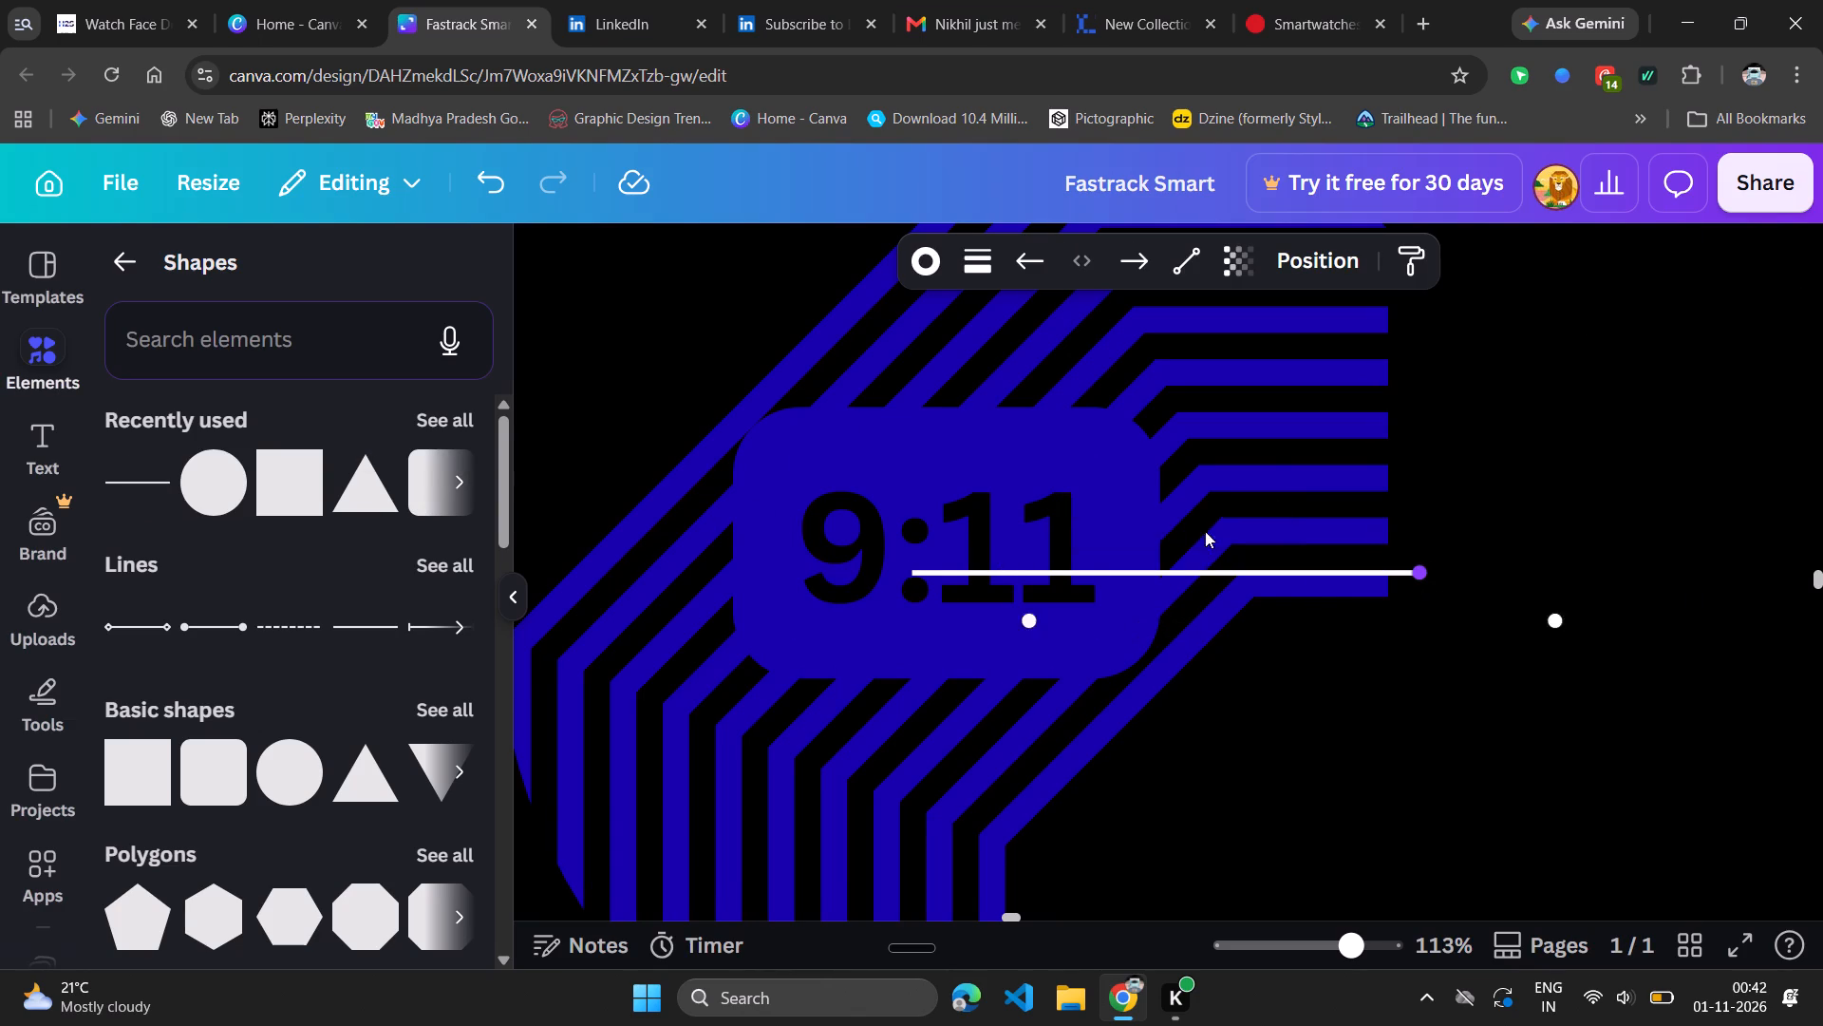
{"action": "left_click_drag", "start_coordinate": [1205, 531], "coordinate": [851, 414]}
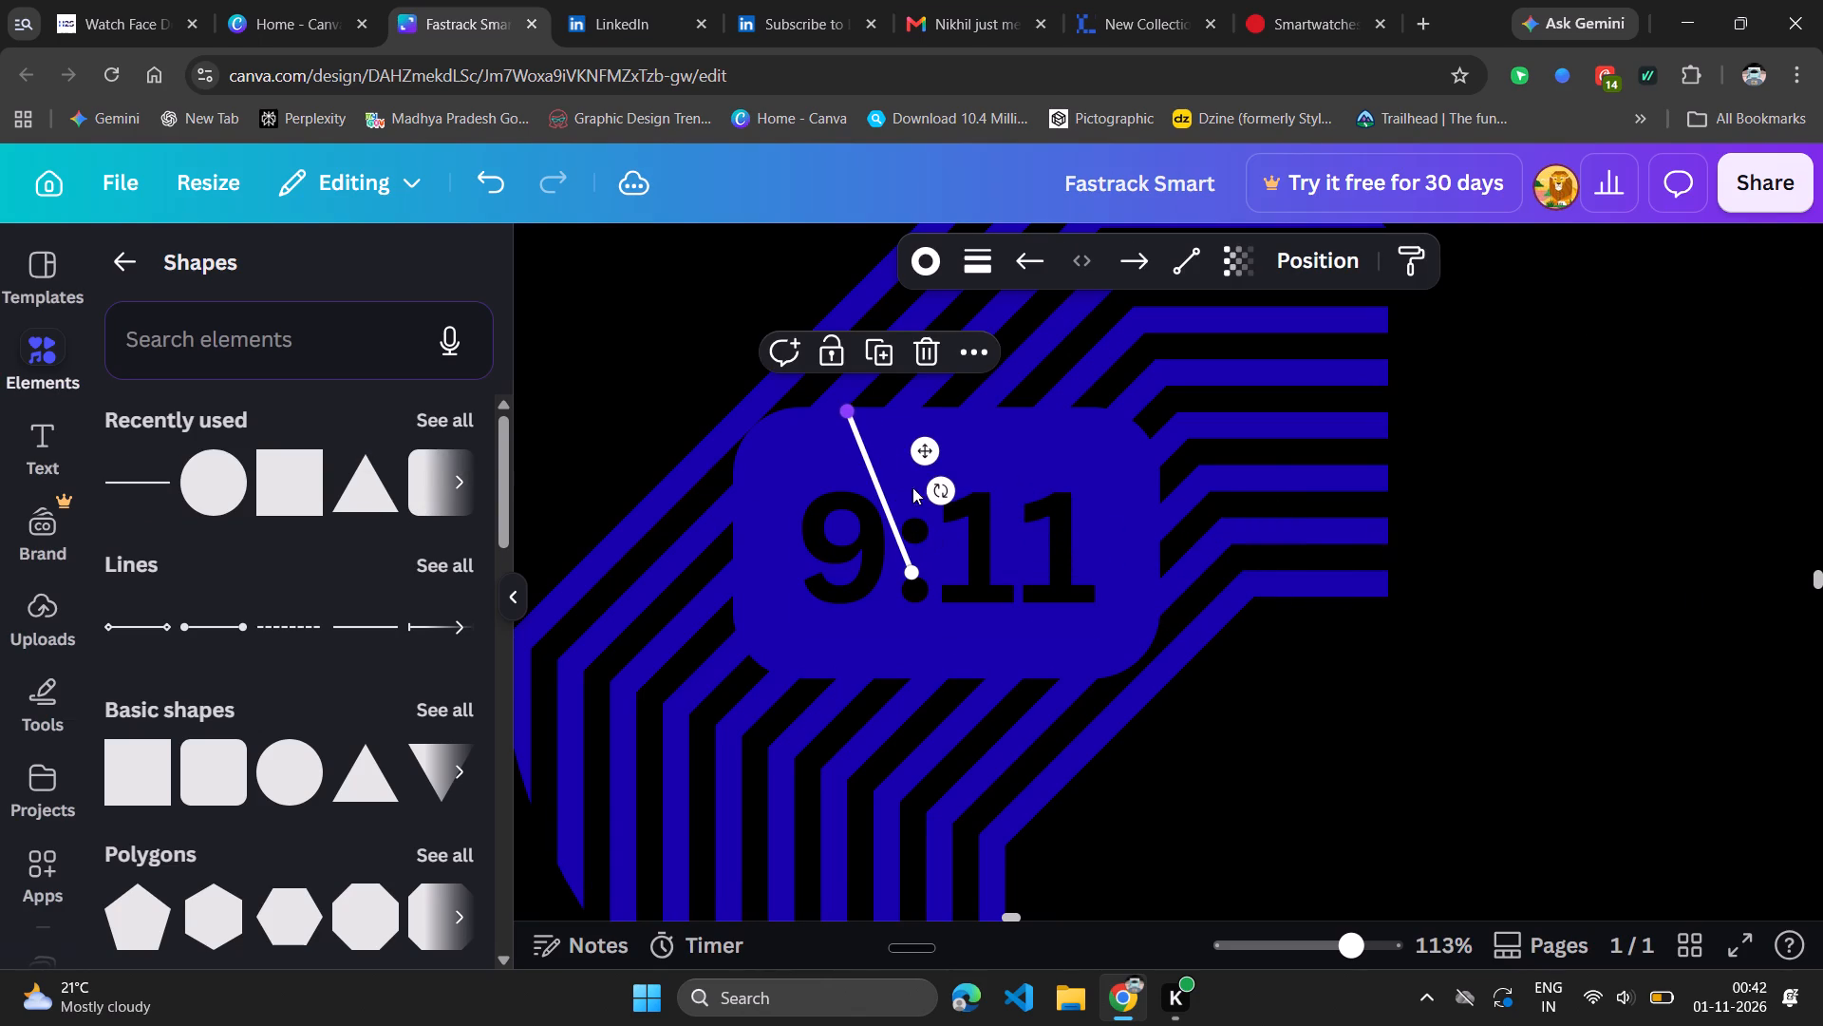
{"action": "left_click_drag", "start_coordinate": [908, 571], "coordinate": [724, 528]}
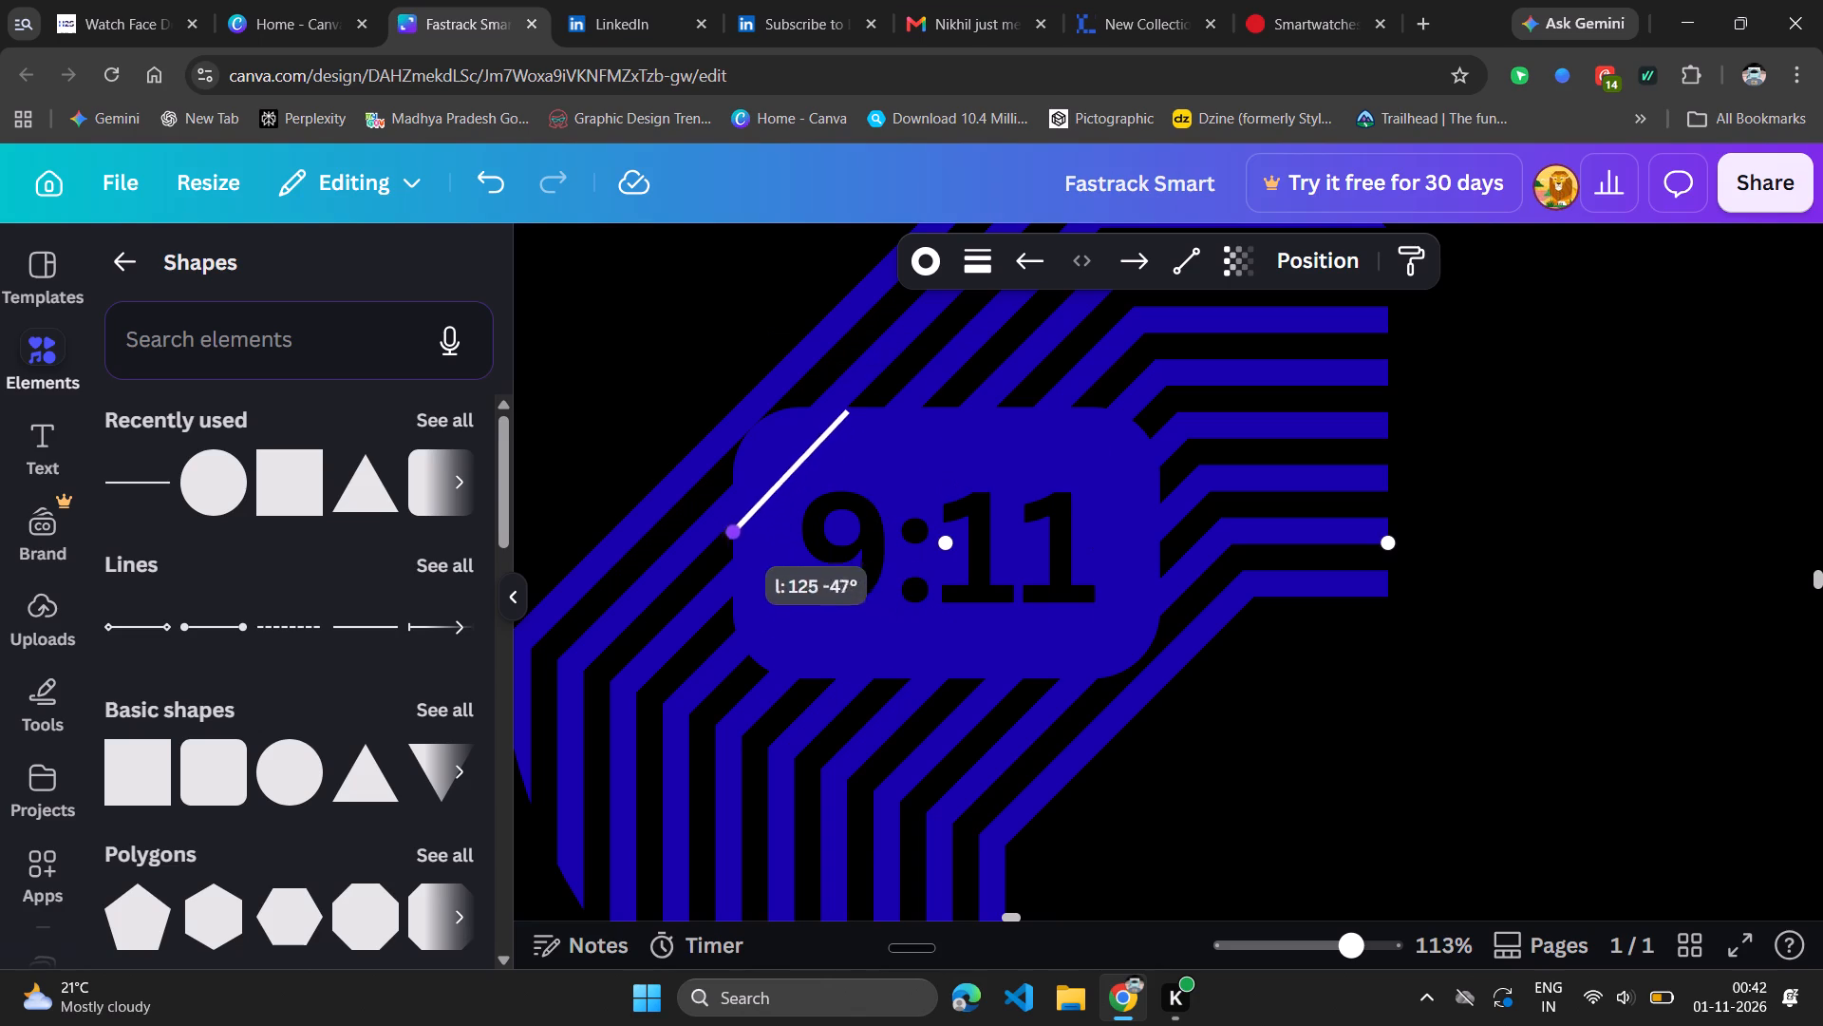
{"action": "left_click_drag", "start_coordinate": [724, 528], "coordinate": [670, 510]}
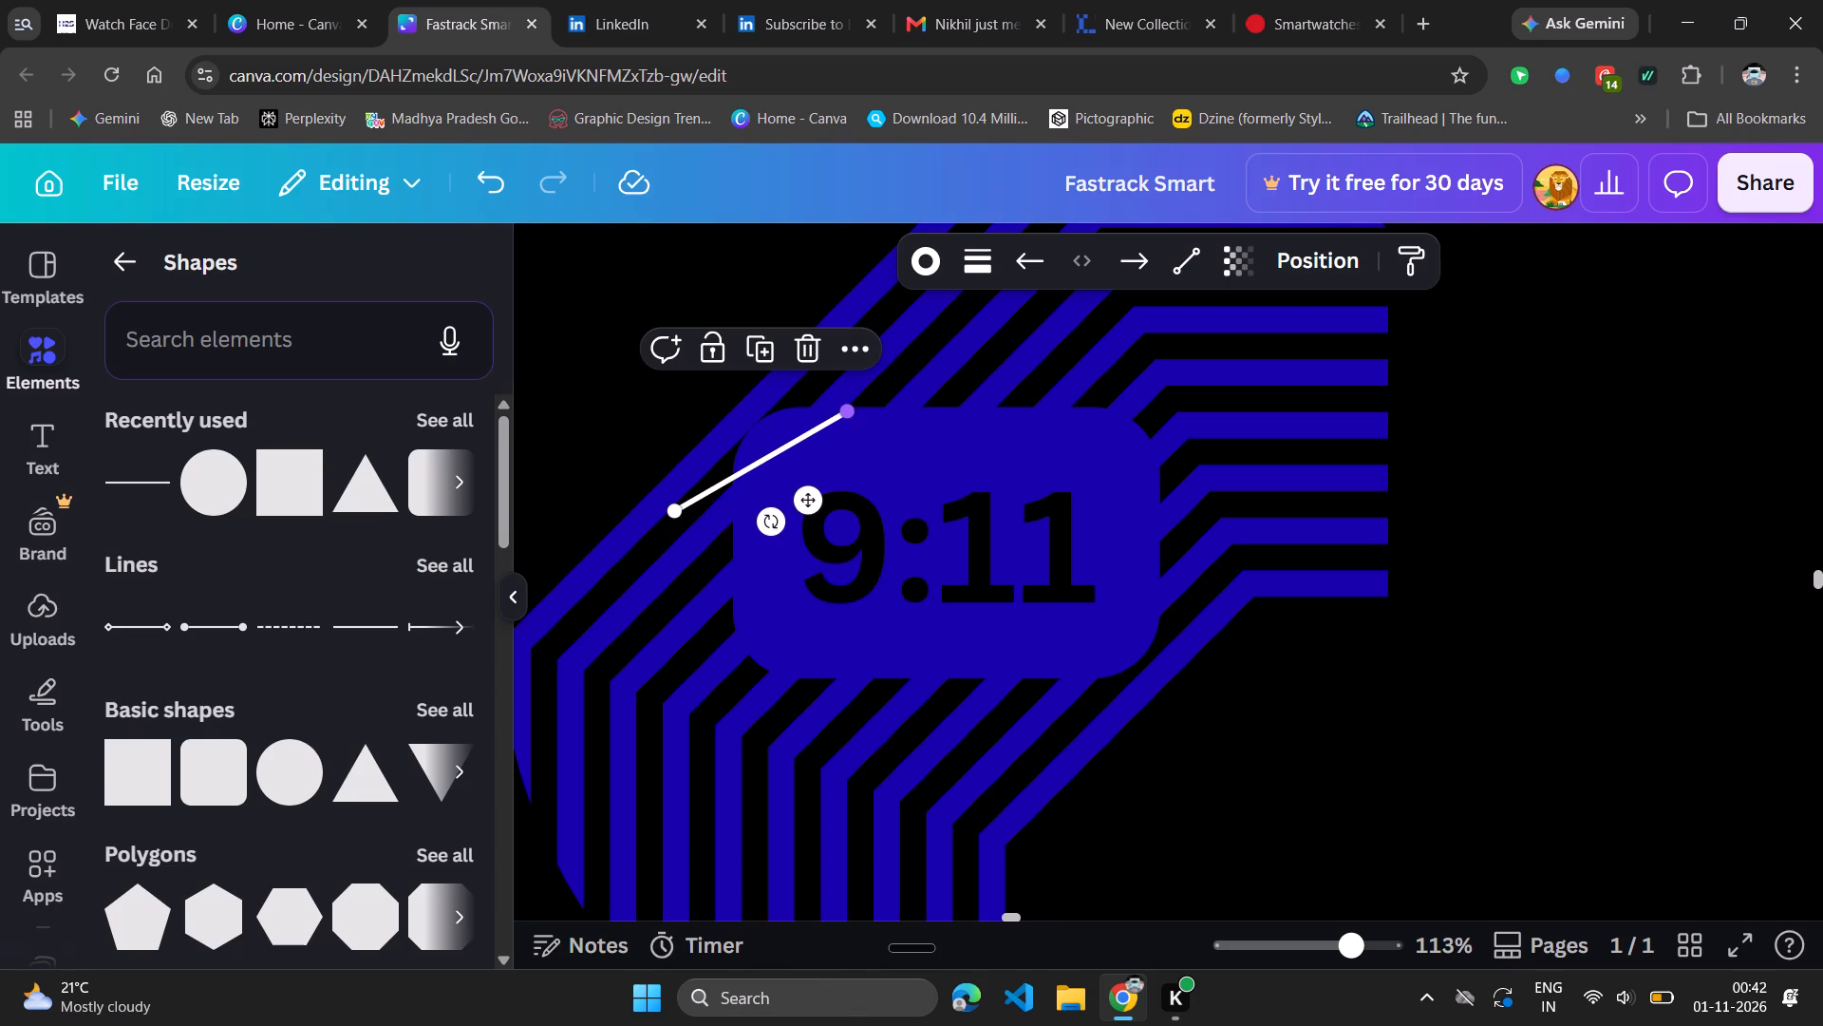
{"action": "left_click_drag", "start_coordinate": [839, 410], "coordinate": [838, 355]}
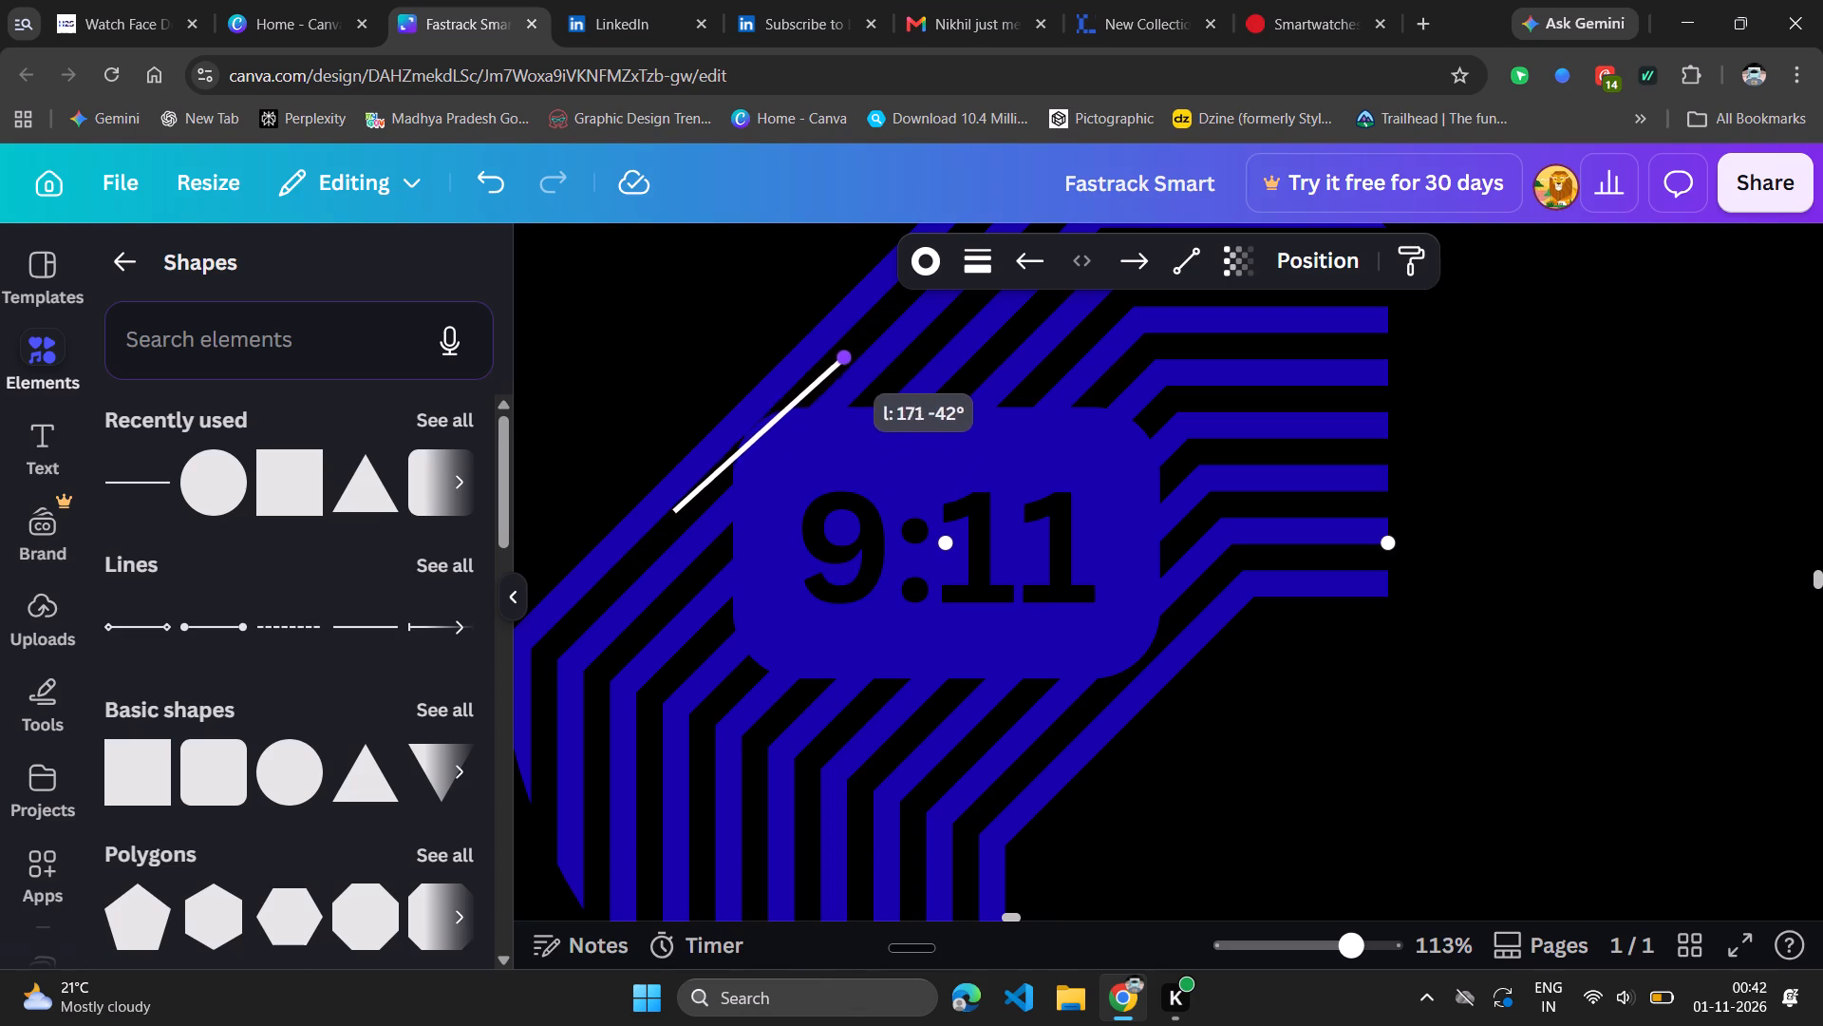
{"action": "left_click_drag", "start_coordinate": [838, 355], "coordinate": [841, 349]}
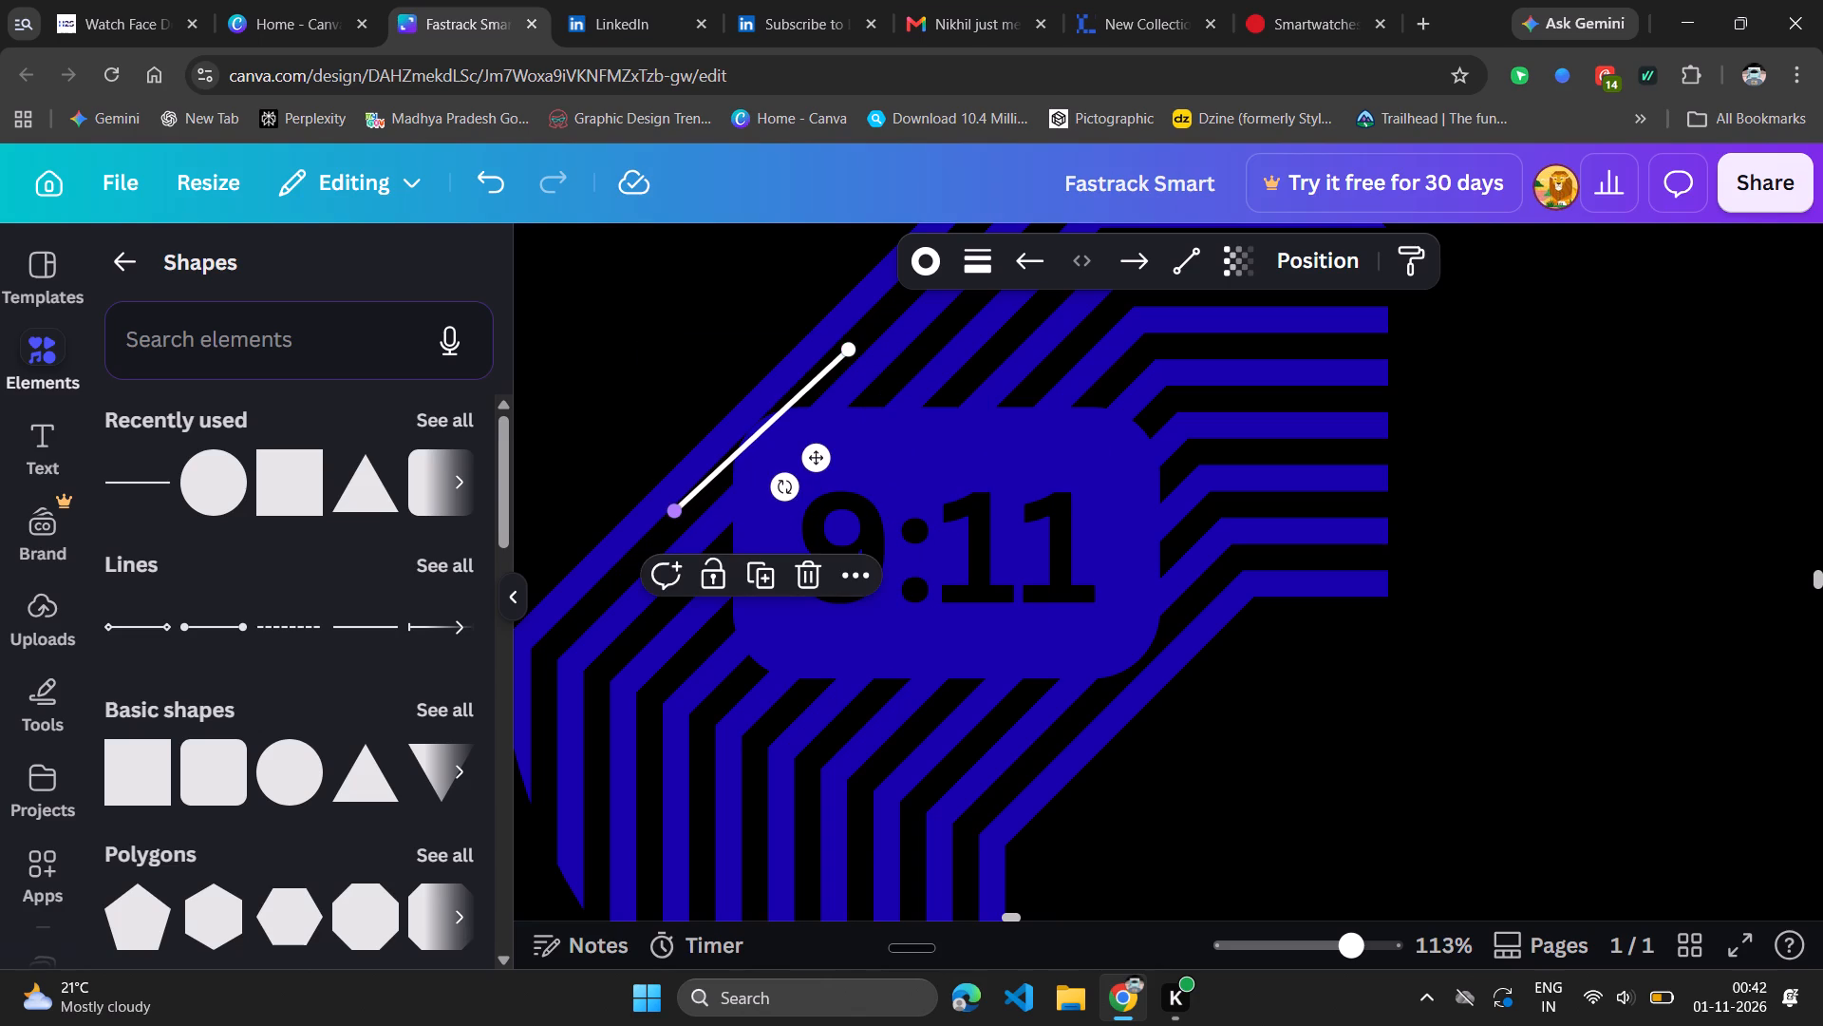
{"action": "left_click_drag", "start_coordinate": [669, 509], "coordinate": [692, 517]}
{"action": "left_click_drag", "start_coordinate": [845, 348], "coordinate": [835, 372]}
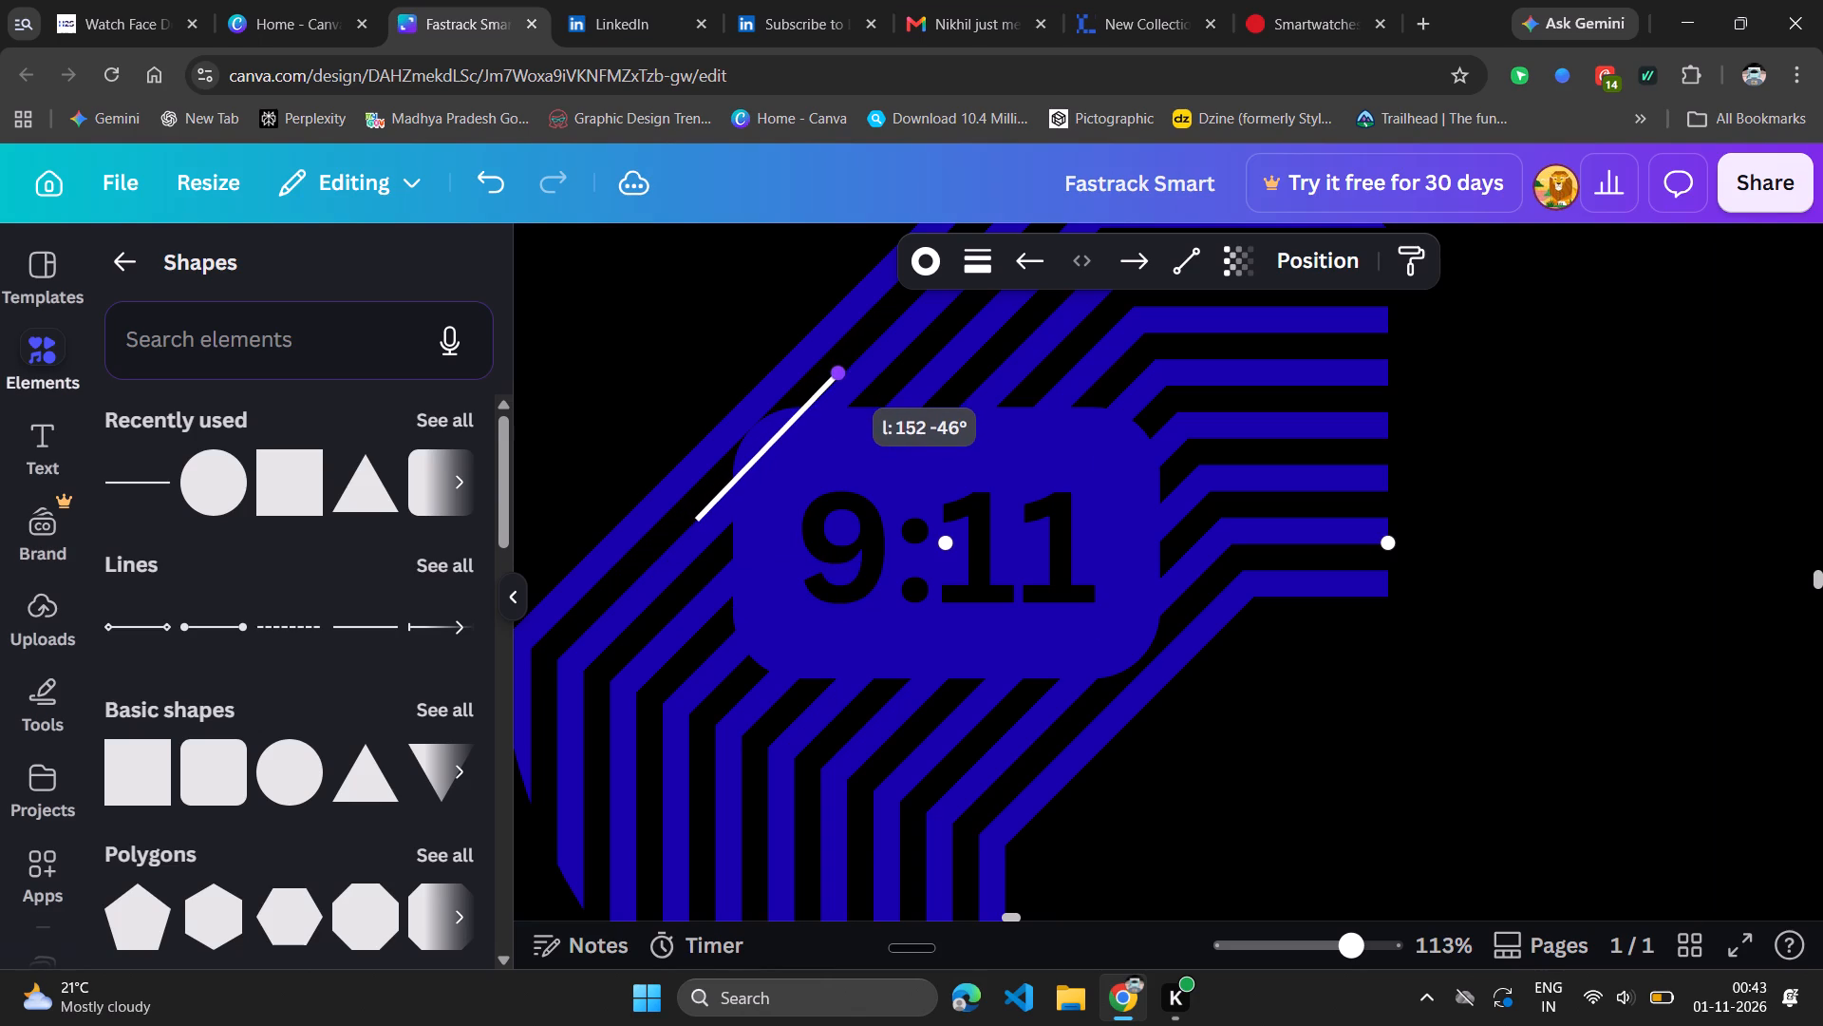
{"action": "left_click_drag", "start_coordinate": [835, 372], "coordinate": [835, 374]}
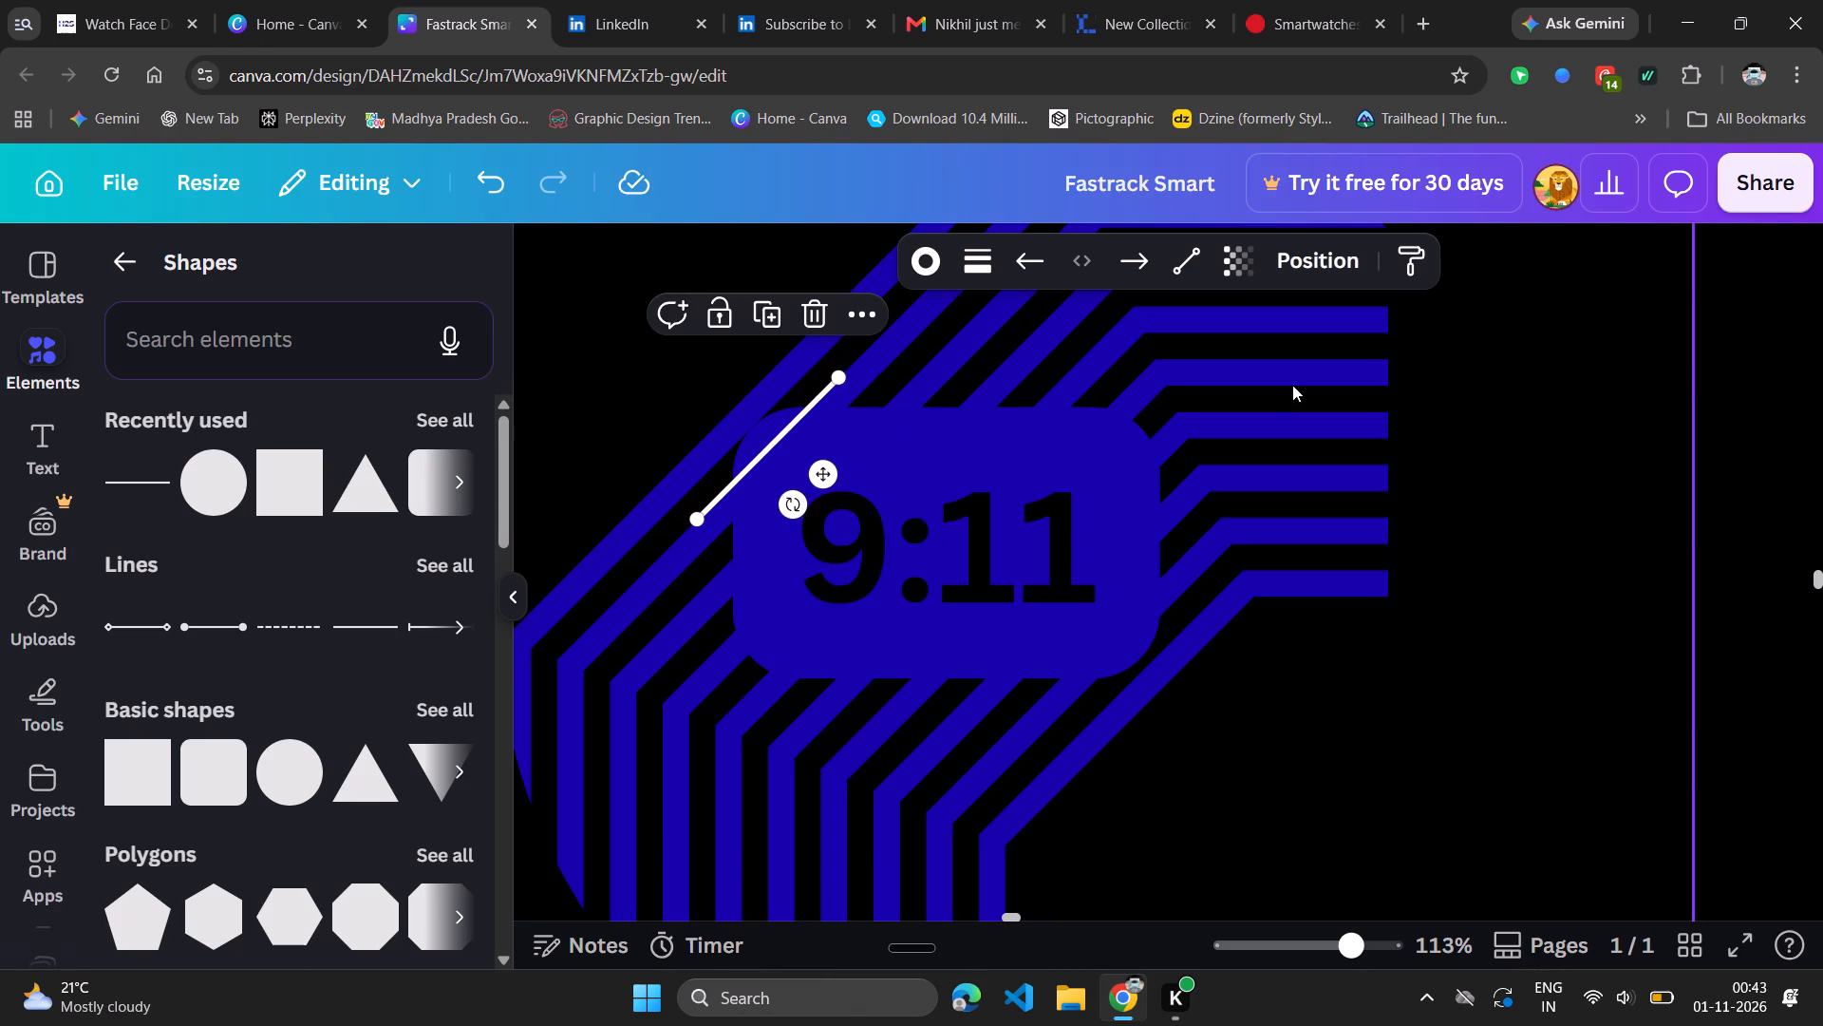
{"action": "left_click", "coordinate": [1575, 515]}
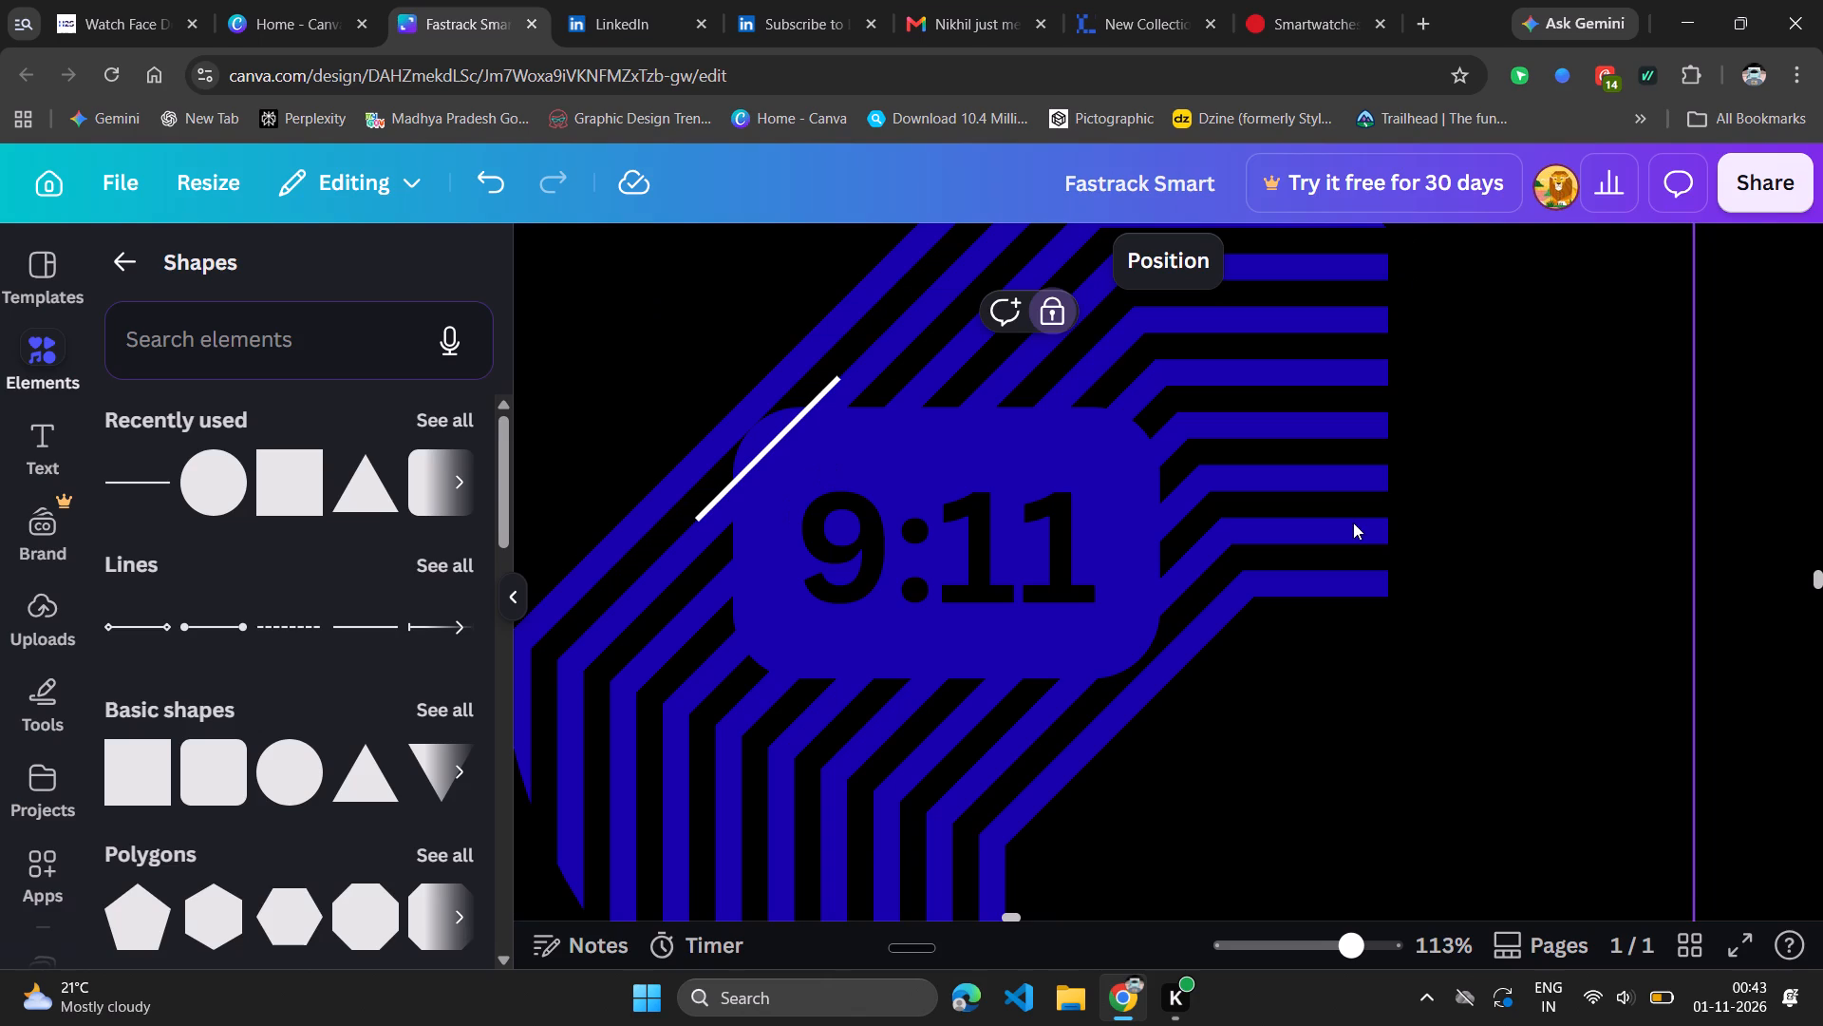
Duplicate the diagonal white line three times to form a row of parallel lines from the badge's upper-left corner.
{"action": "scroll", "coordinate": [1353, 522], "scroll_direction": "right", "scroll_amount": 2}
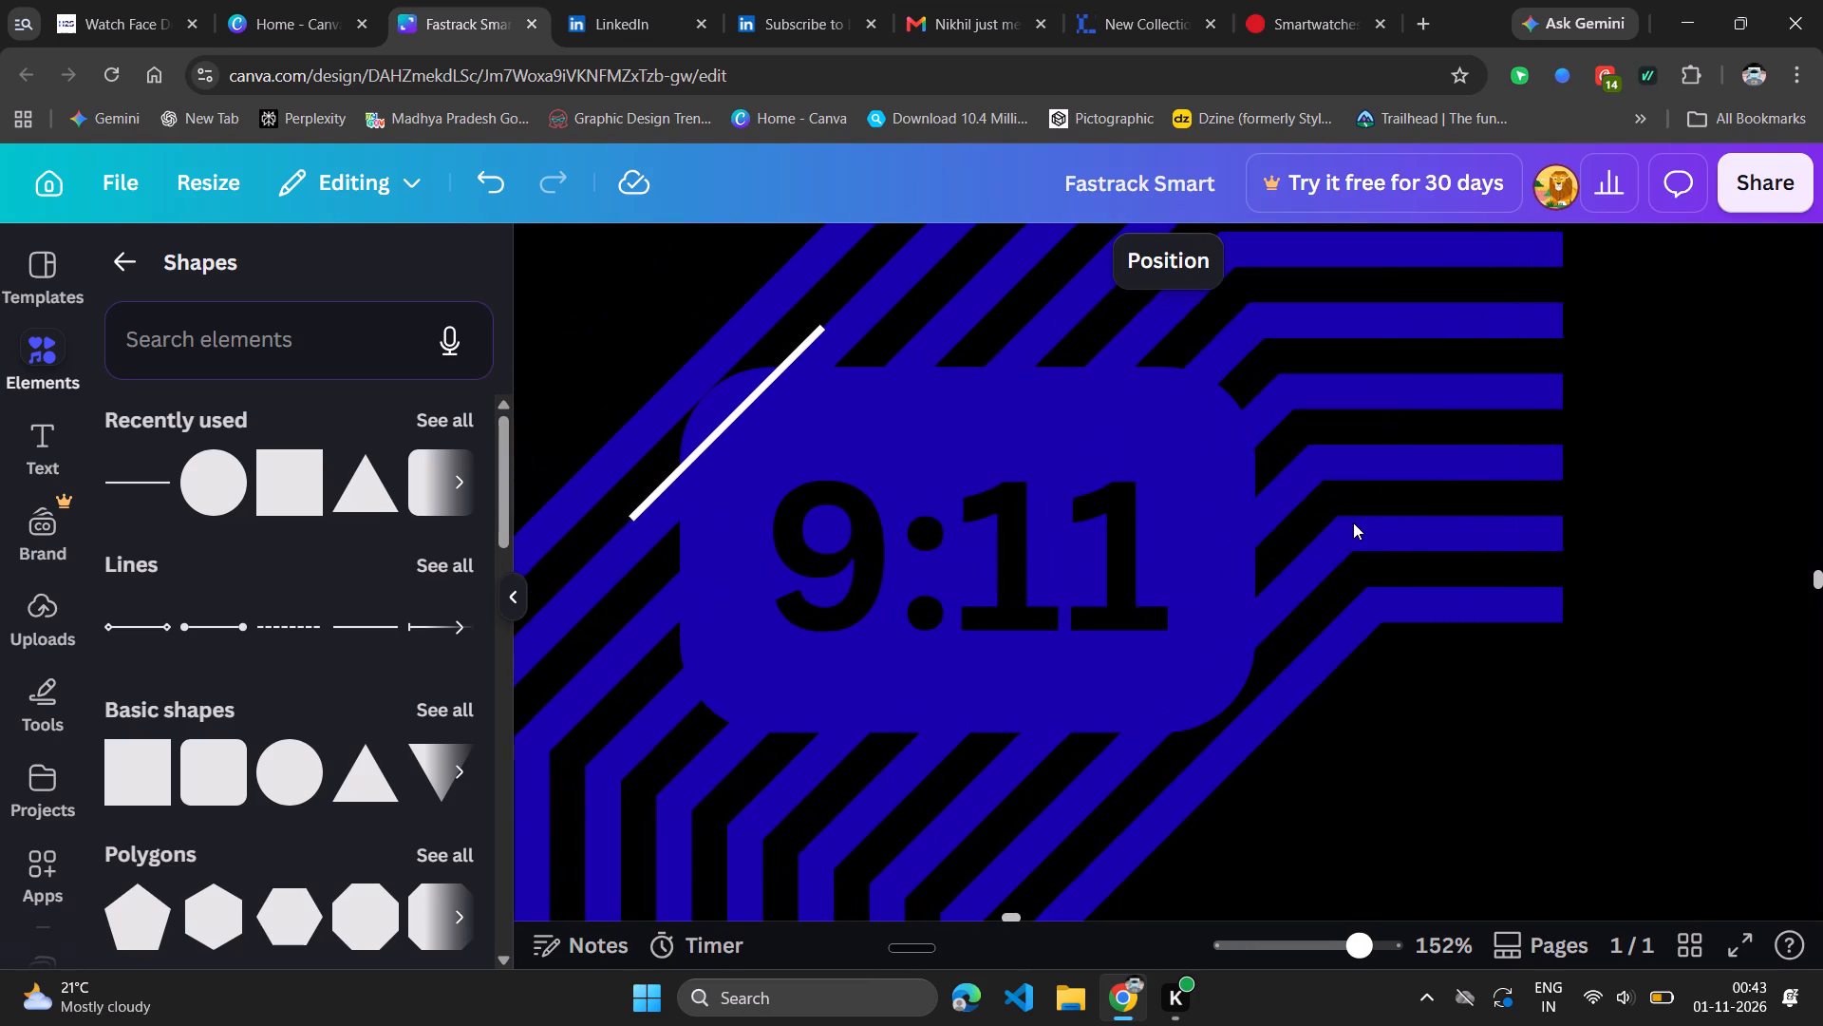
{"action": "scroll", "coordinate": [816, 451], "scroll_direction": "right", "scroll_amount": 1}
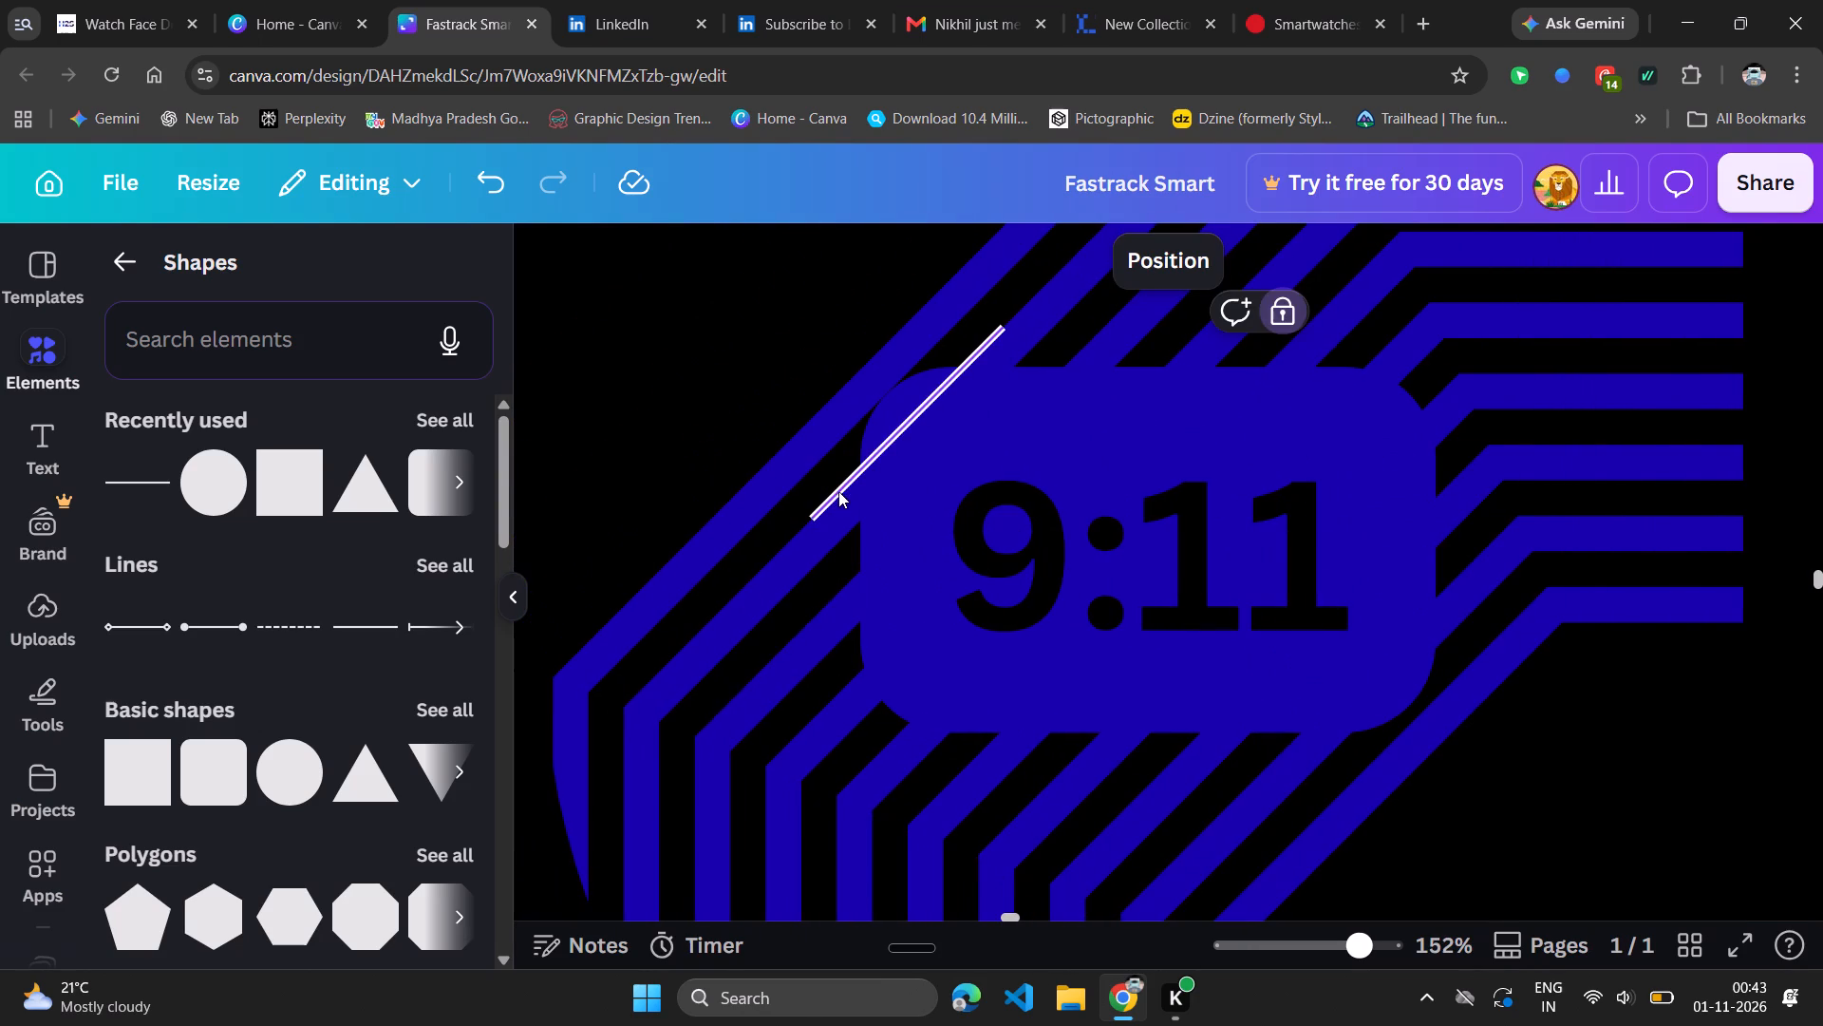
{"action": "left_click", "coordinate": [838, 492]}
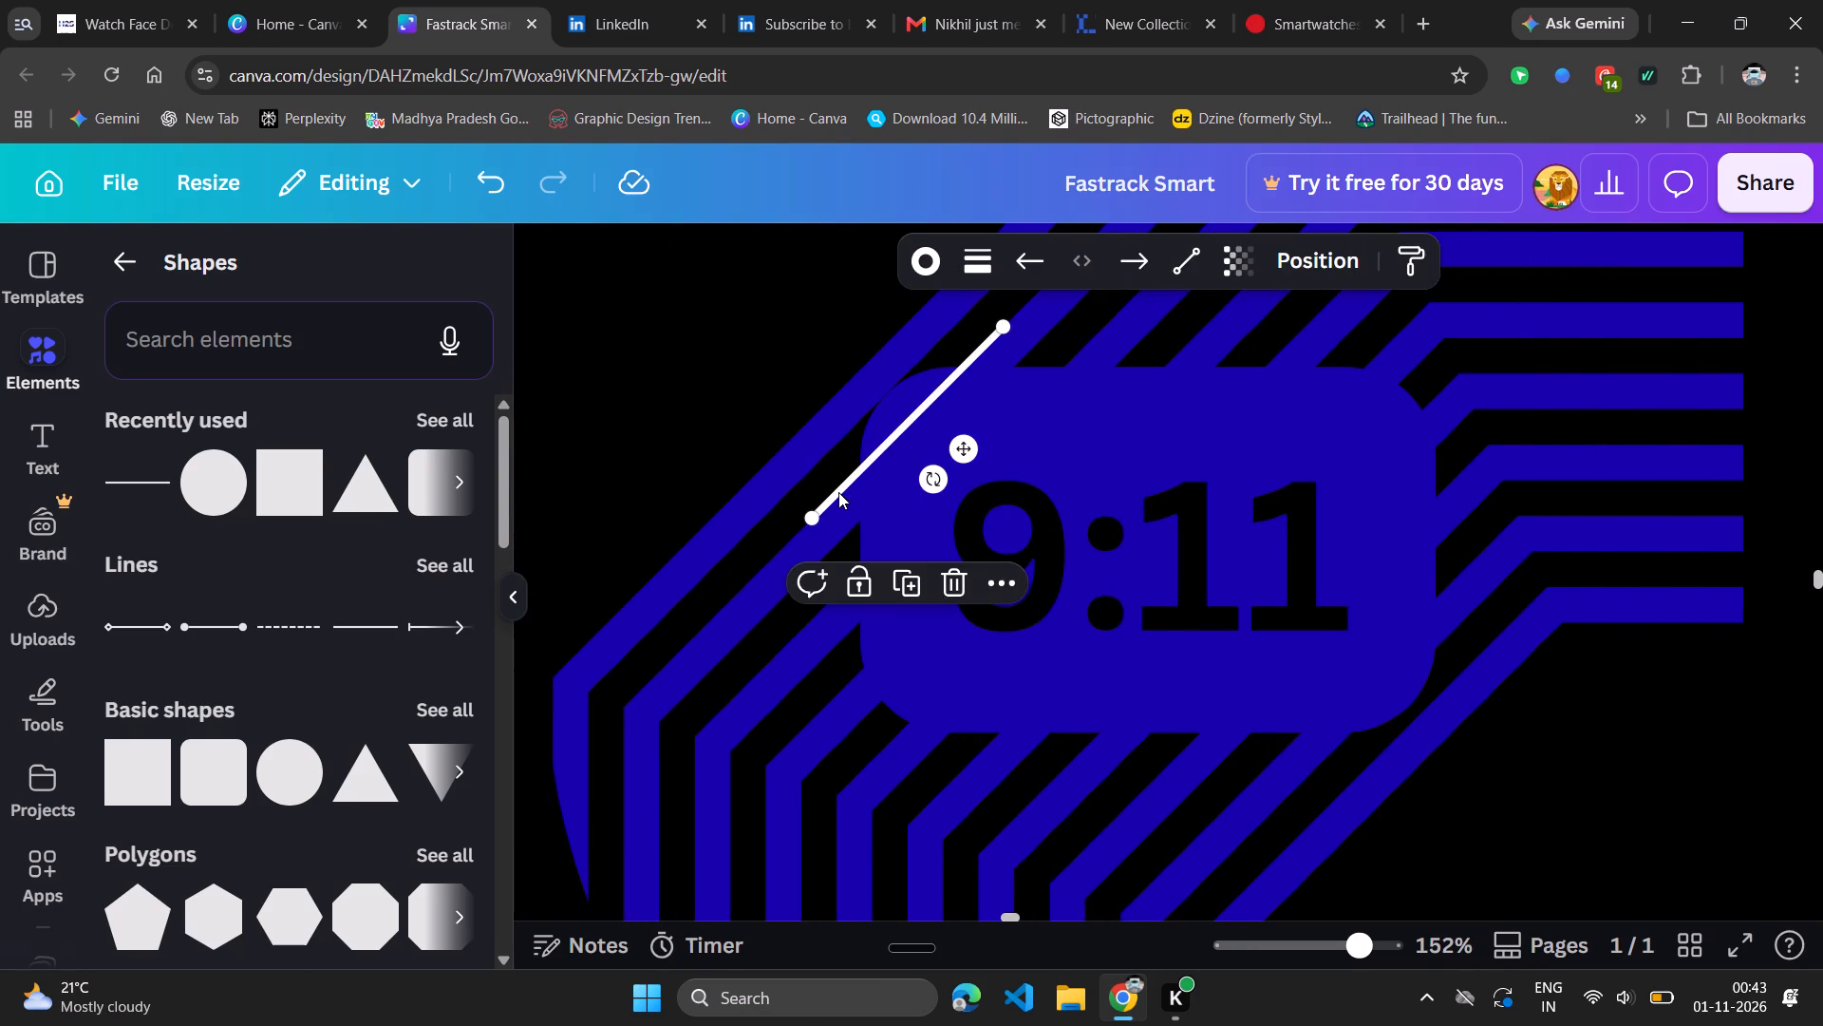
{"action": "left_click", "coordinate": [909, 570]}
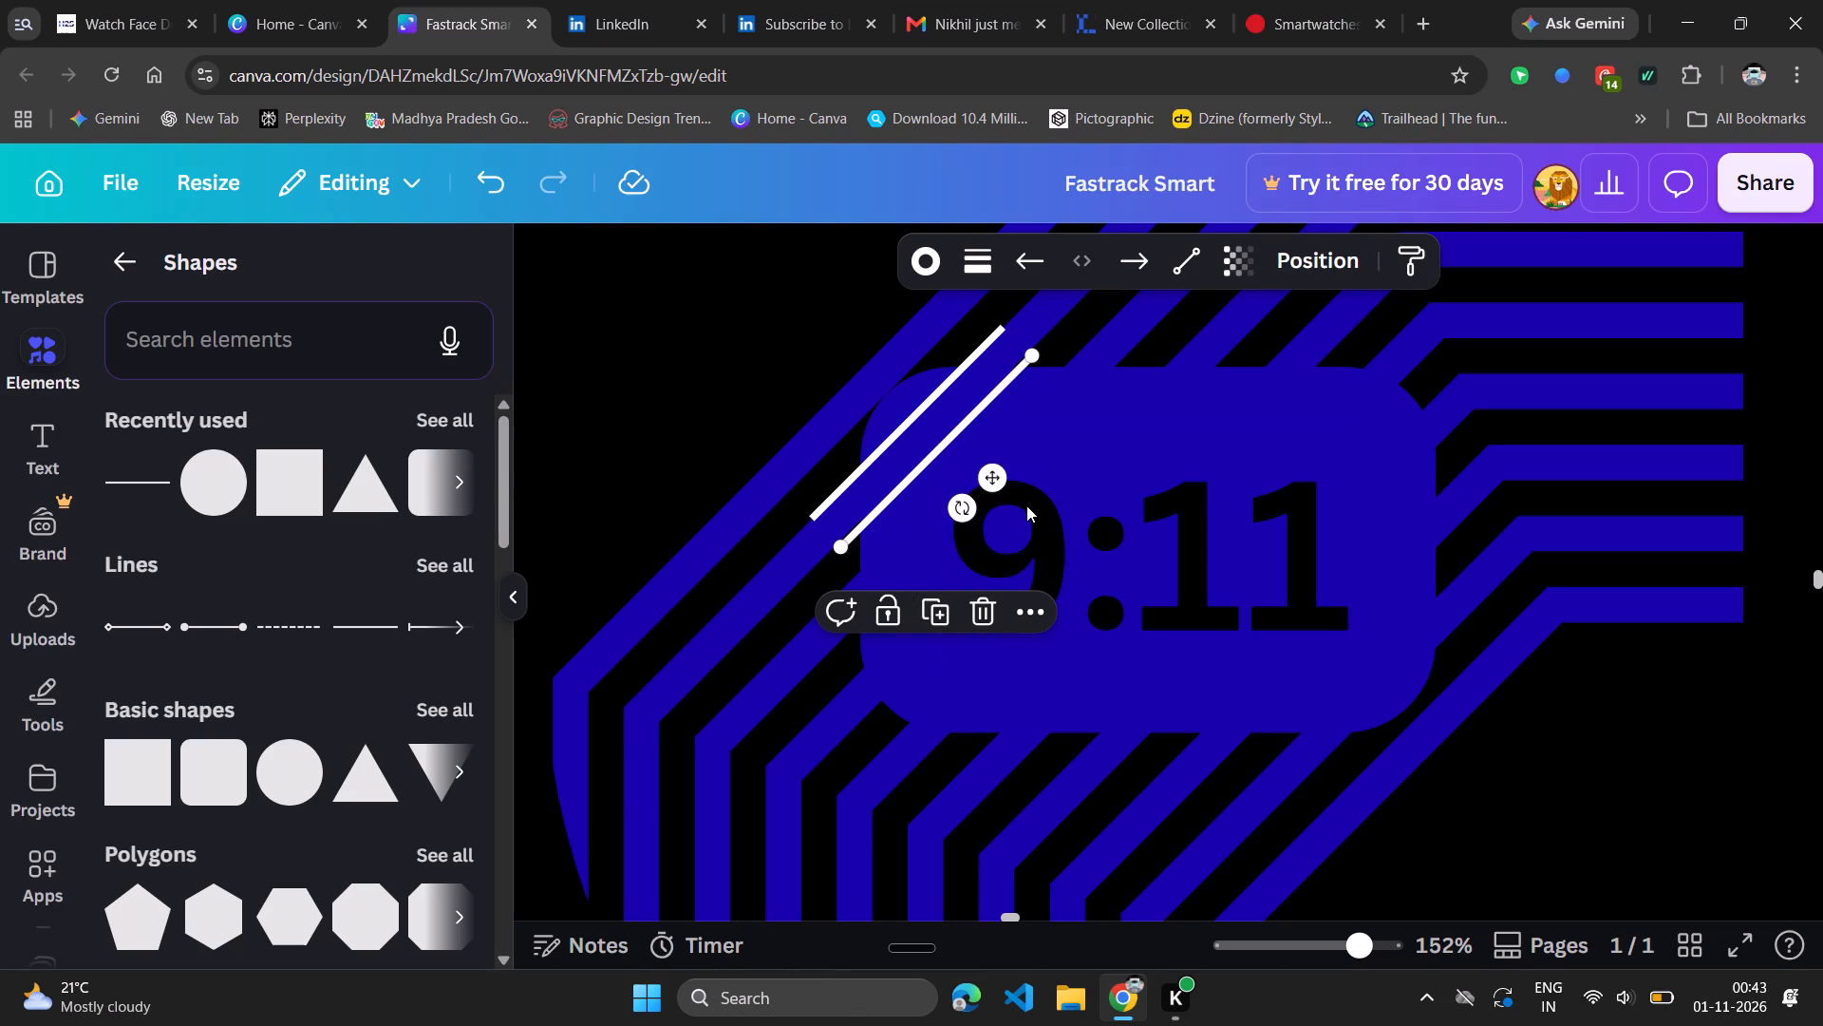
{"action": "left_click", "coordinate": [949, 601]}
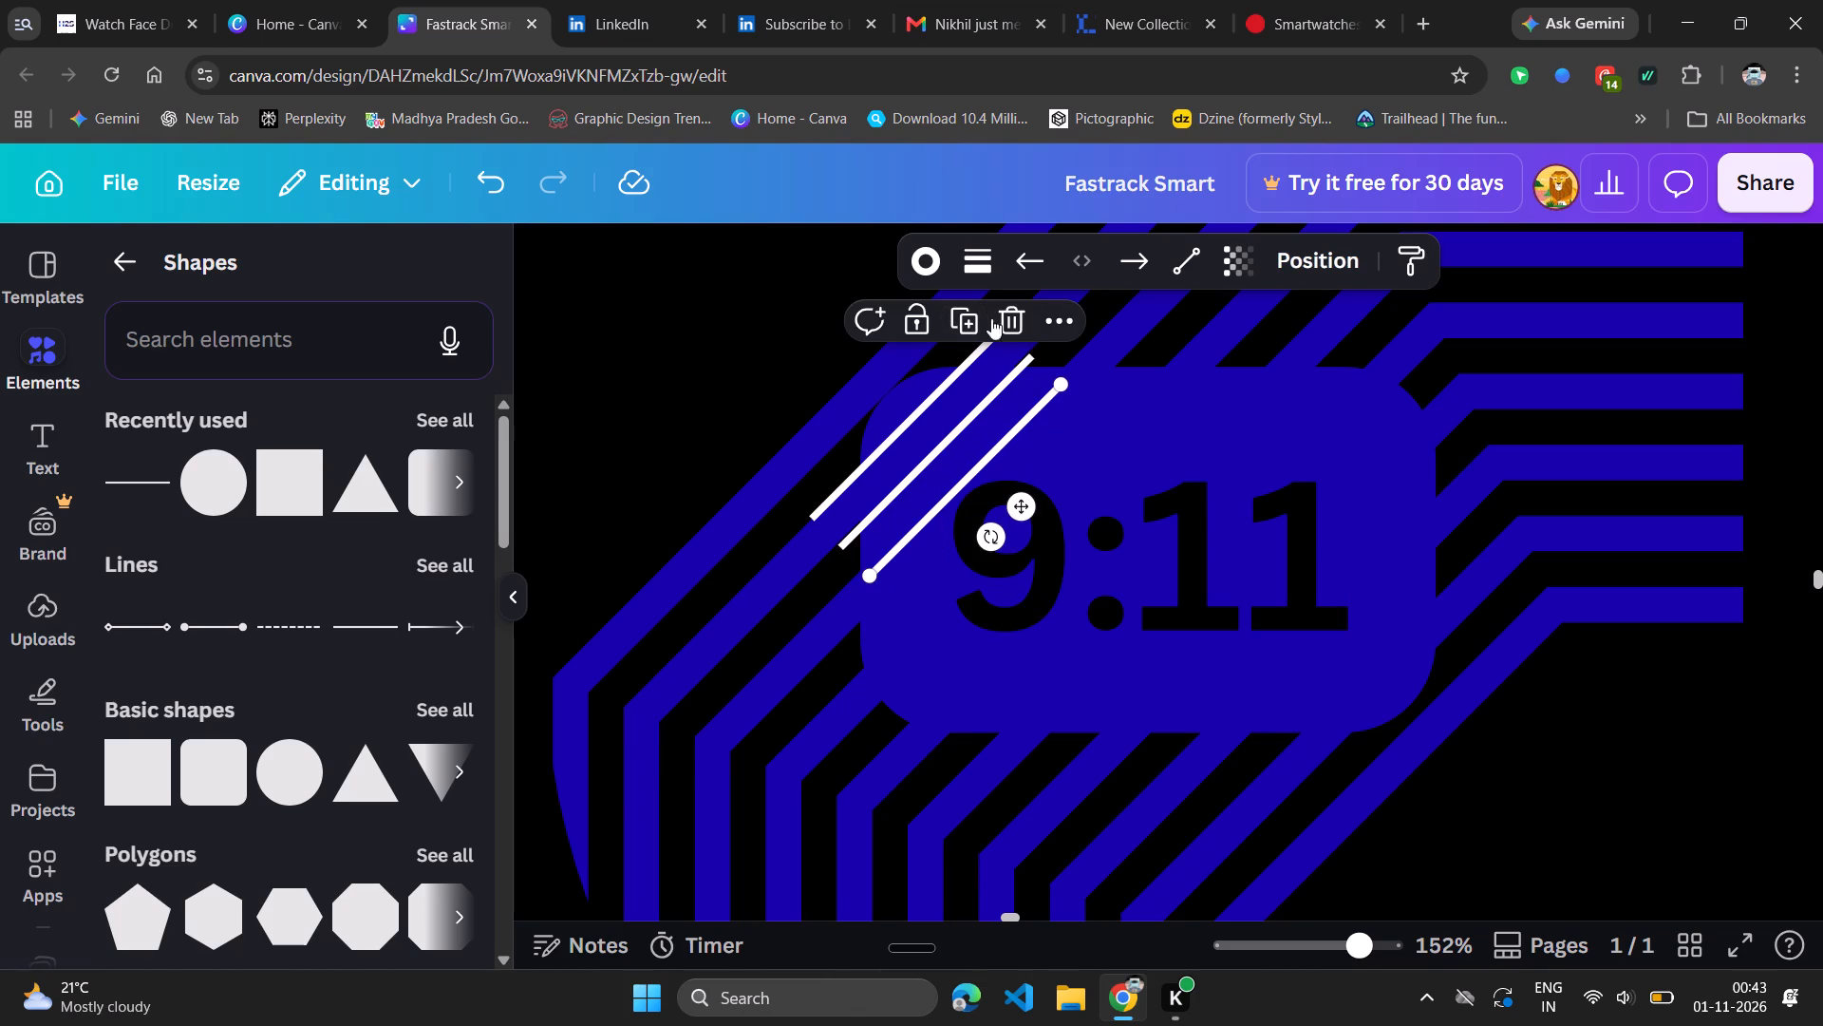
{"action": "left_click", "coordinate": [972, 321]}
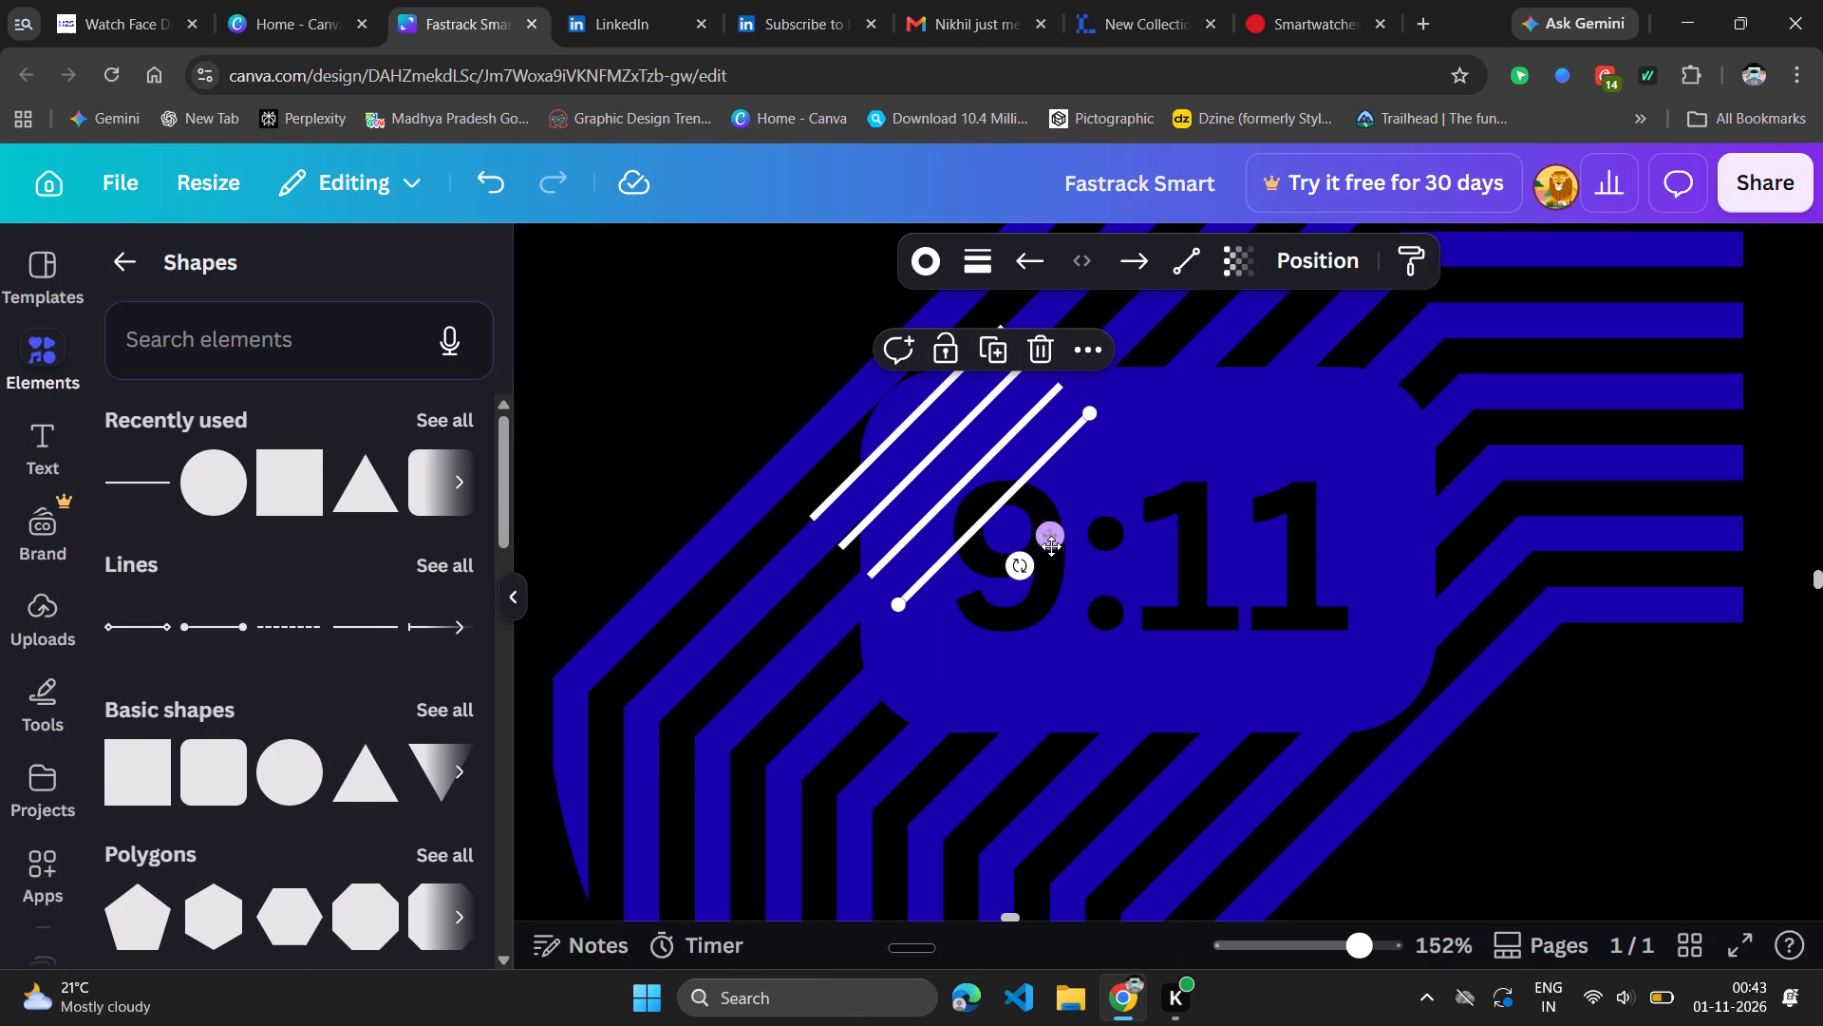
Move the last copied line across the lower-right corner of the 9:11 badge, in line with the diagonal stripes.
{"action": "left_click_drag", "start_coordinate": [1051, 540], "coordinate": [1063, 541]}
{"action": "left_click_drag", "start_coordinate": [1063, 541], "coordinate": [1386, 709]}
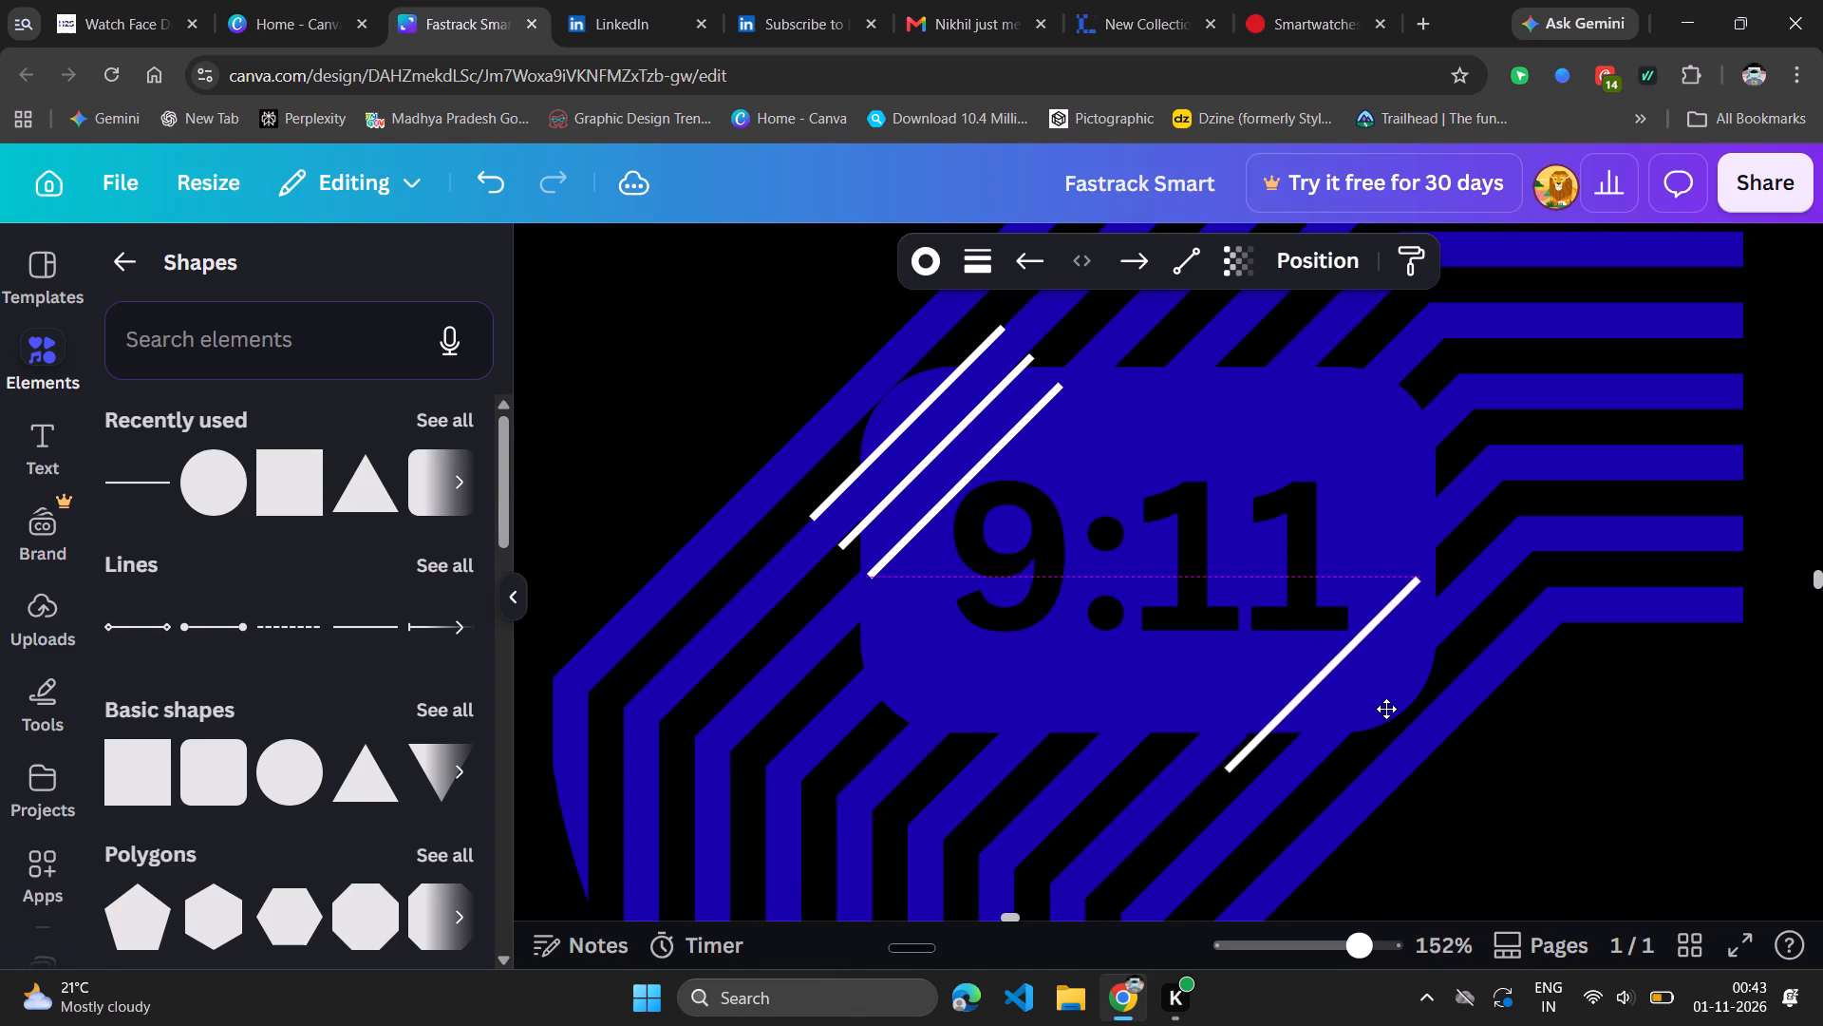
{"action": "left_click_drag", "start_coordinate": [1386, 709], "coordinate": [1412, 701]}
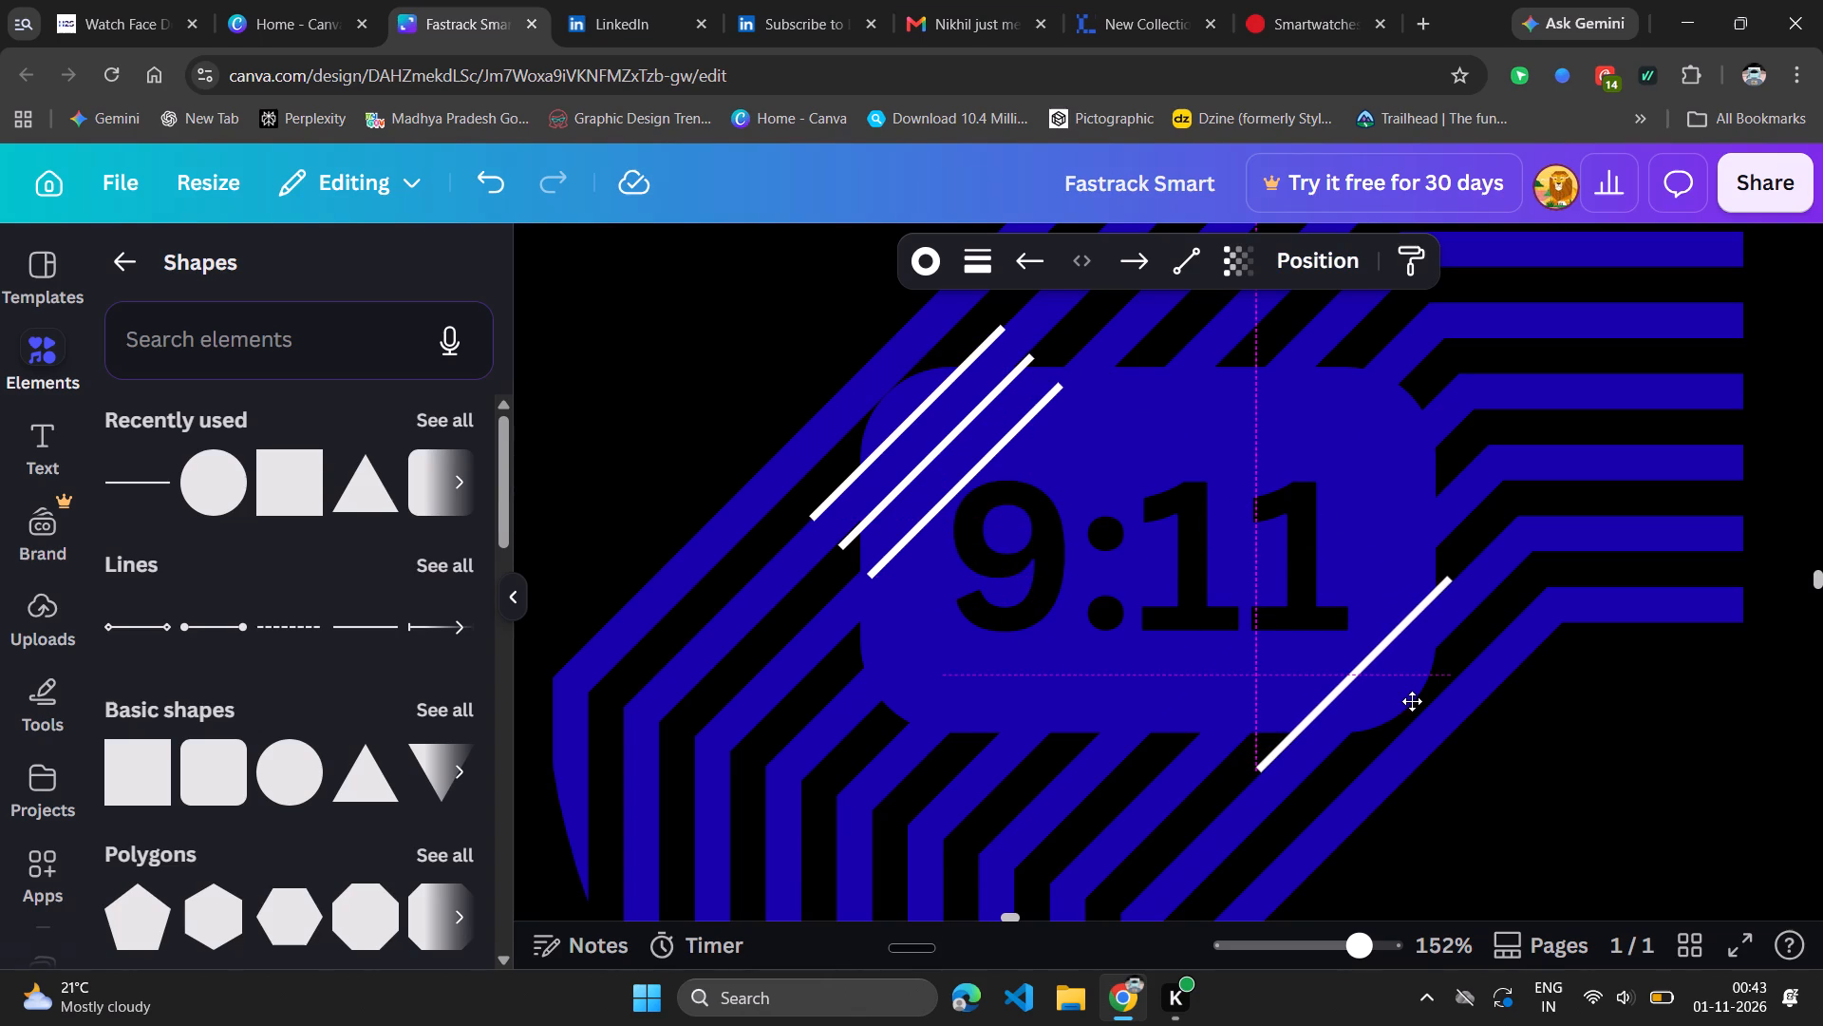
{"action": "left_click_drag", "start_coordinate": [1412, 701], "coordinate": [1415, 699]}
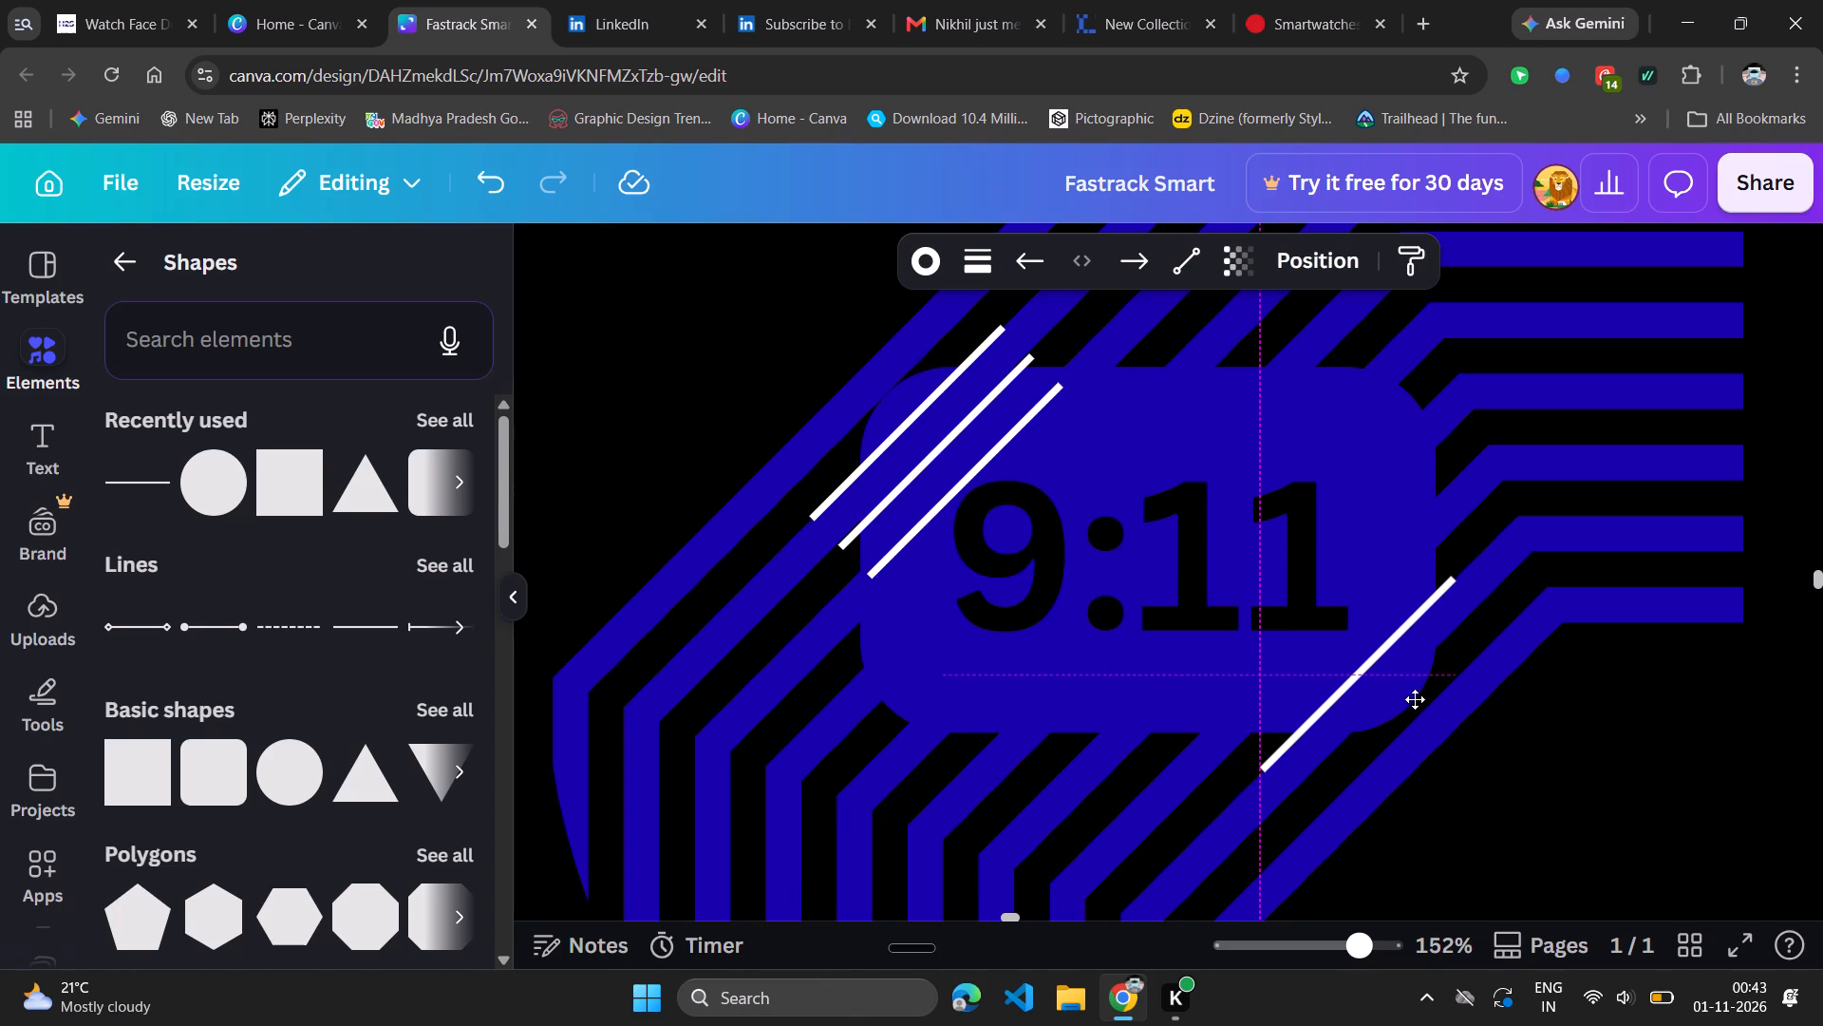
{"action": "left_click_drag", "start_coordinate": [1415, 699], "coordinate": [1419, 695]}
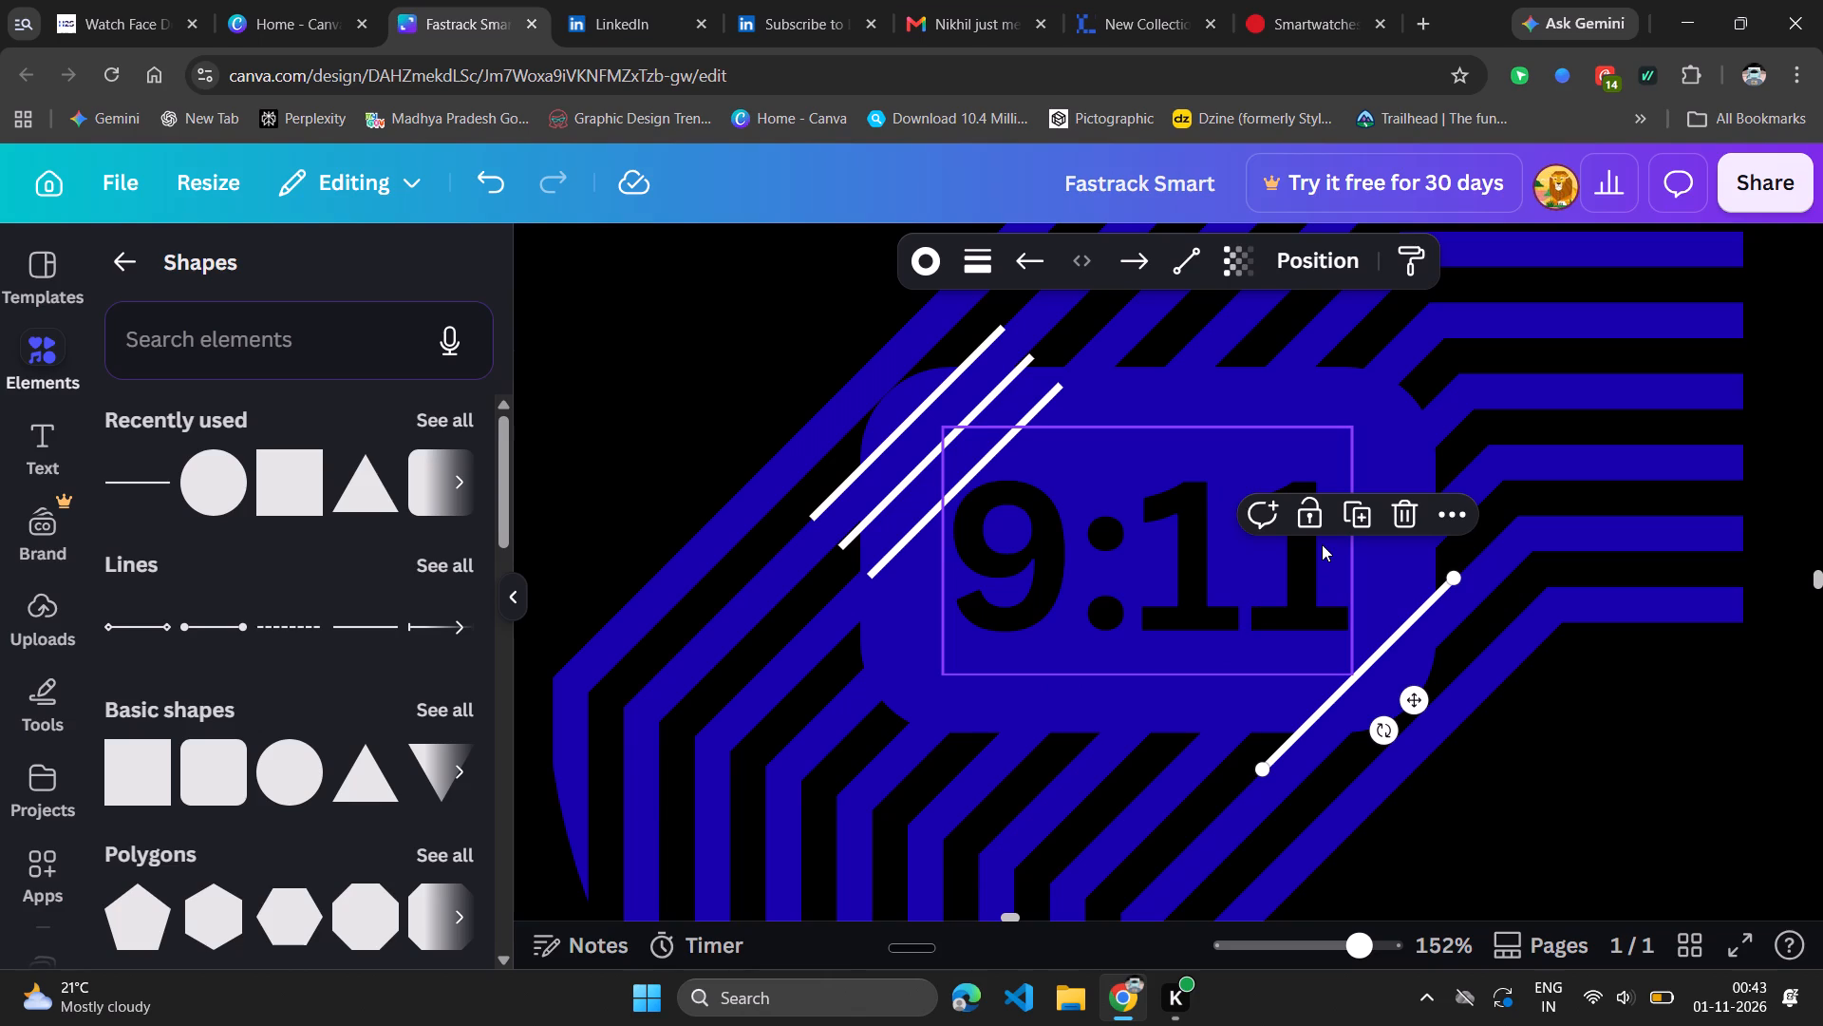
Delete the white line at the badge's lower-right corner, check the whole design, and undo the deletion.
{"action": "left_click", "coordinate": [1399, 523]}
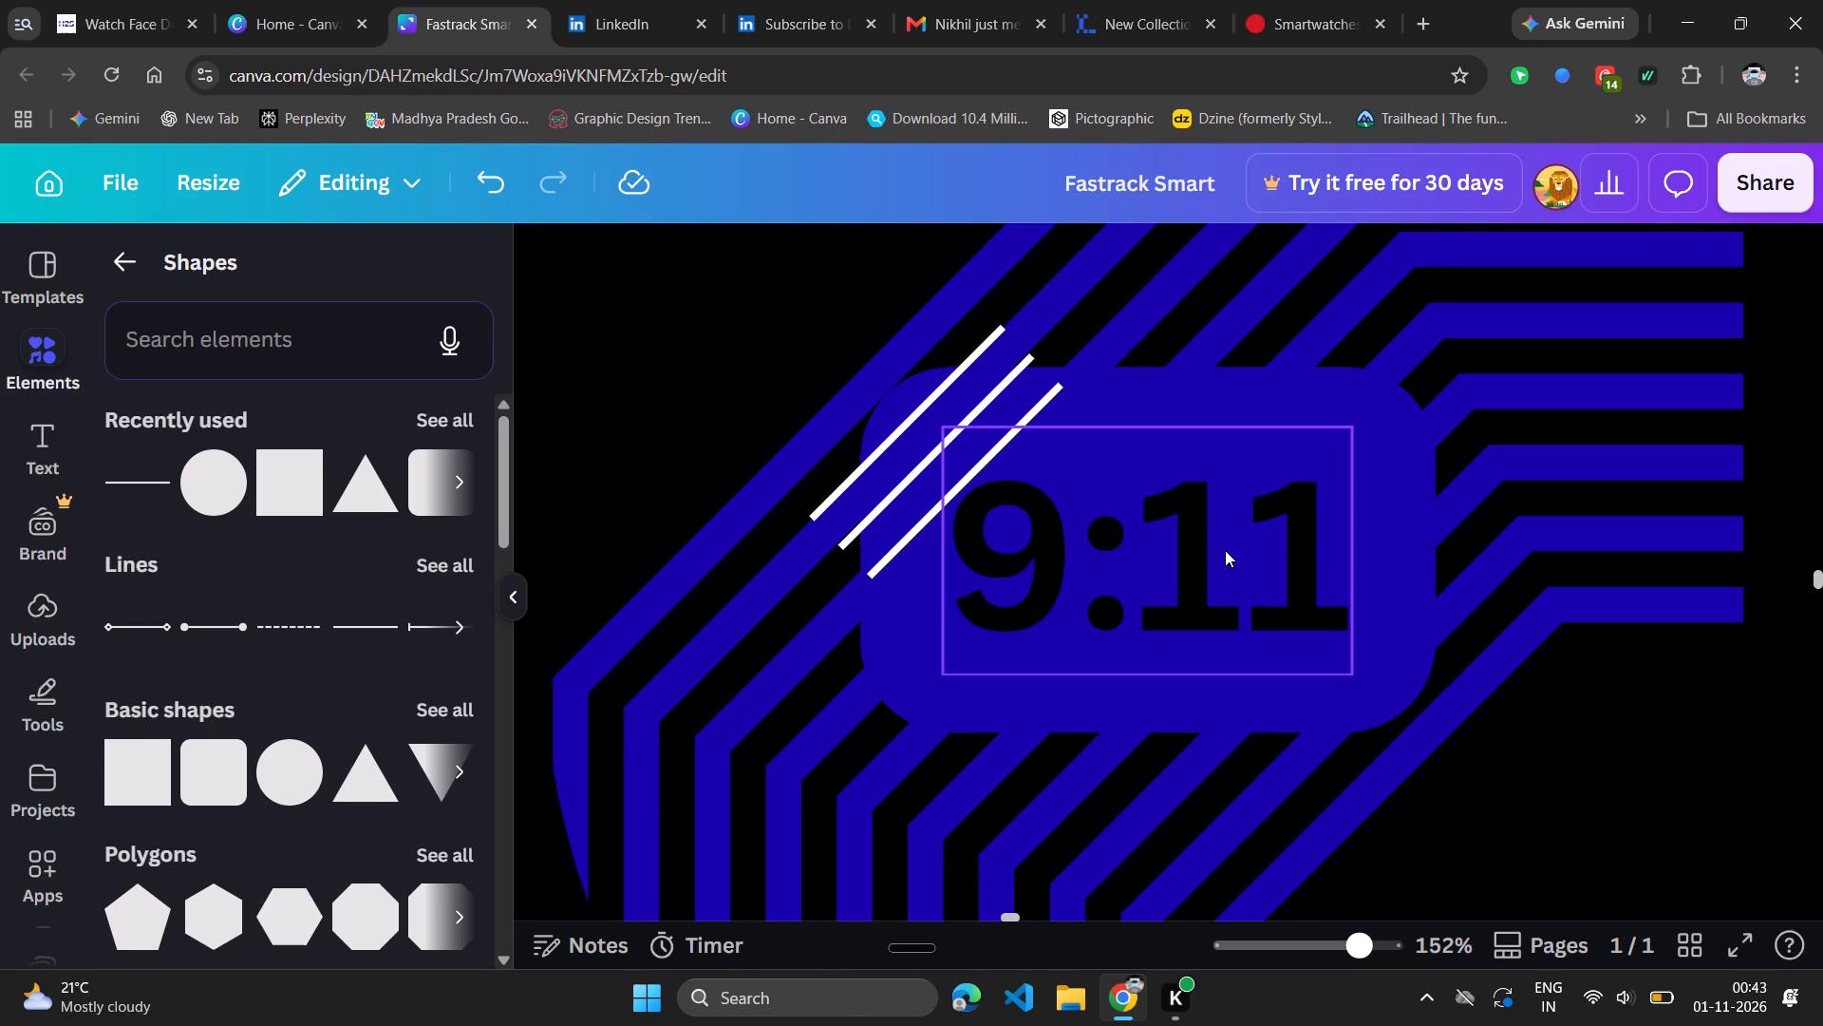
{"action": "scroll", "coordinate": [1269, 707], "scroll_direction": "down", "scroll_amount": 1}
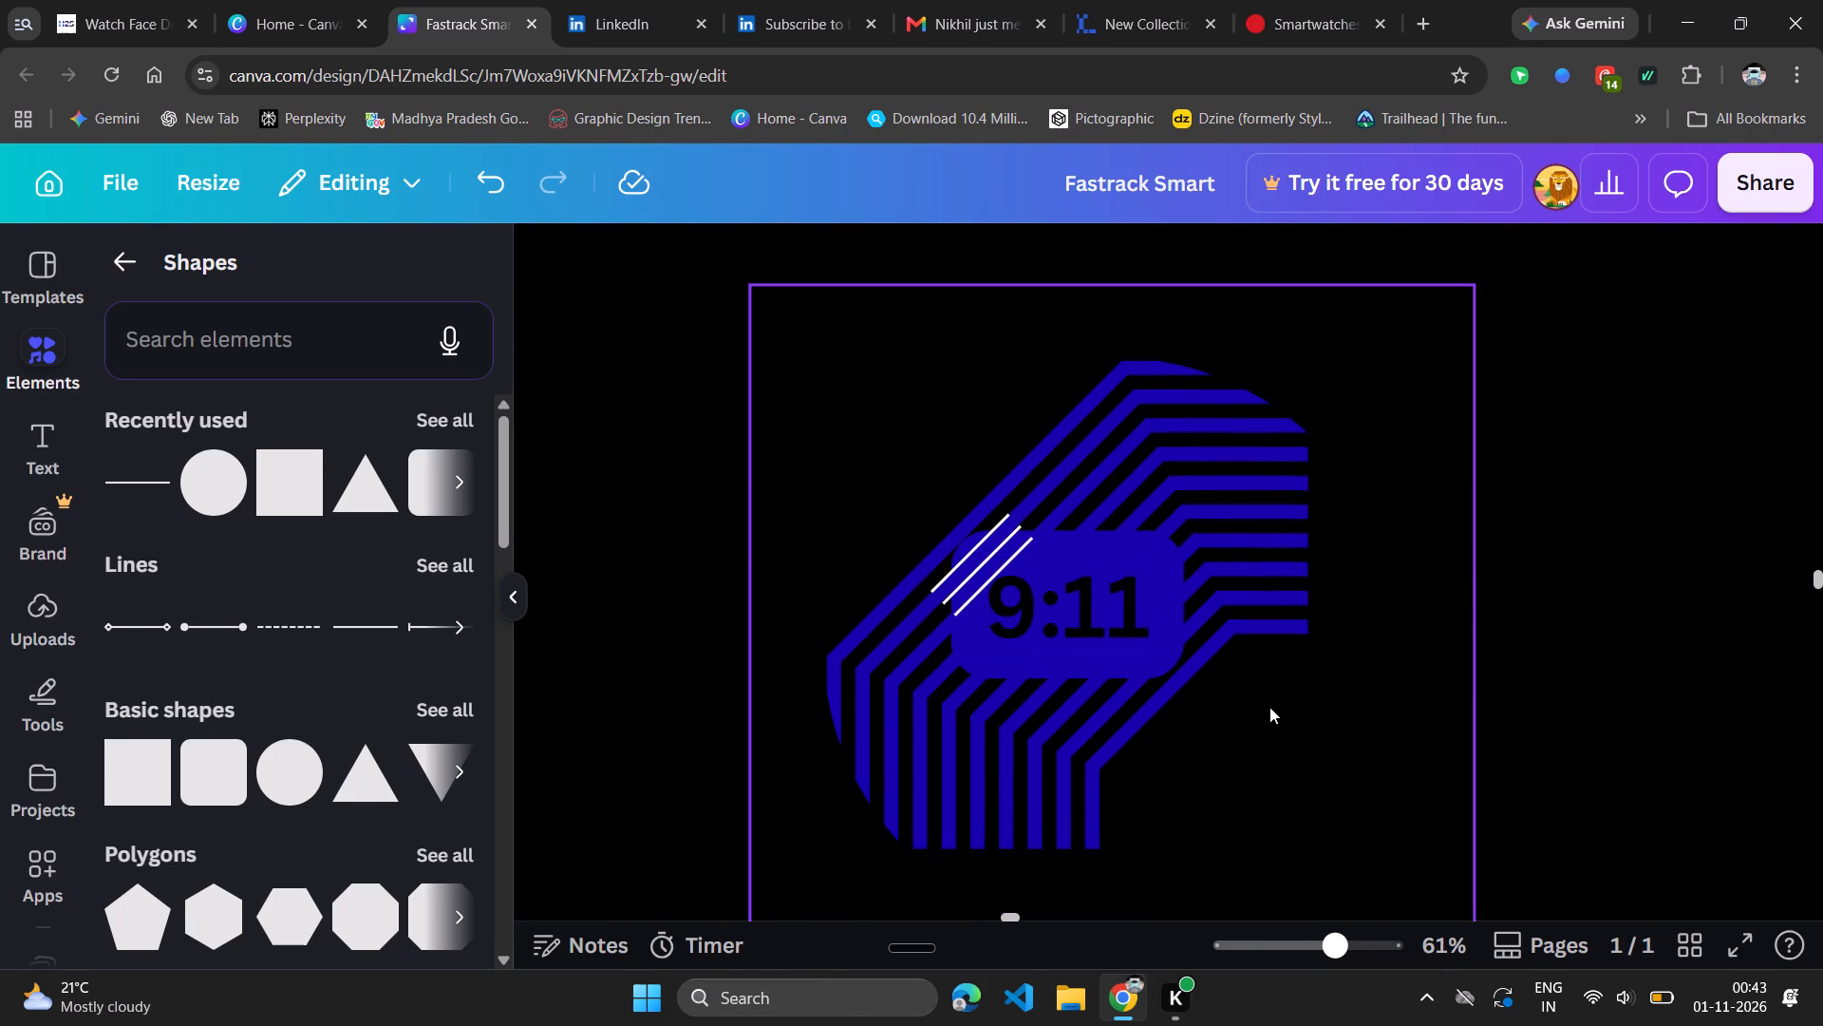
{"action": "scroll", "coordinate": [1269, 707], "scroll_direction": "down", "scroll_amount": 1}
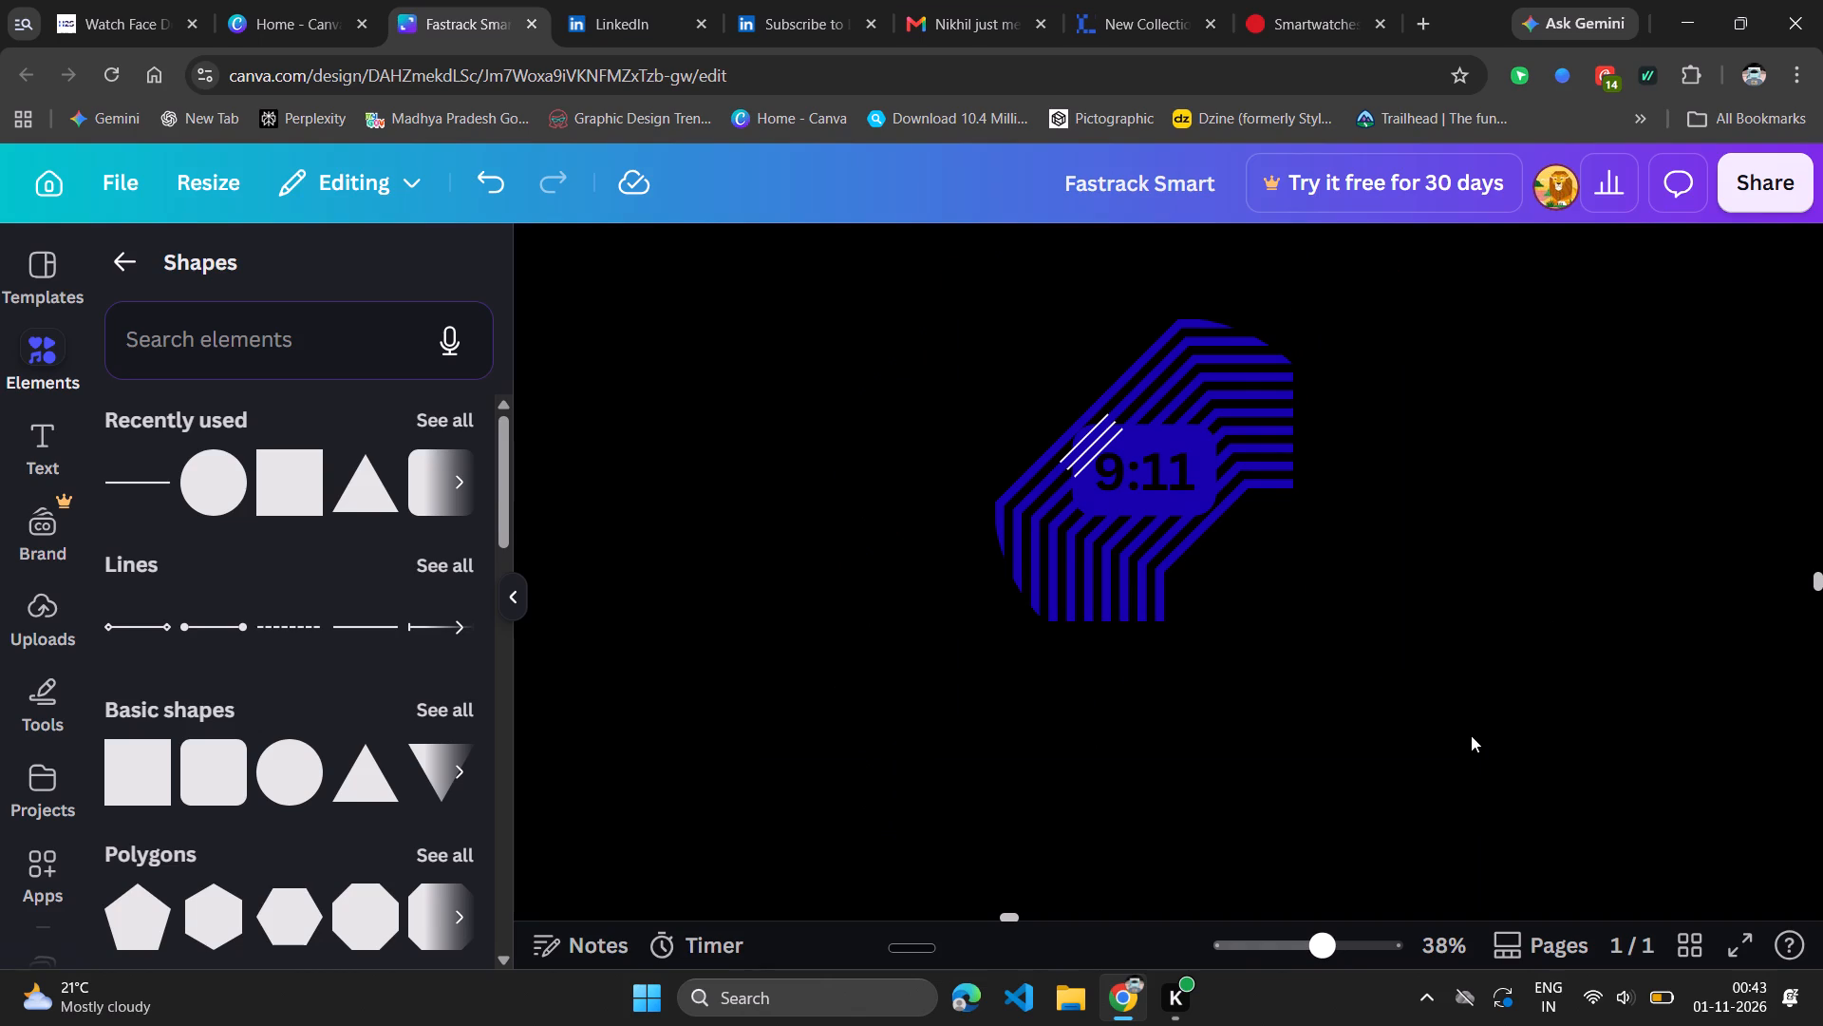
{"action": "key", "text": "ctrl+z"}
Duplicate the white line at the badge's lower-right corner once and deselect the copy.
{"action": "left_click", "coordinate": [1185, 510]}
{"action": "left_click", "coordinate": [1206, 426]}
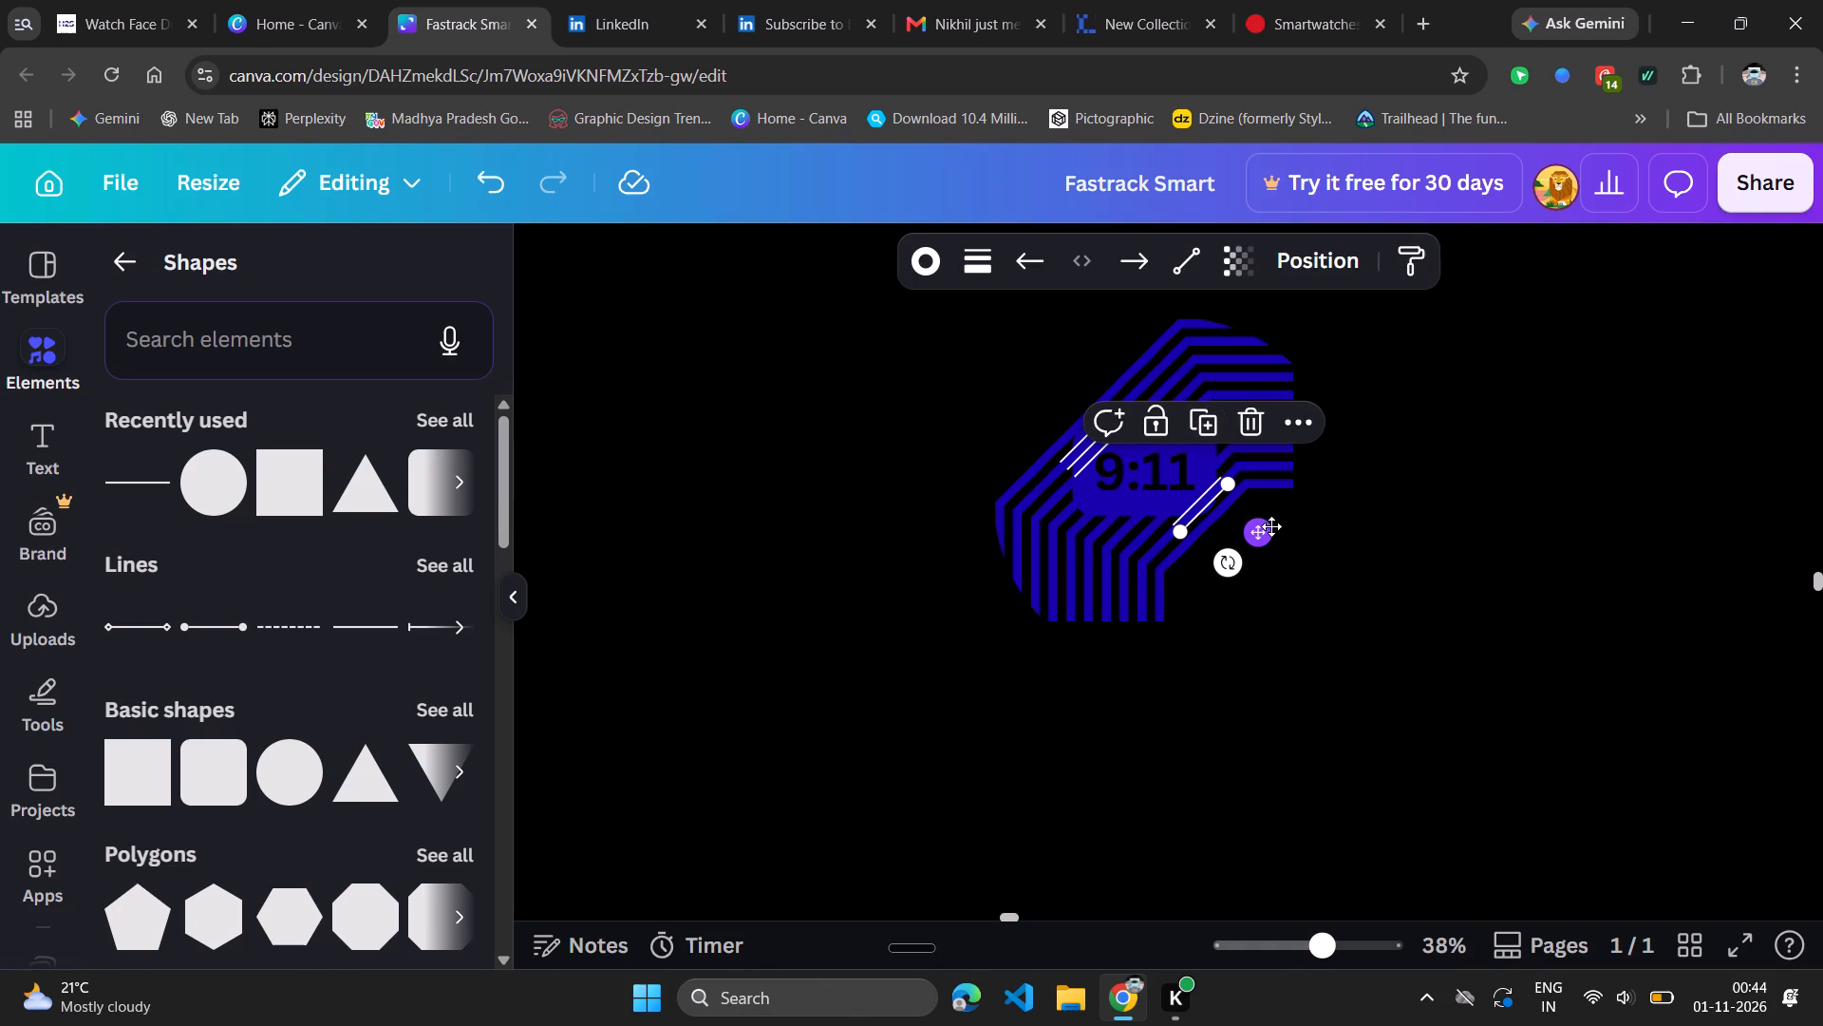
{"action": "left_click", "coordinate": [1474, 518]}
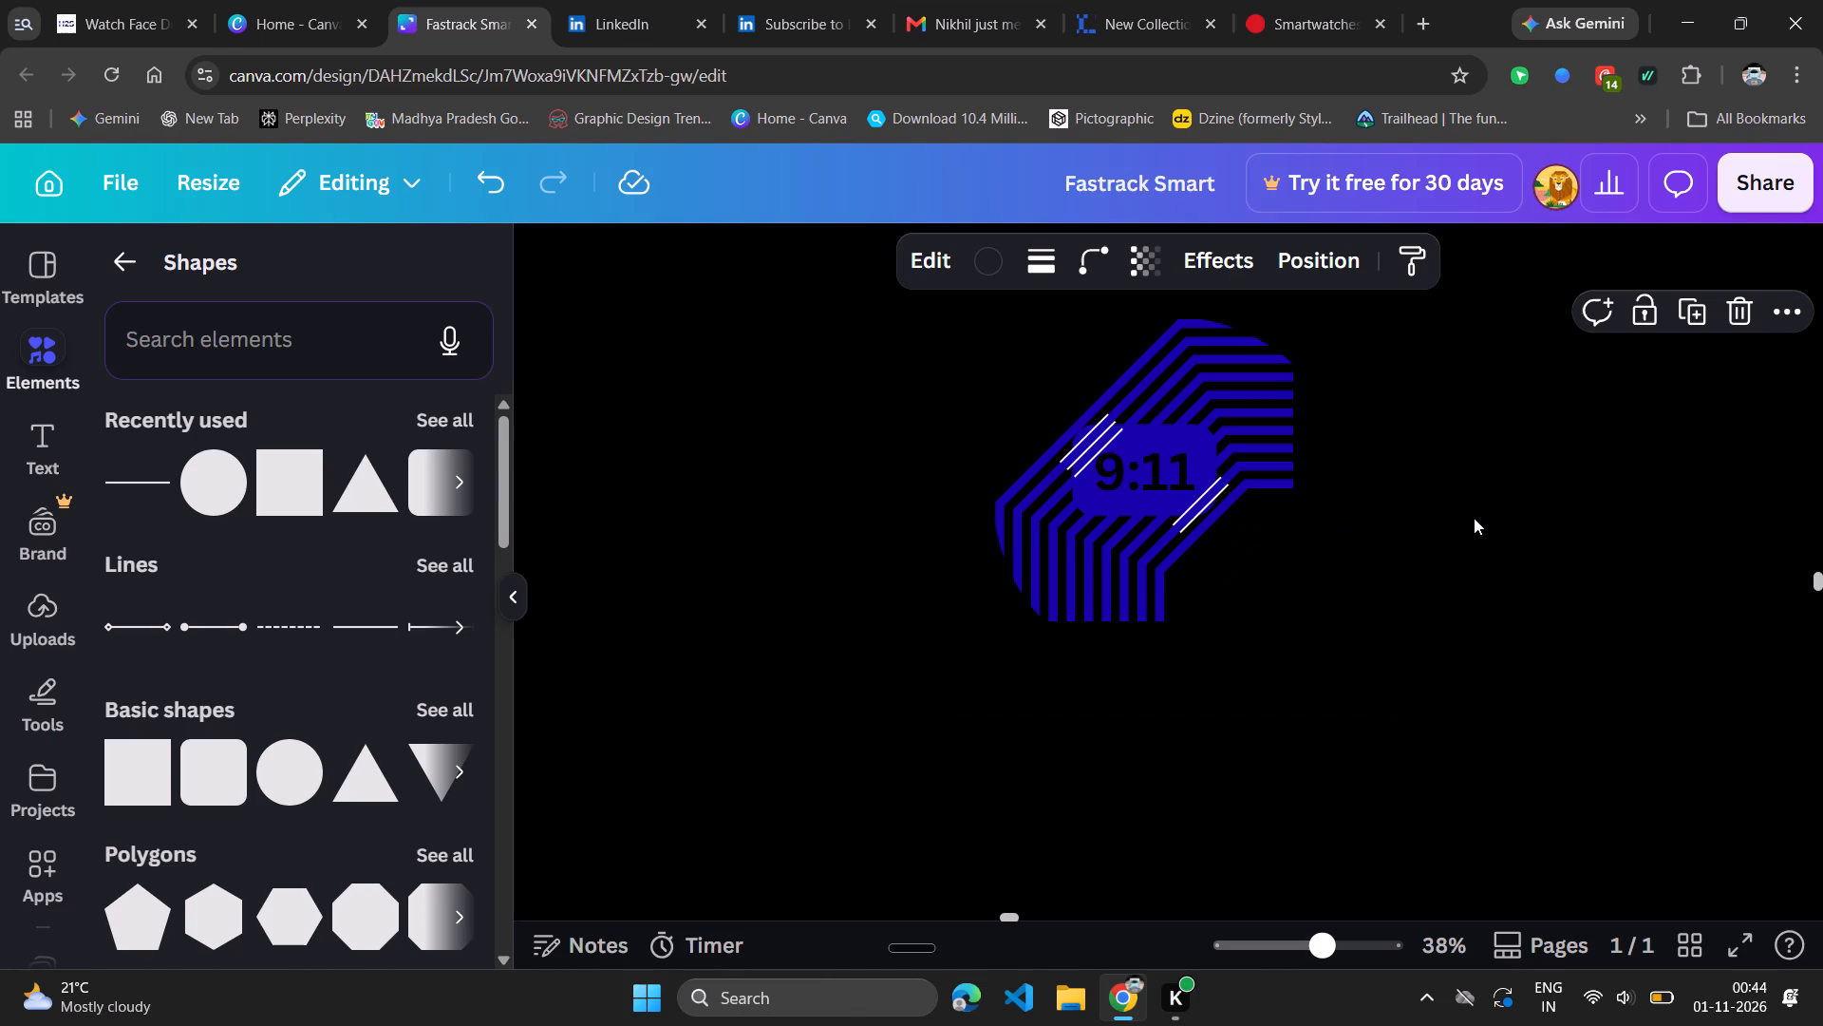
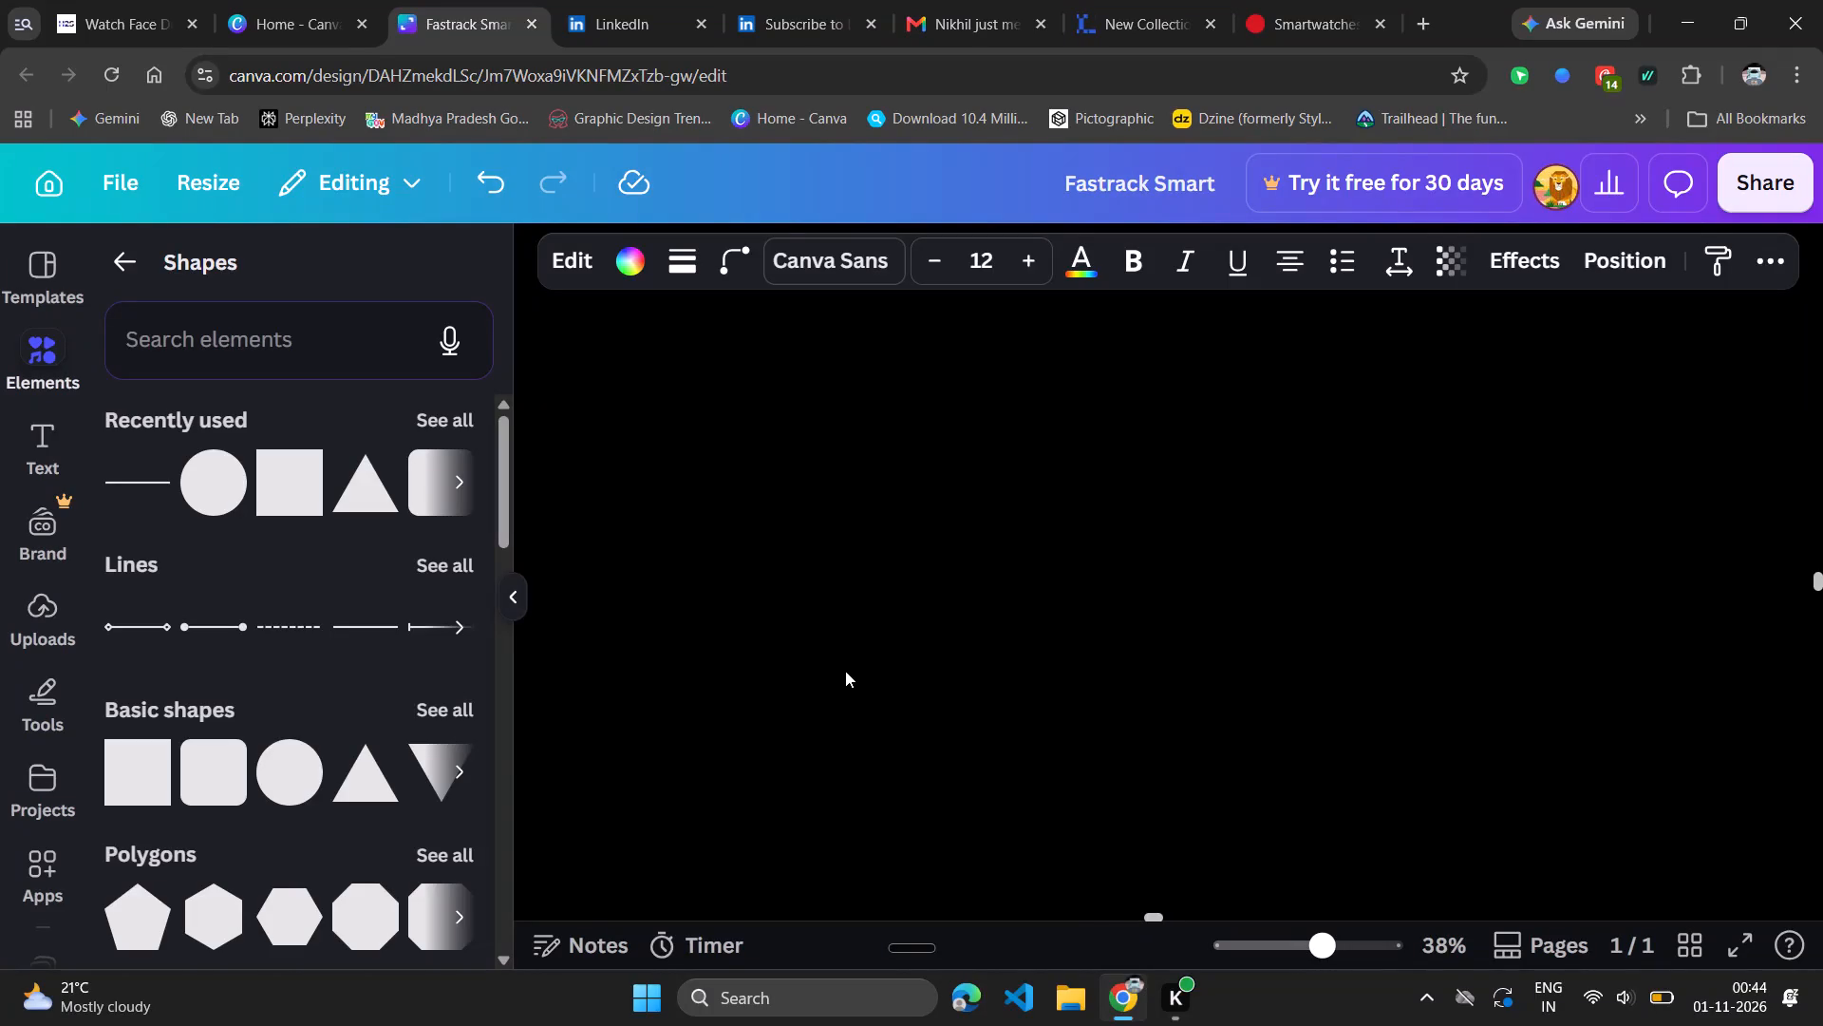
Duplicate the innermost white line at the 9:11 badge's upper-left corner and rotate the copy so it slopes down to the right.
{"action": "scroll", "coordinate": [845, 671], "scroll_direction": "right", "scroll_amount": 12}
{"action": "scroll", "coordinate": [845, 671], "scroll_direction": "left", "scroll_amount": 1}
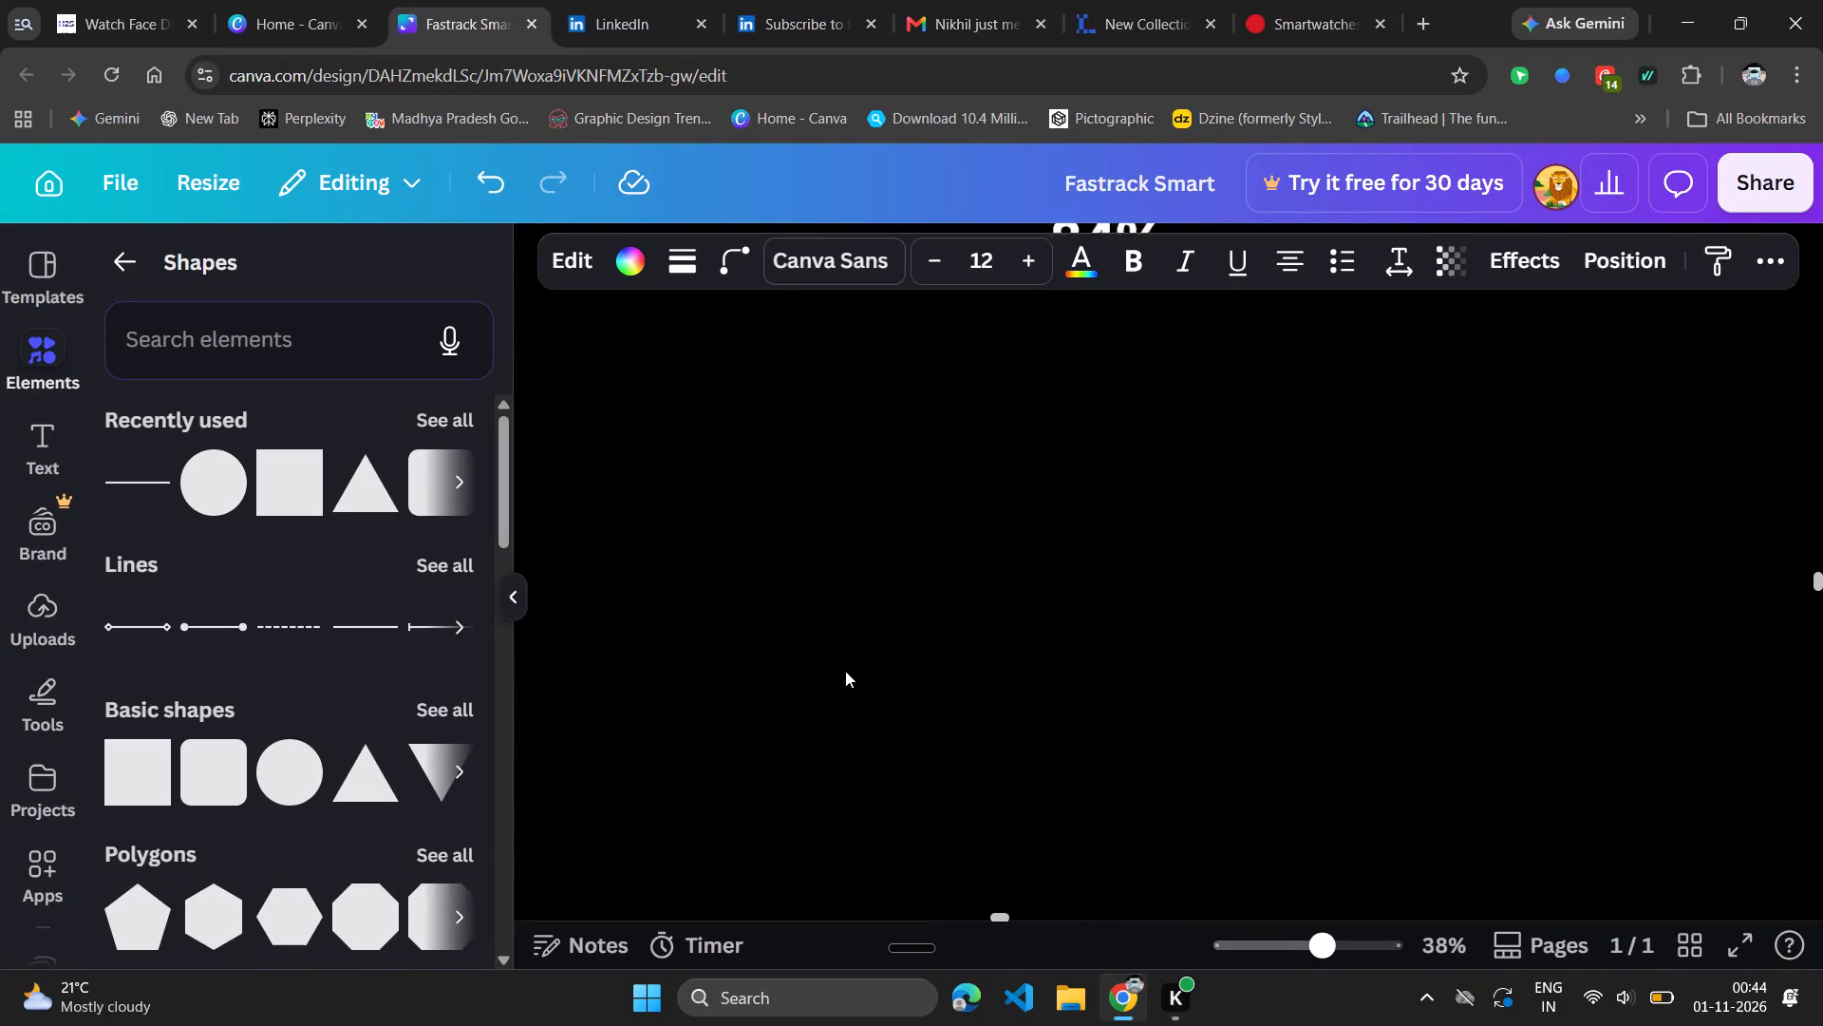
{"action": "scroll", "coordinate": [845, 671], "scroll_direction": "left", "scroll_amount": 1}
{"action": "scroll", "coordinate": [845, 671], "scroll_direction": "right", "scroll_amount": 3}
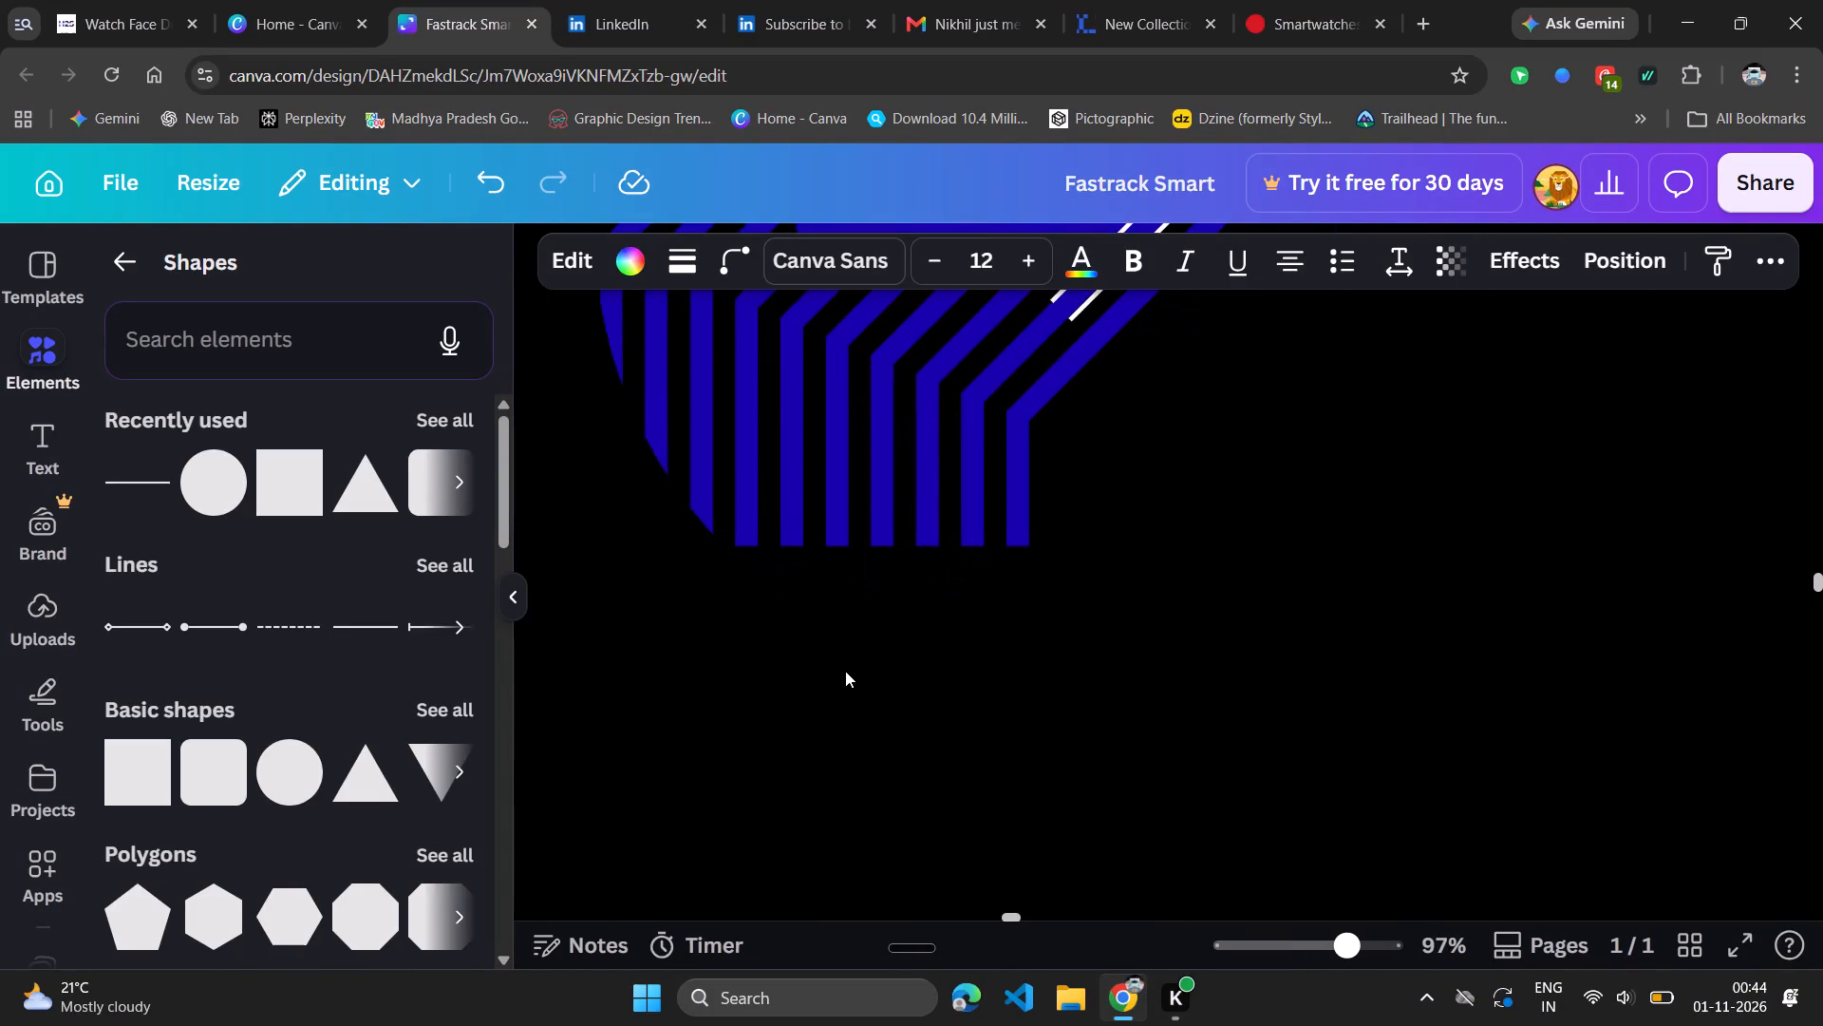
{"action": "scroll", "coordinate": [845, 671], "scroll_direction": "up", "scroll_amount": 2}
{"action": "scroll", "coordinate": [979, 648], "scroll_direction": "up", "scroll_amount": 1}
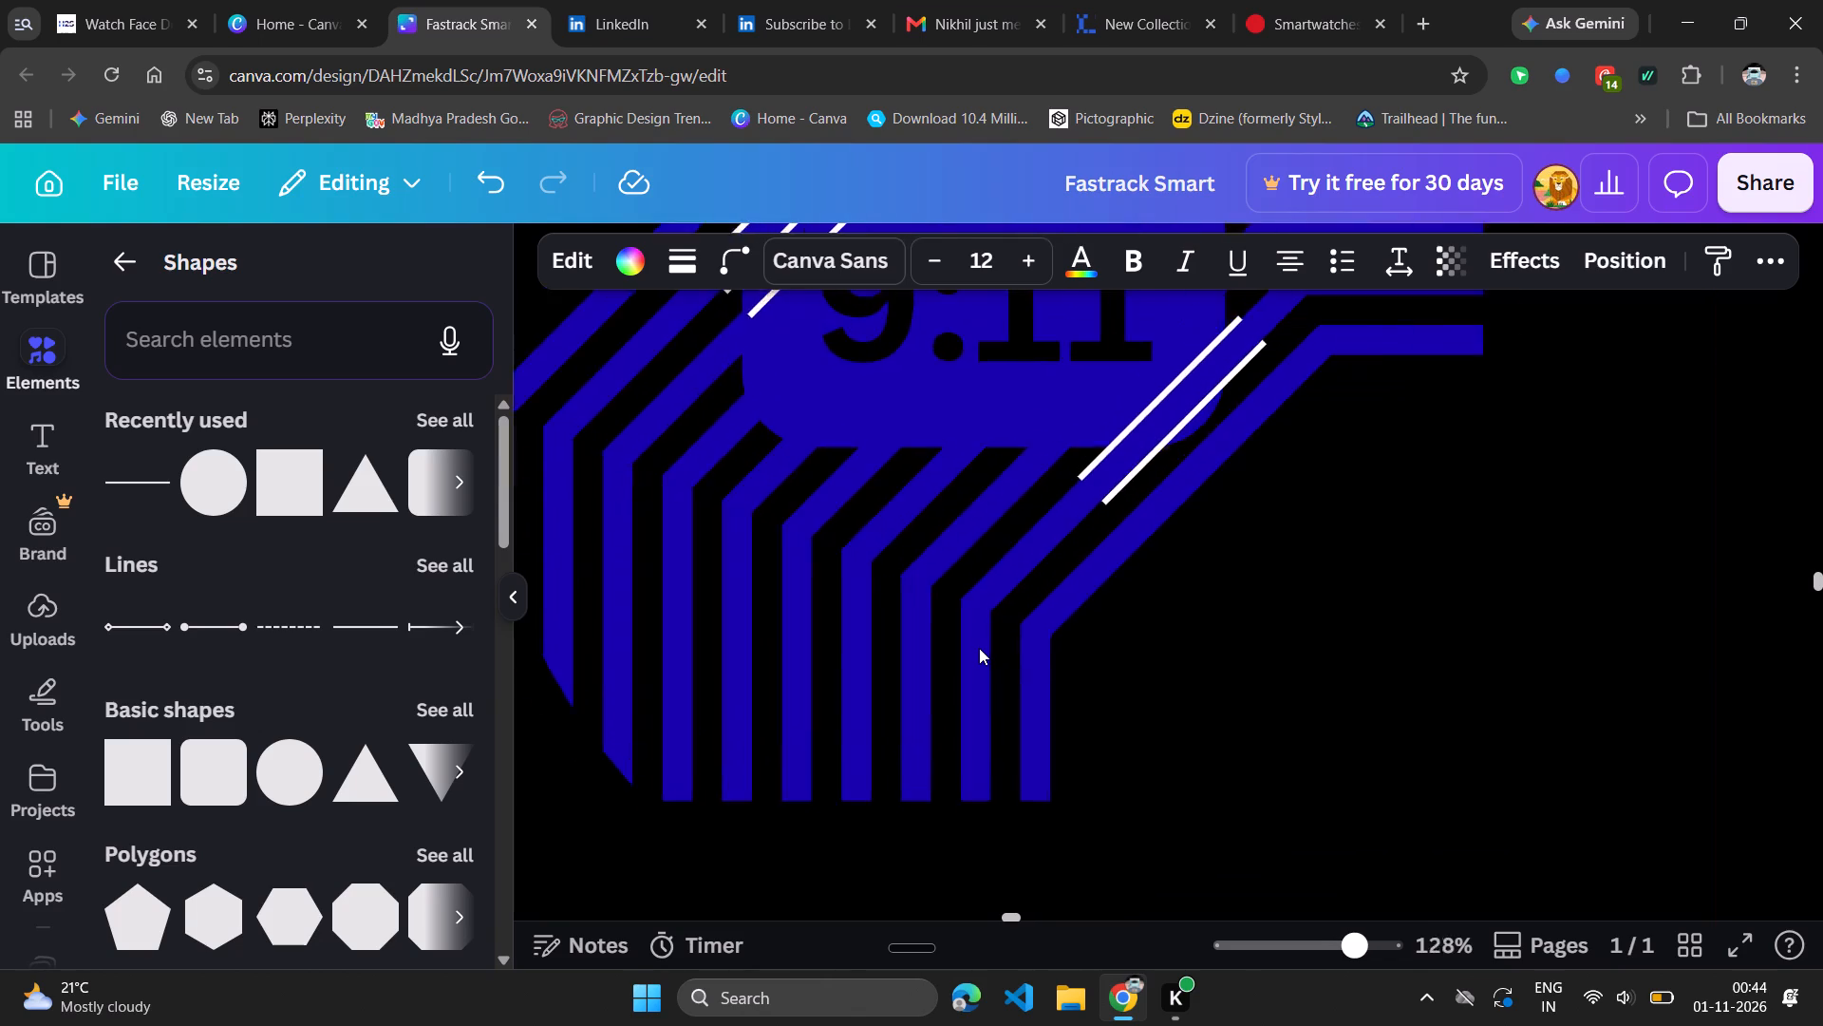
{"action": "scroll", "coordinate": [979, 648], "scroll_direction": "up", "scroll_amount": 3}
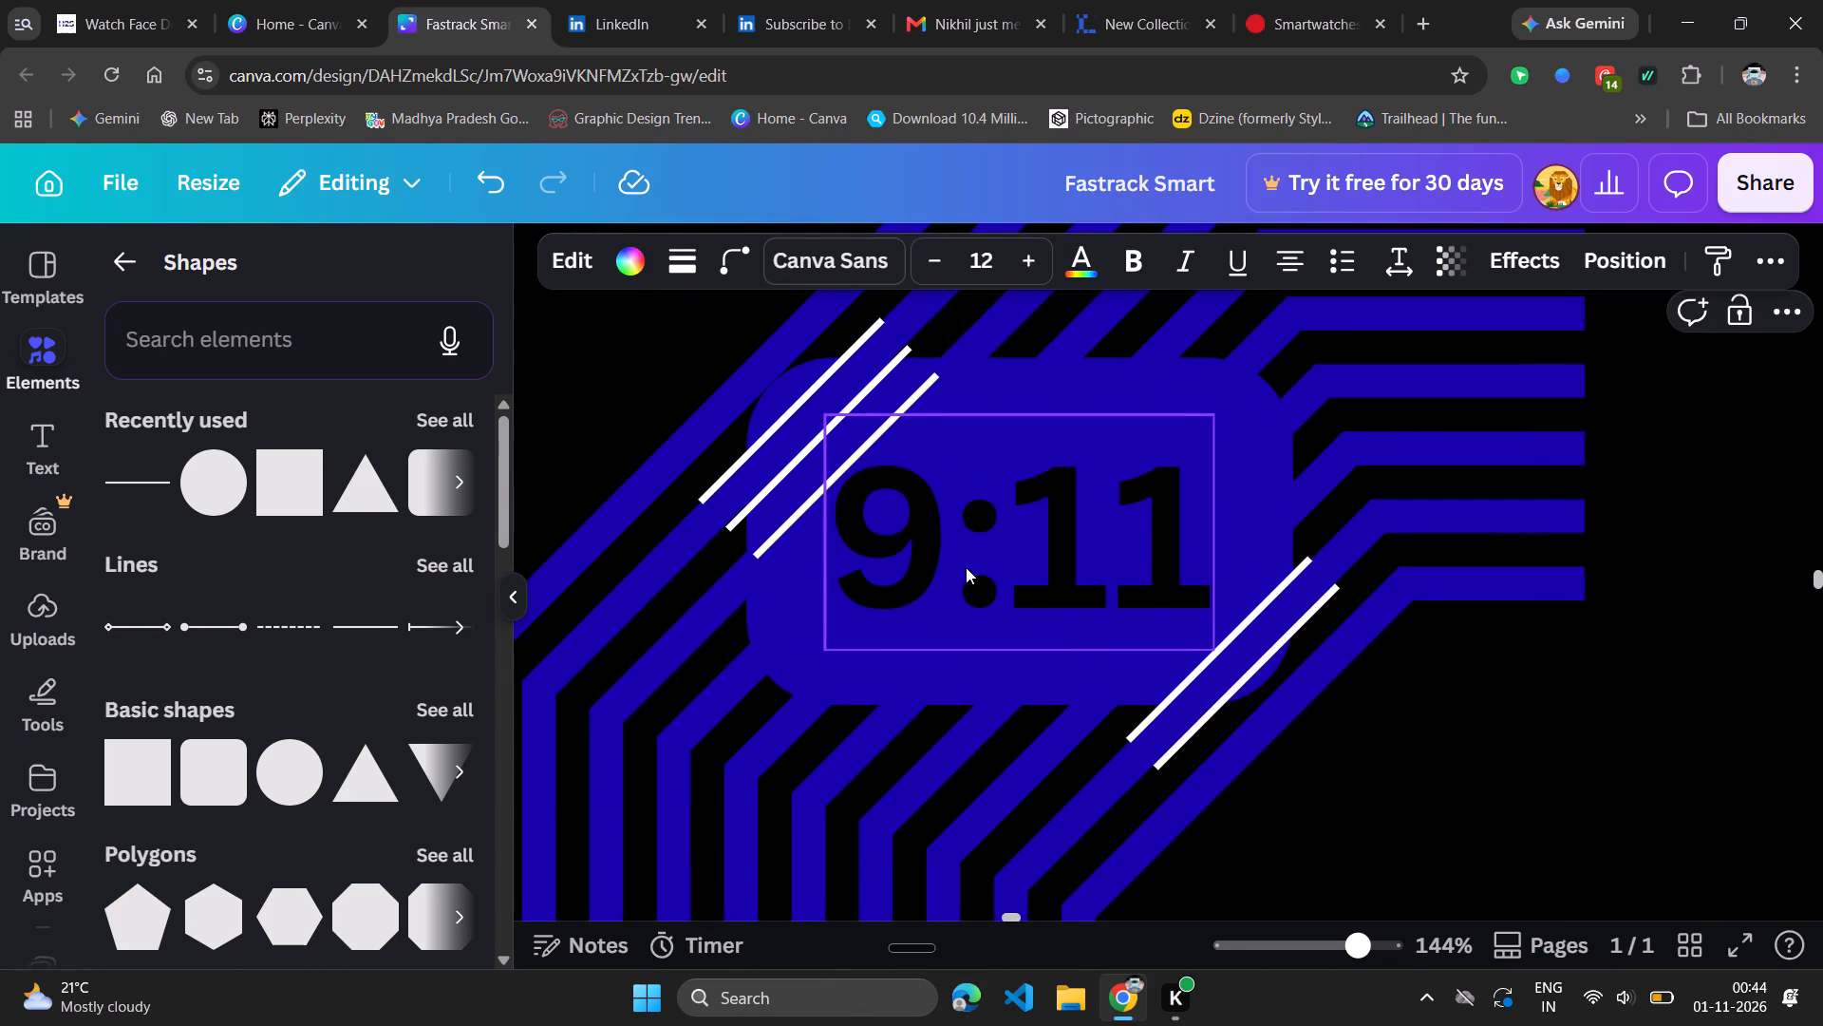
{"action": "left_click", "coordinate": [780, 521]}
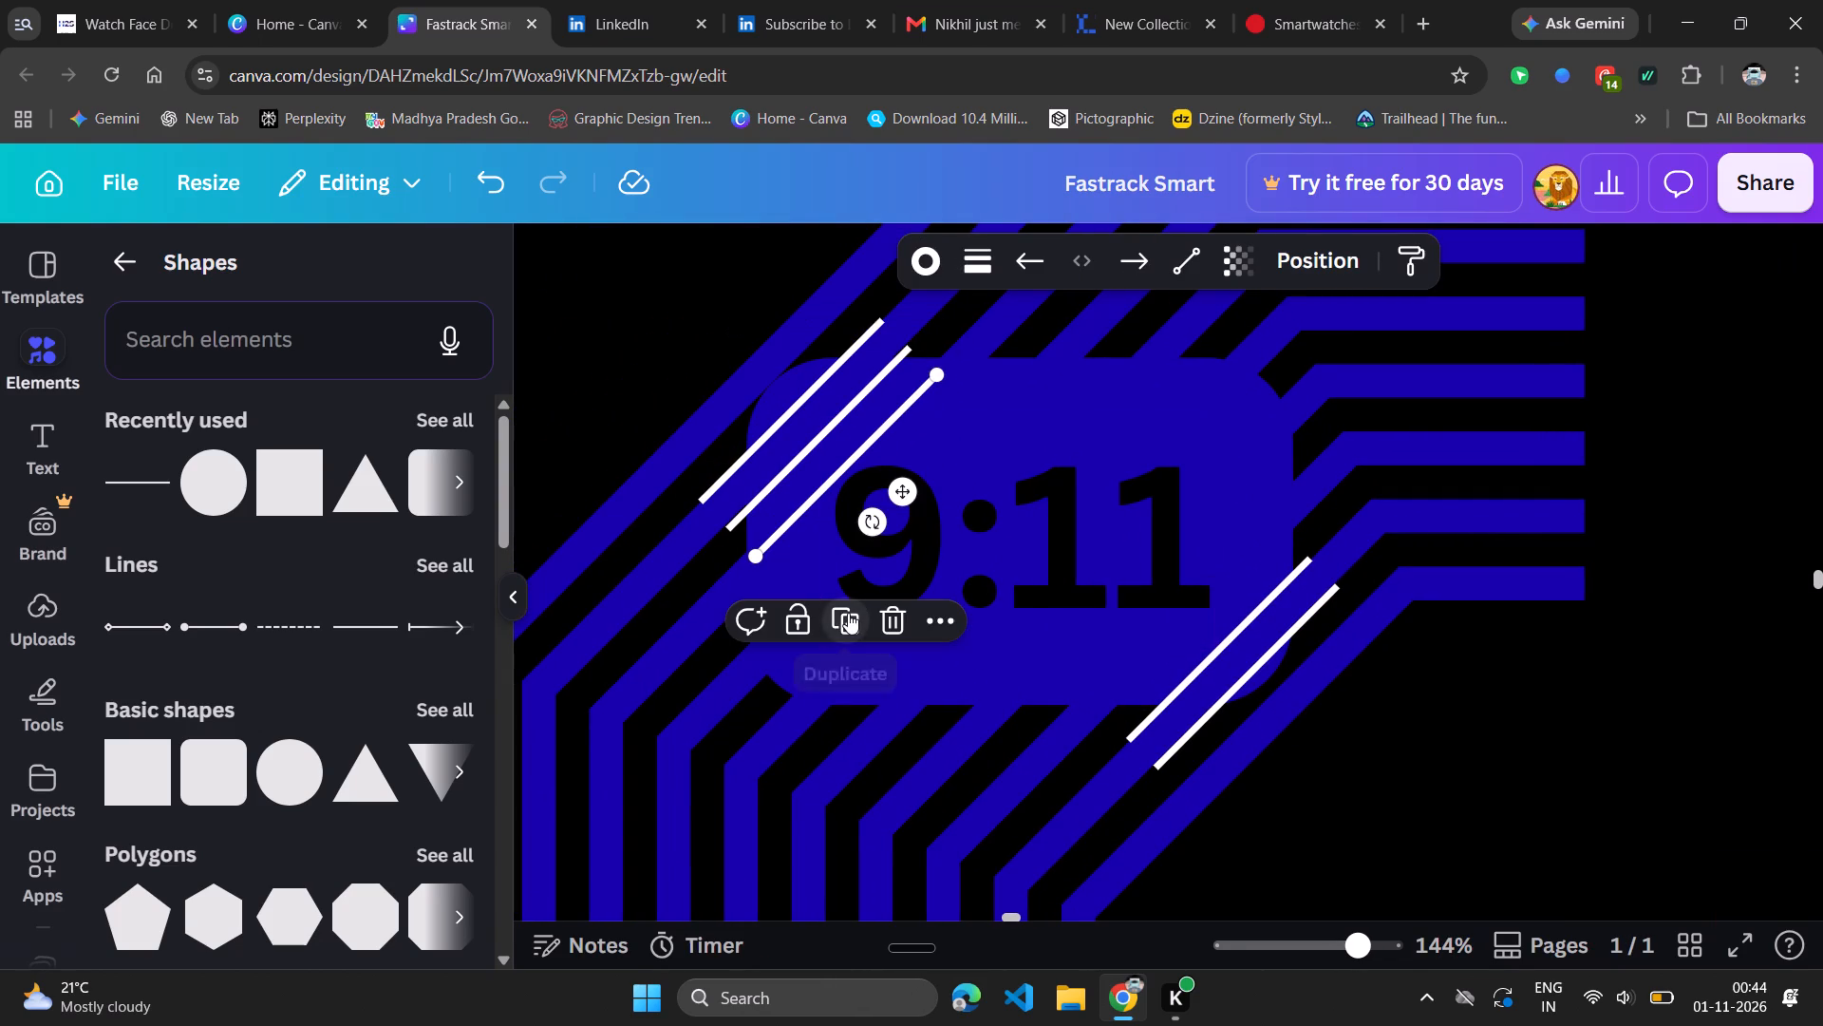
{"action": "left_click", "coordinate": [848, 613]}
{"action": "left_click_drag", "start_coordinate": [931, 514], "coordinate": [931, 525]}
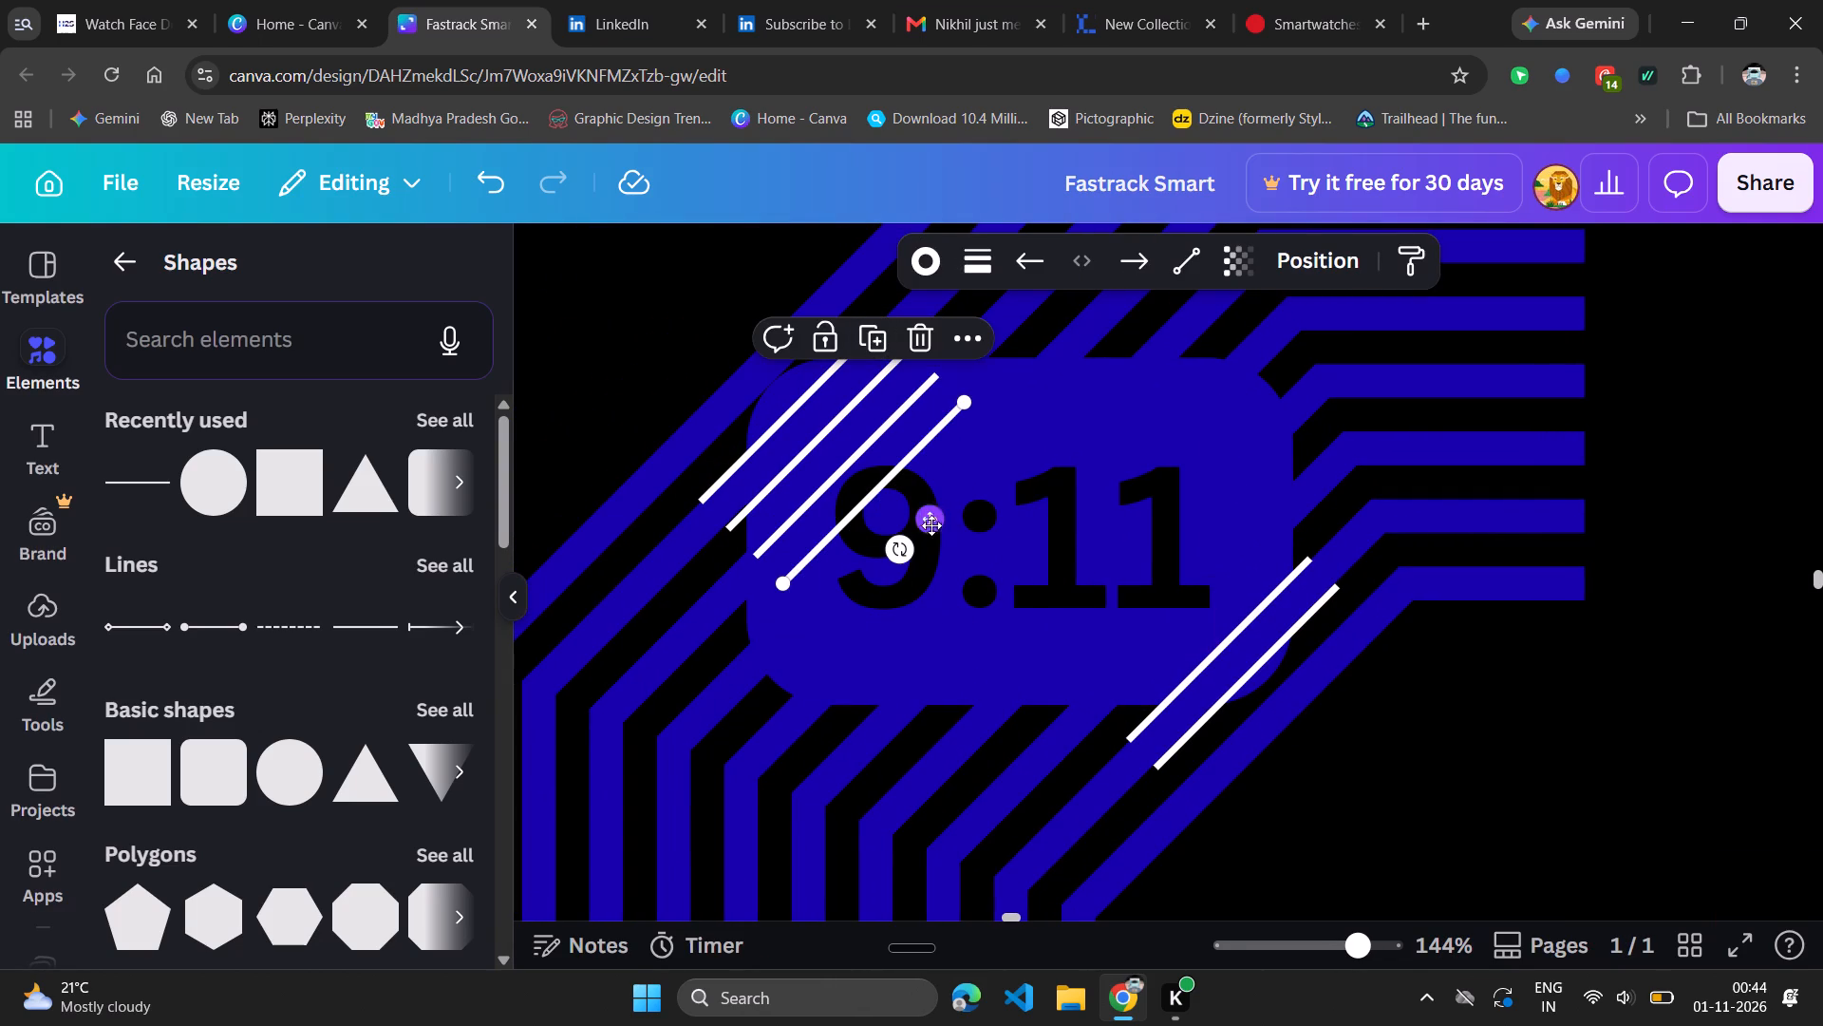
{"action": "left_click_drag", "start_coordinate": [931, 525], "coordinate": [924, 561]}
{"action": "left_click_drag", "start_coordinate": [902, 590], "coordinate": [867, 593]}
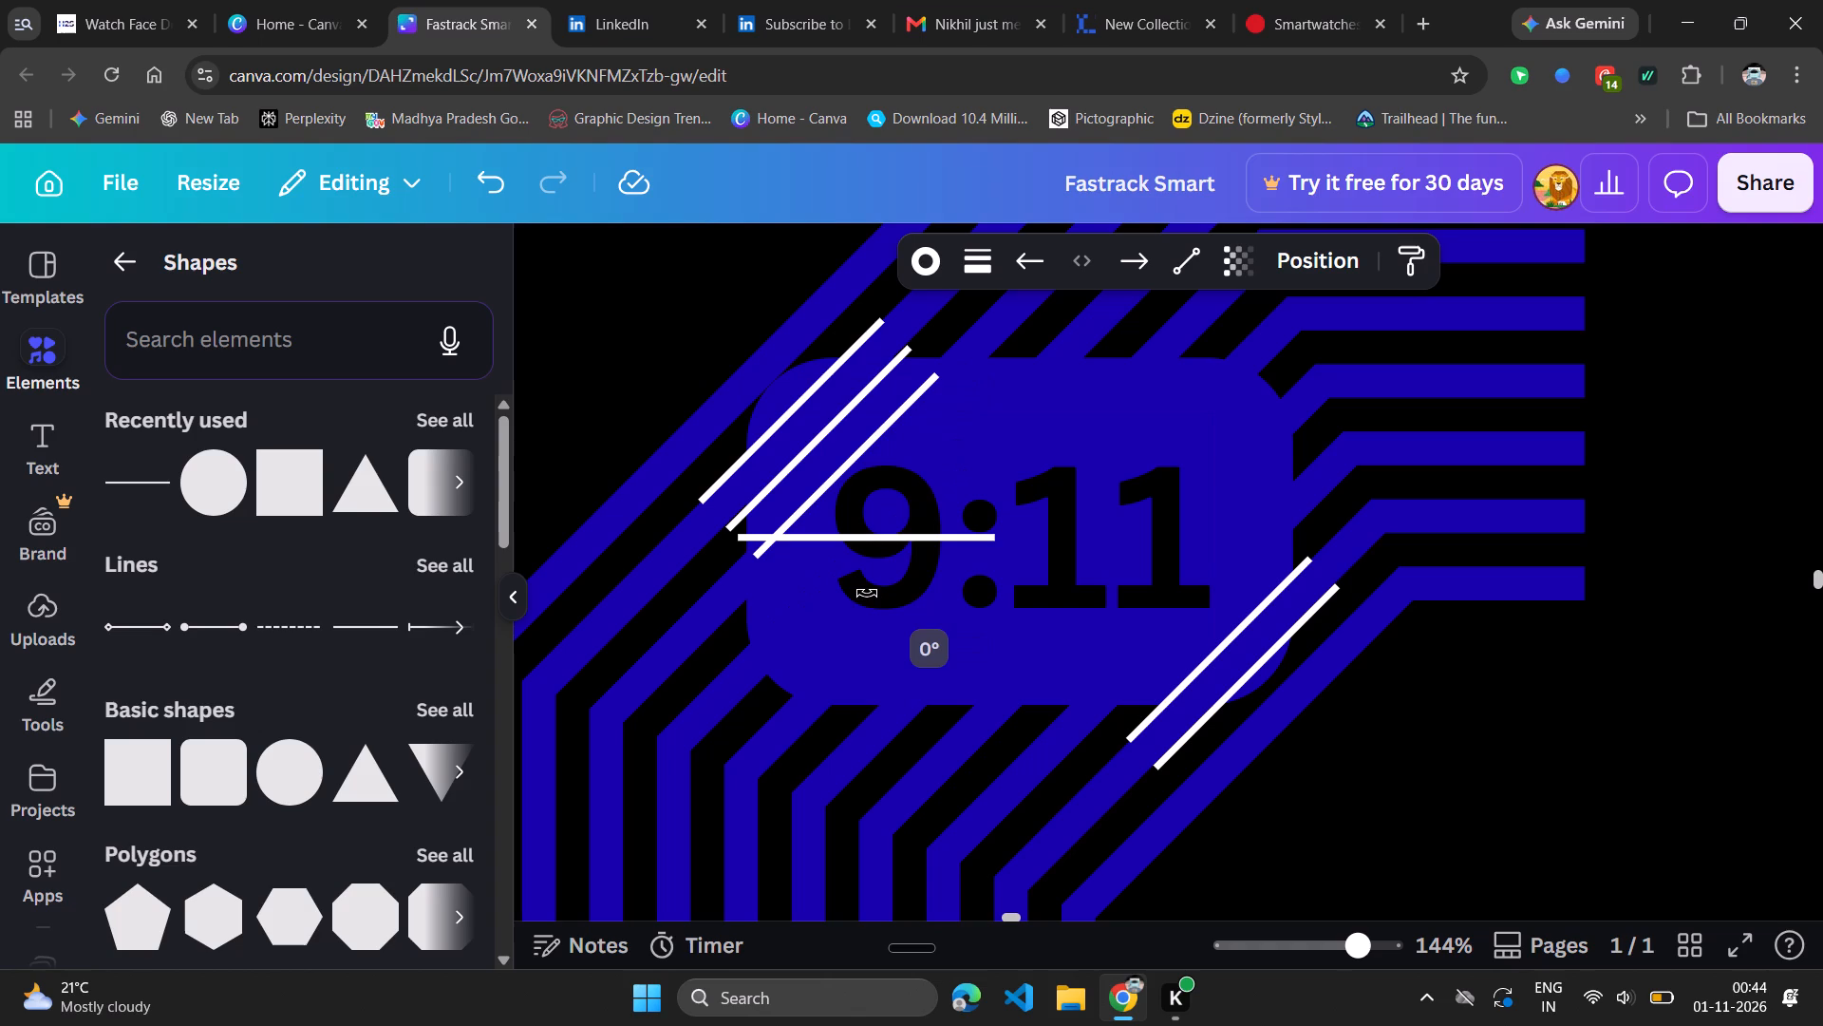
{"action": "left_click_drag", "start_coordinate": [867, 593], "coordinate": [854, 593]}
Place the rotated white line at the lower ends of the upper-left lines and shorten it to cross the badge's lower-left area.
{"action": "left_click_drag", "start_coordinate": [865, 600], "coordinate": [863, 612]}
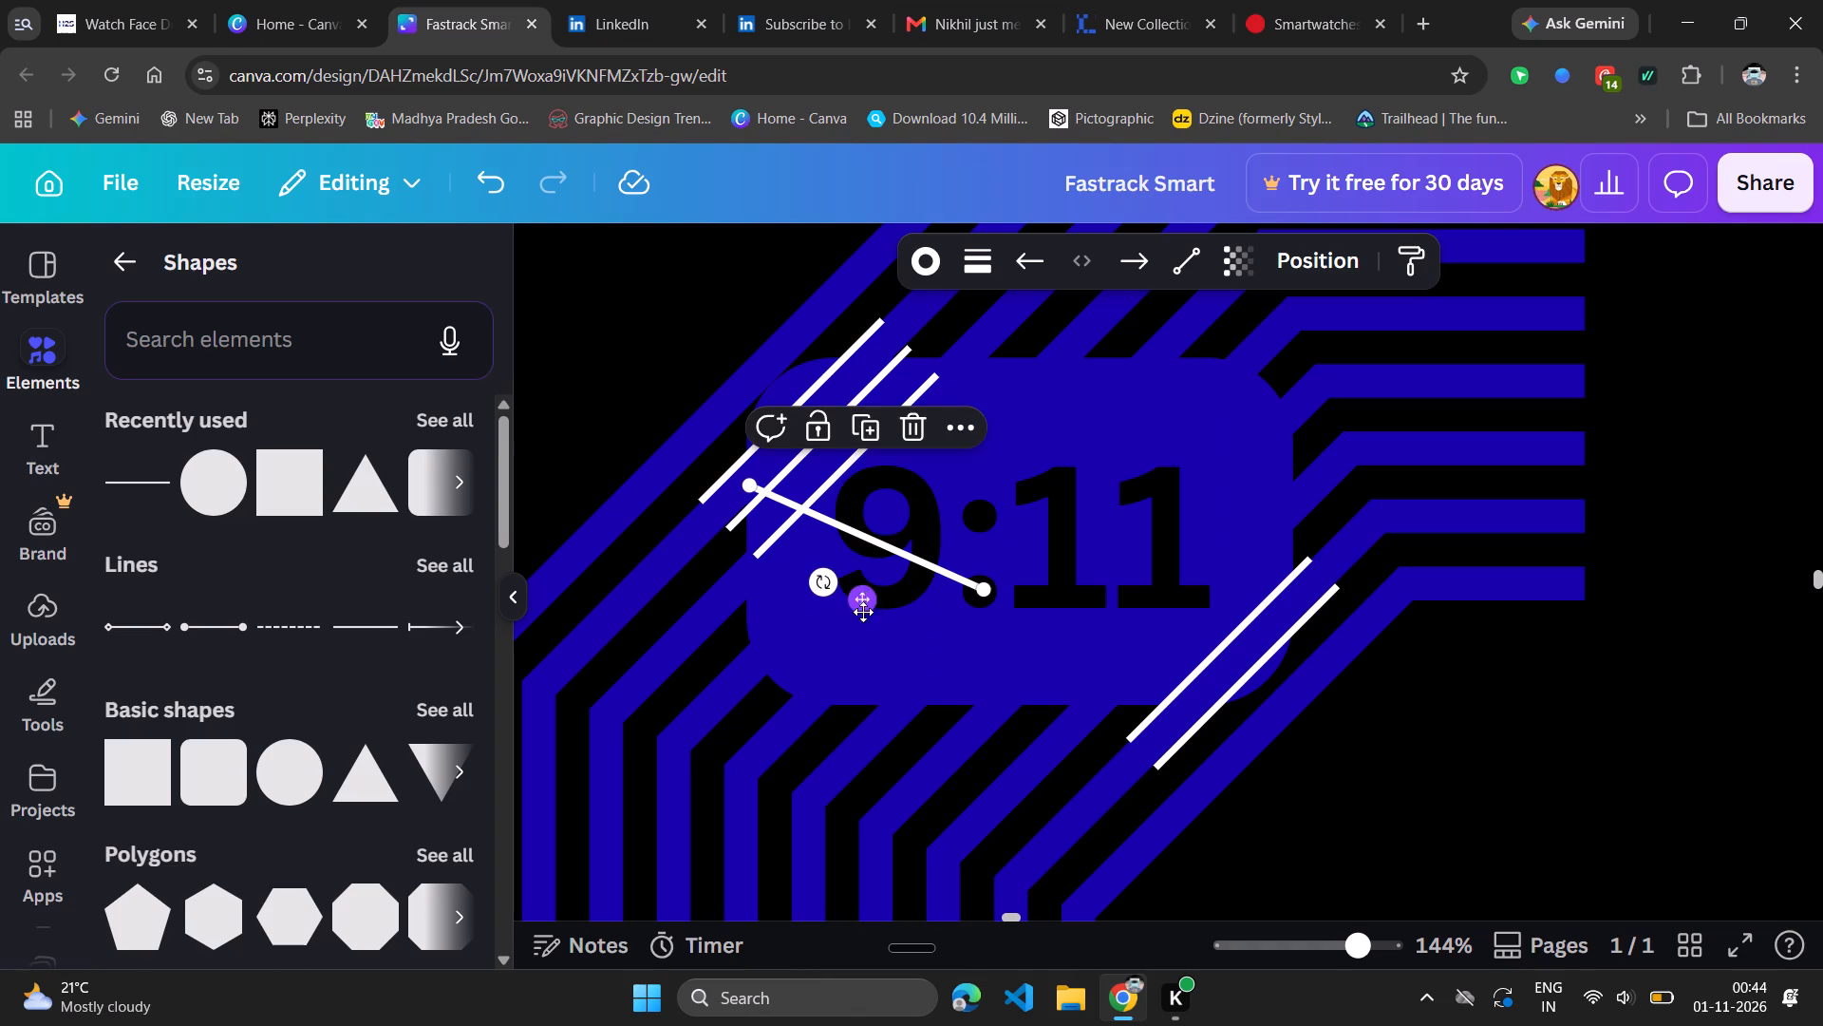
{"action": "left_click_drag", "start_coordinate": [863, 612], "coordinate": [856, 675]}
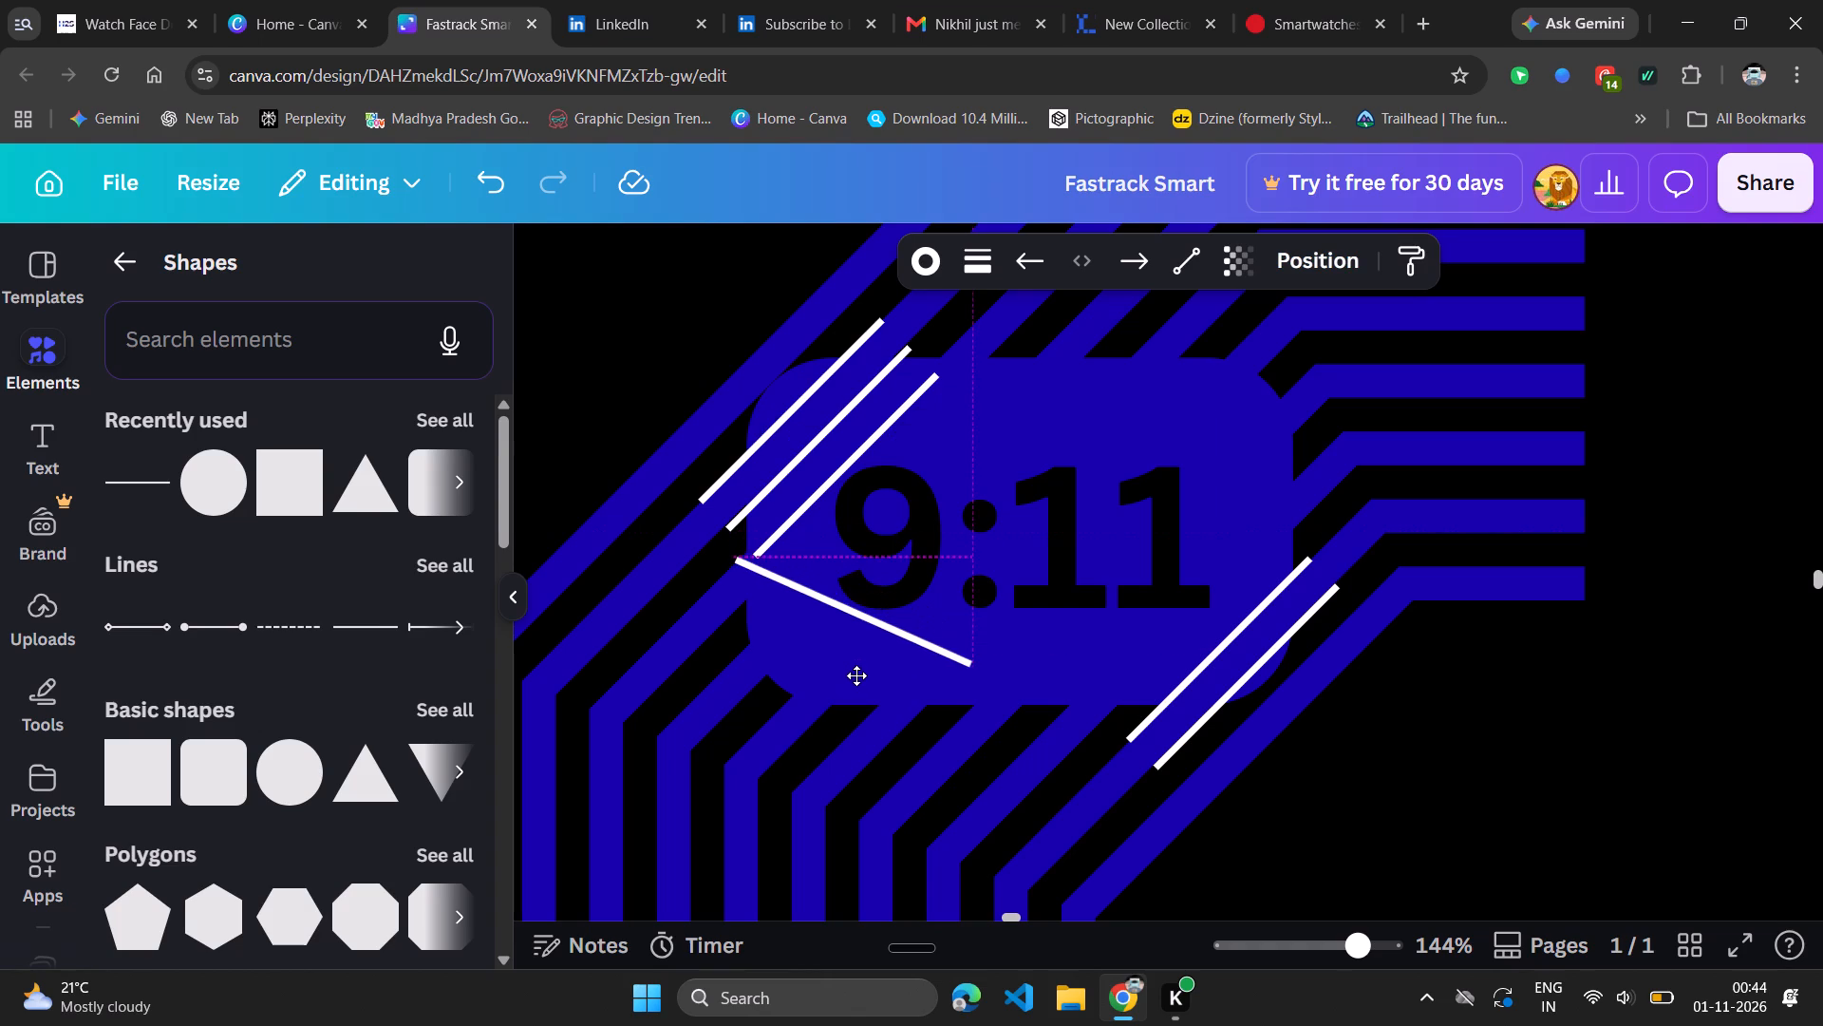
{"action": "left_click_drag", "start_coordinate": [856, 675], "coordinate": [868, 704]}
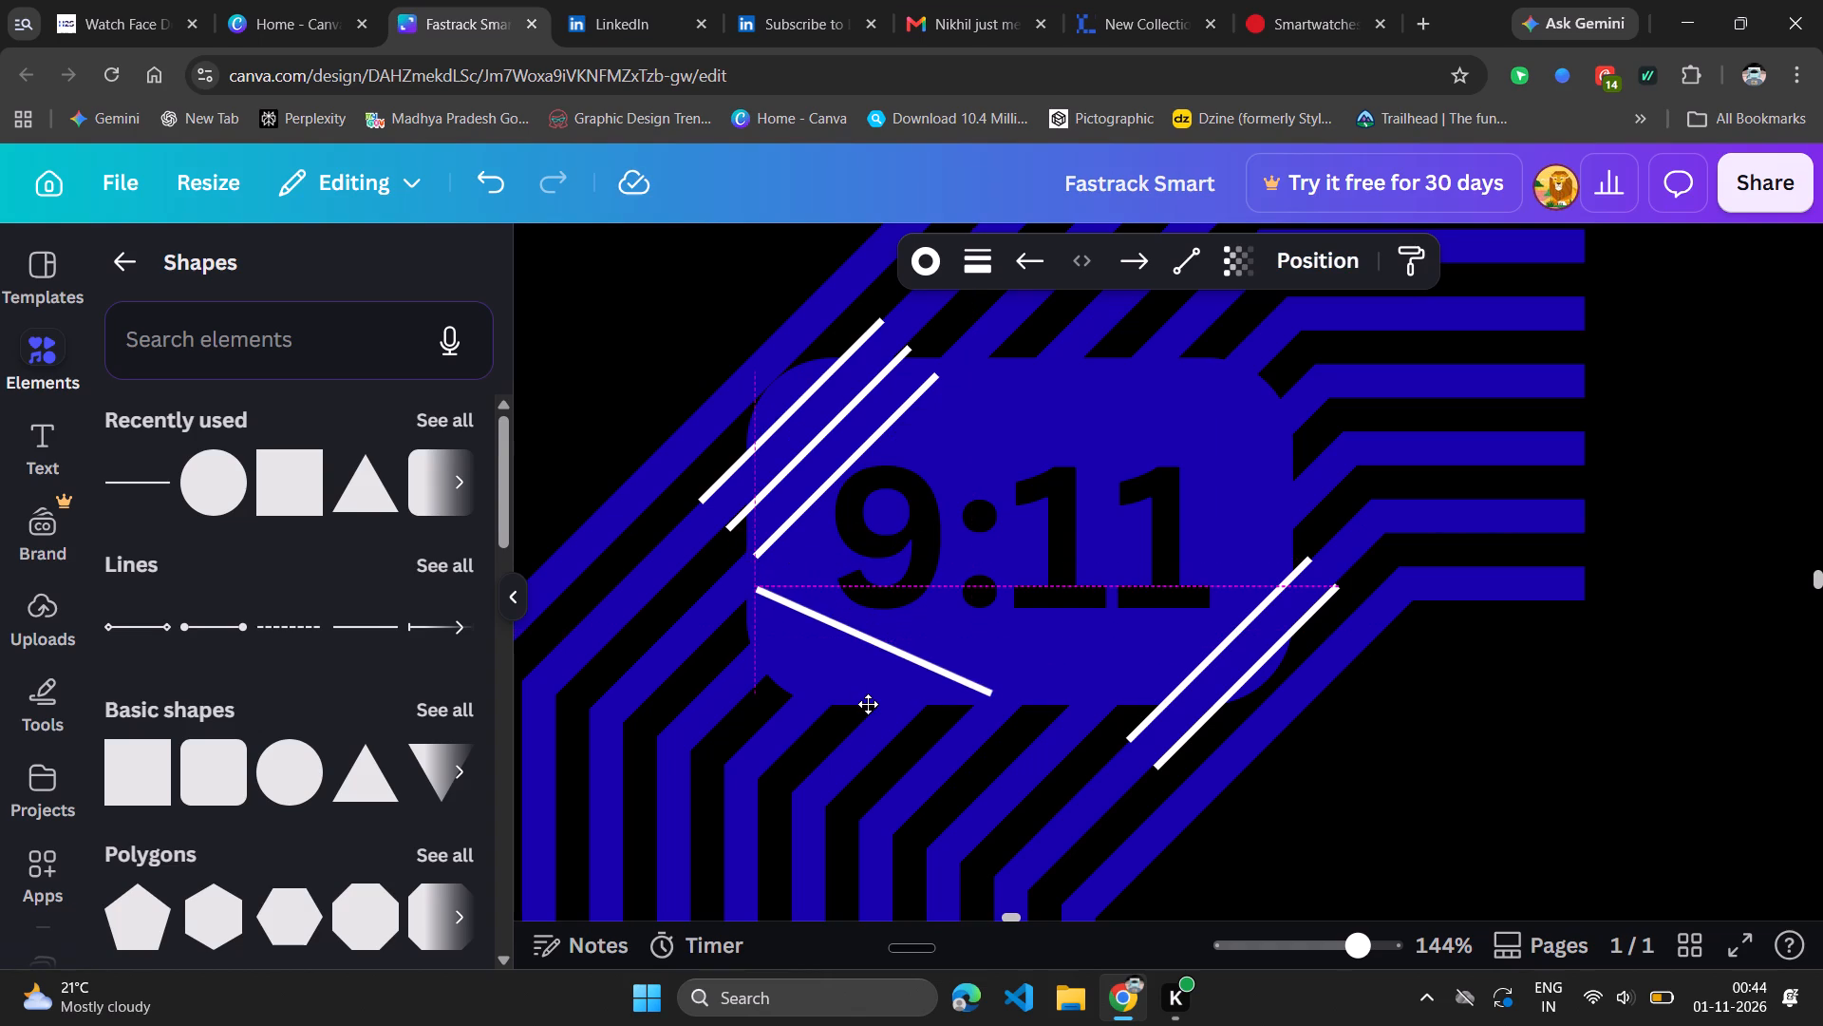
{"action": "left_click_drag", "start_coordinate": [868, 704], "coordinate": [868, 684]}
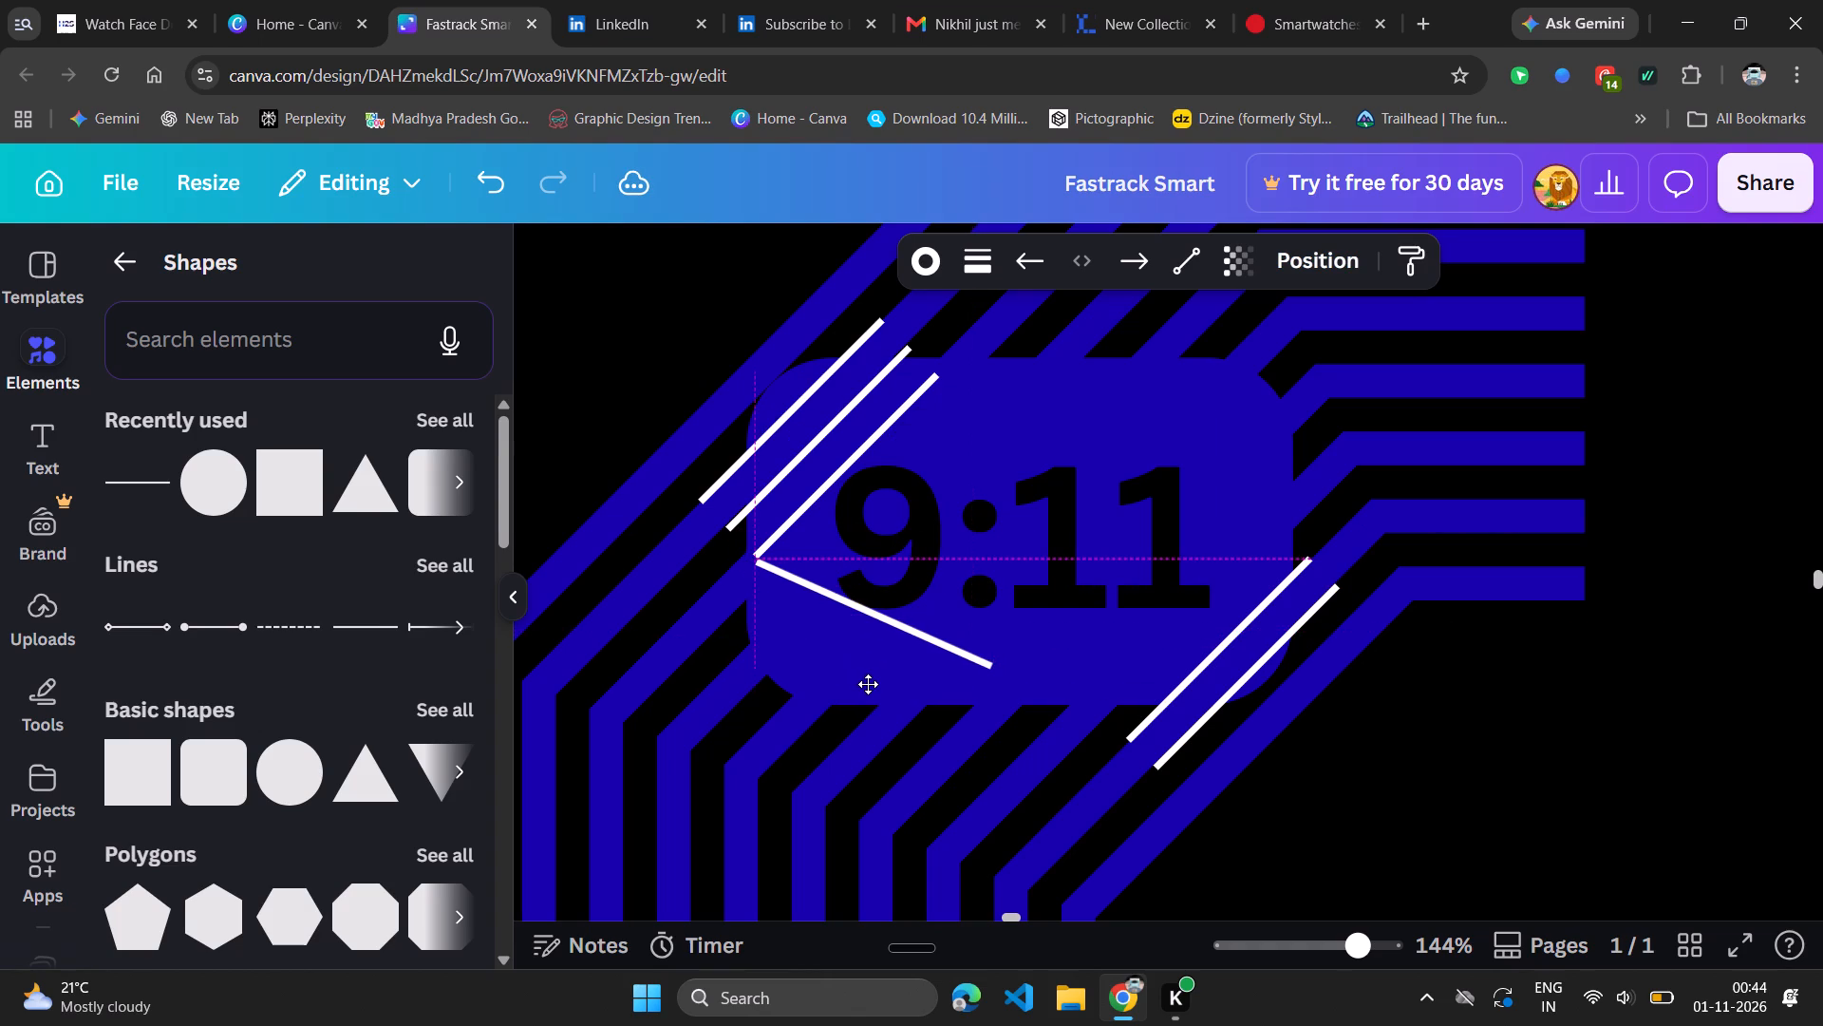
{"action": "left_click_drag", "start_coordinate": [868, 684], "coordinate": [868, 685]}
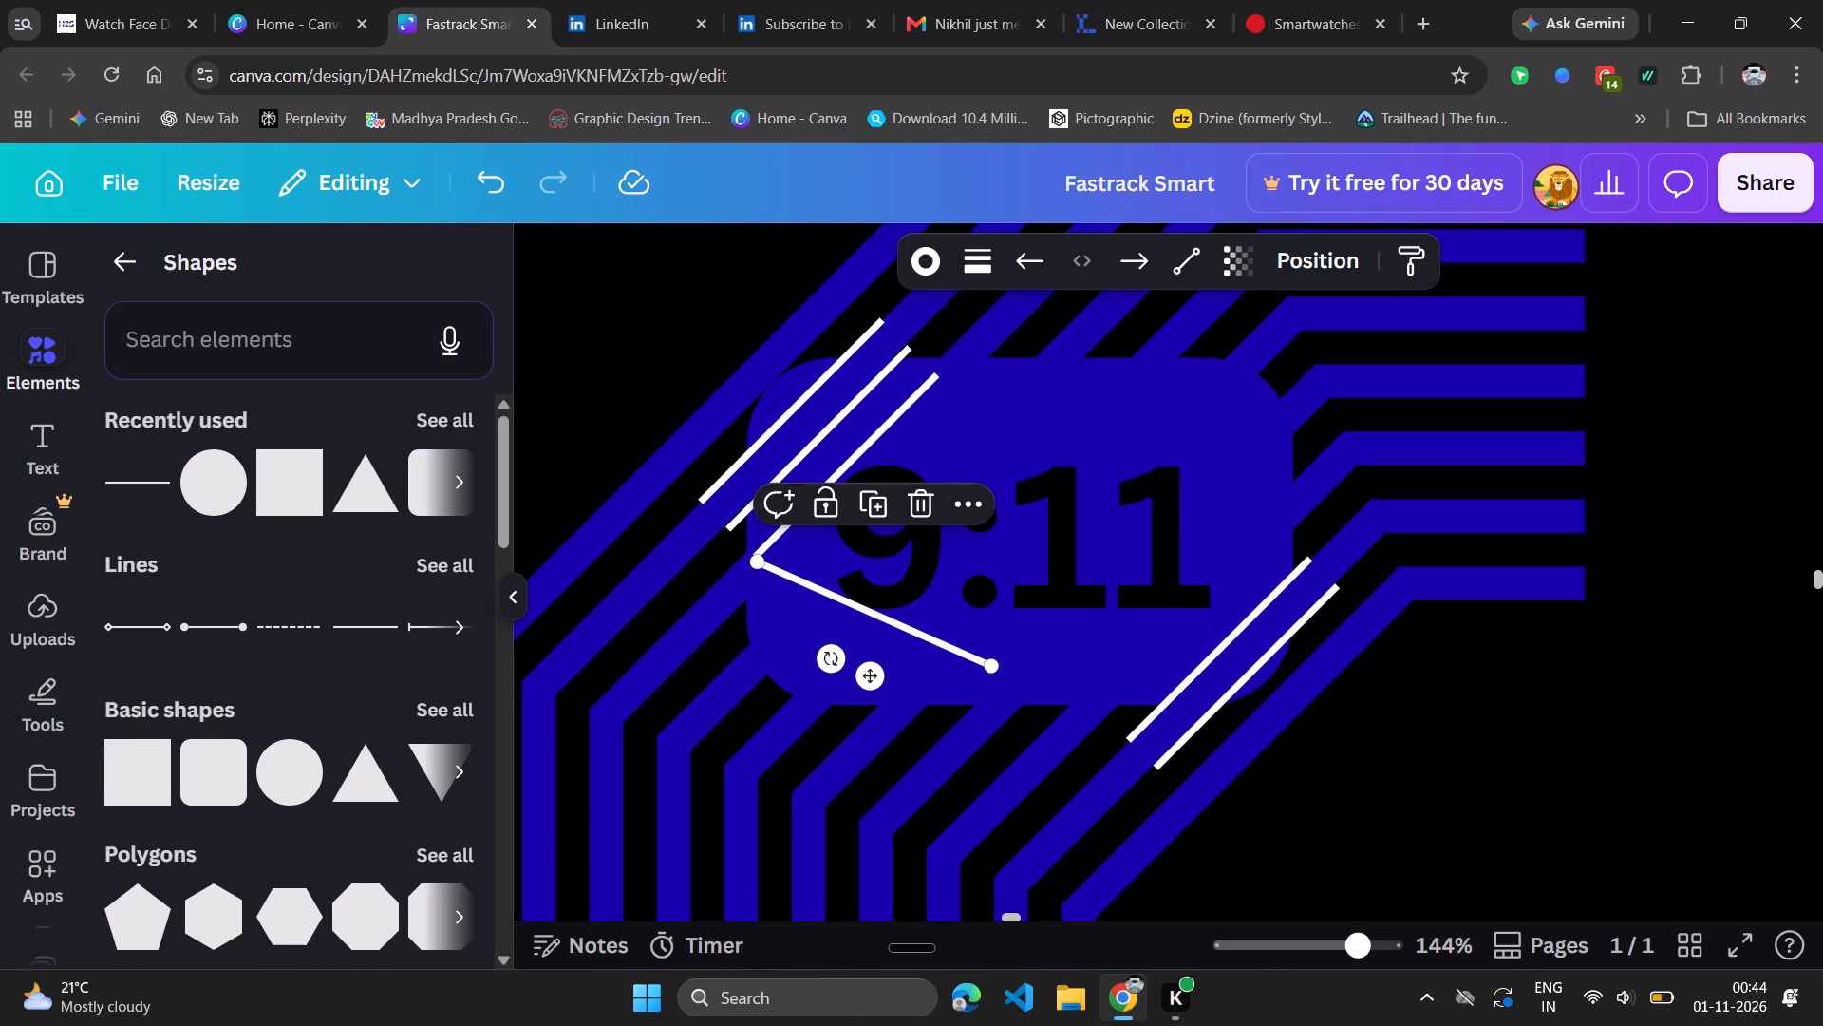
{"action": "left_click_drag", "start_coordinate": [988, 669], "coordinate": [876, 670]}
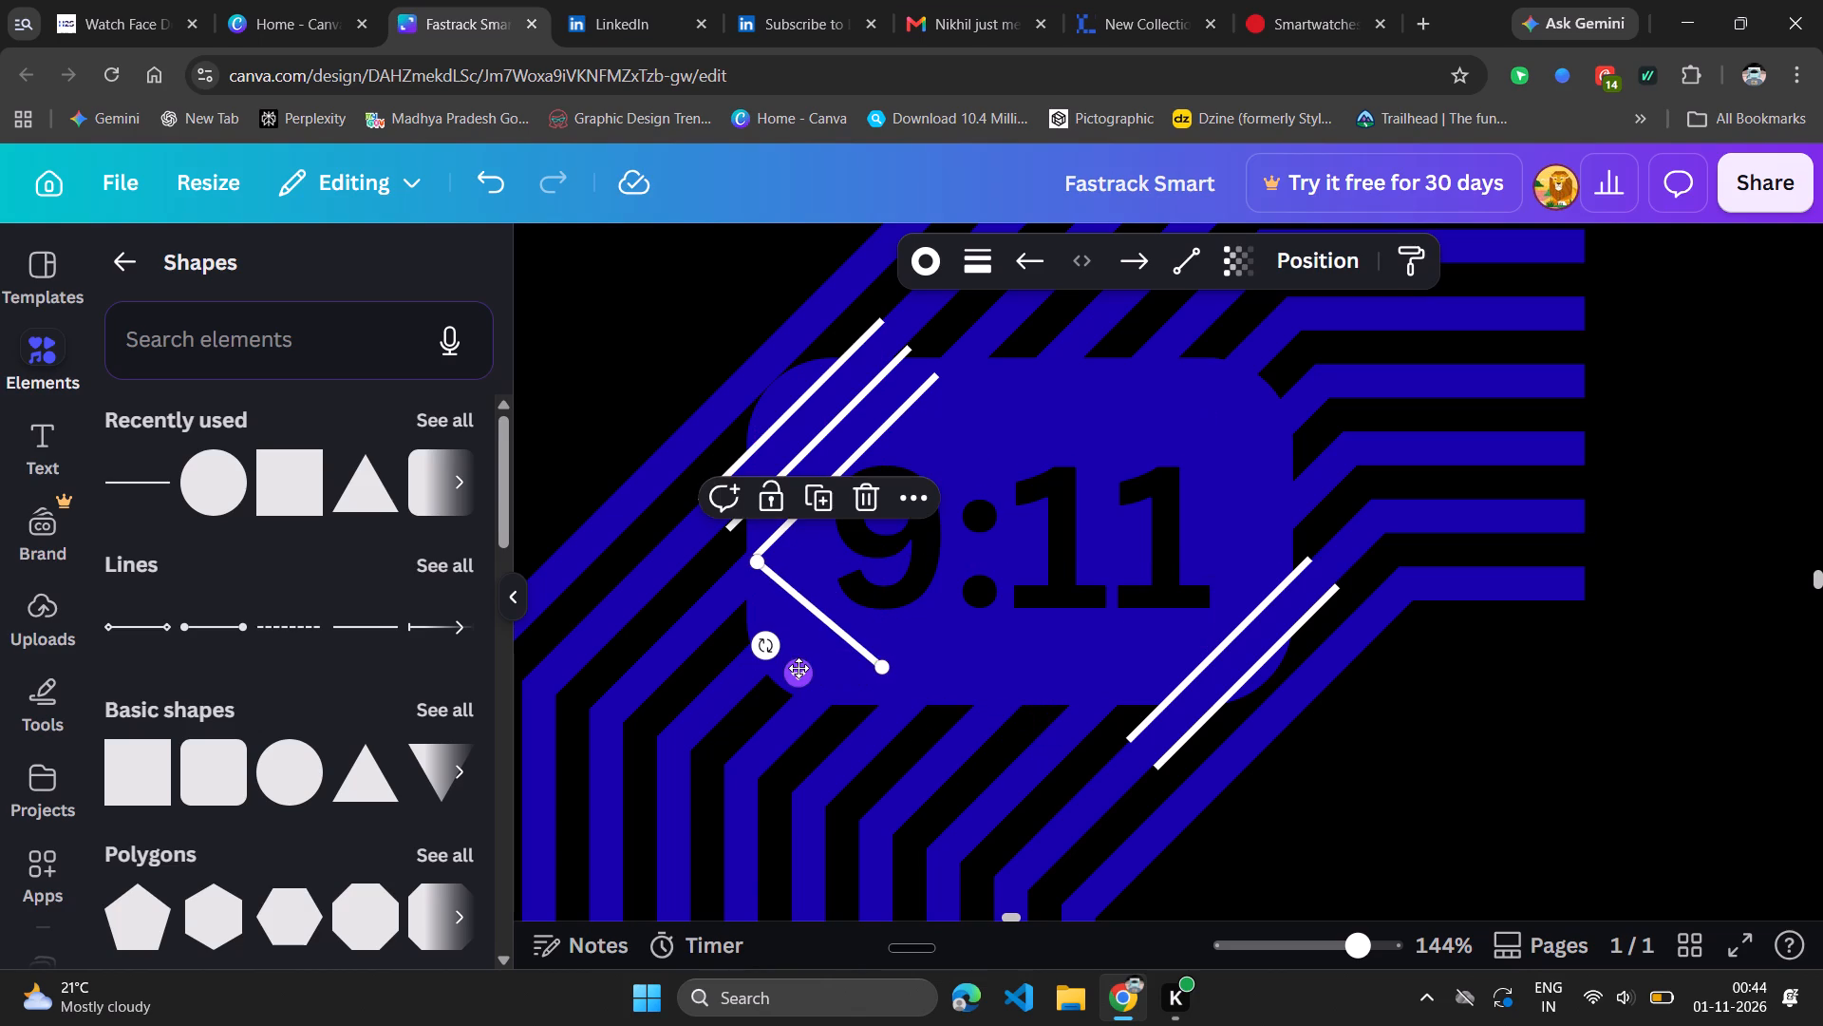
{"action": "left_click_drag", "start_coordinate": [799, 668], "coordinate": [793, 658]}
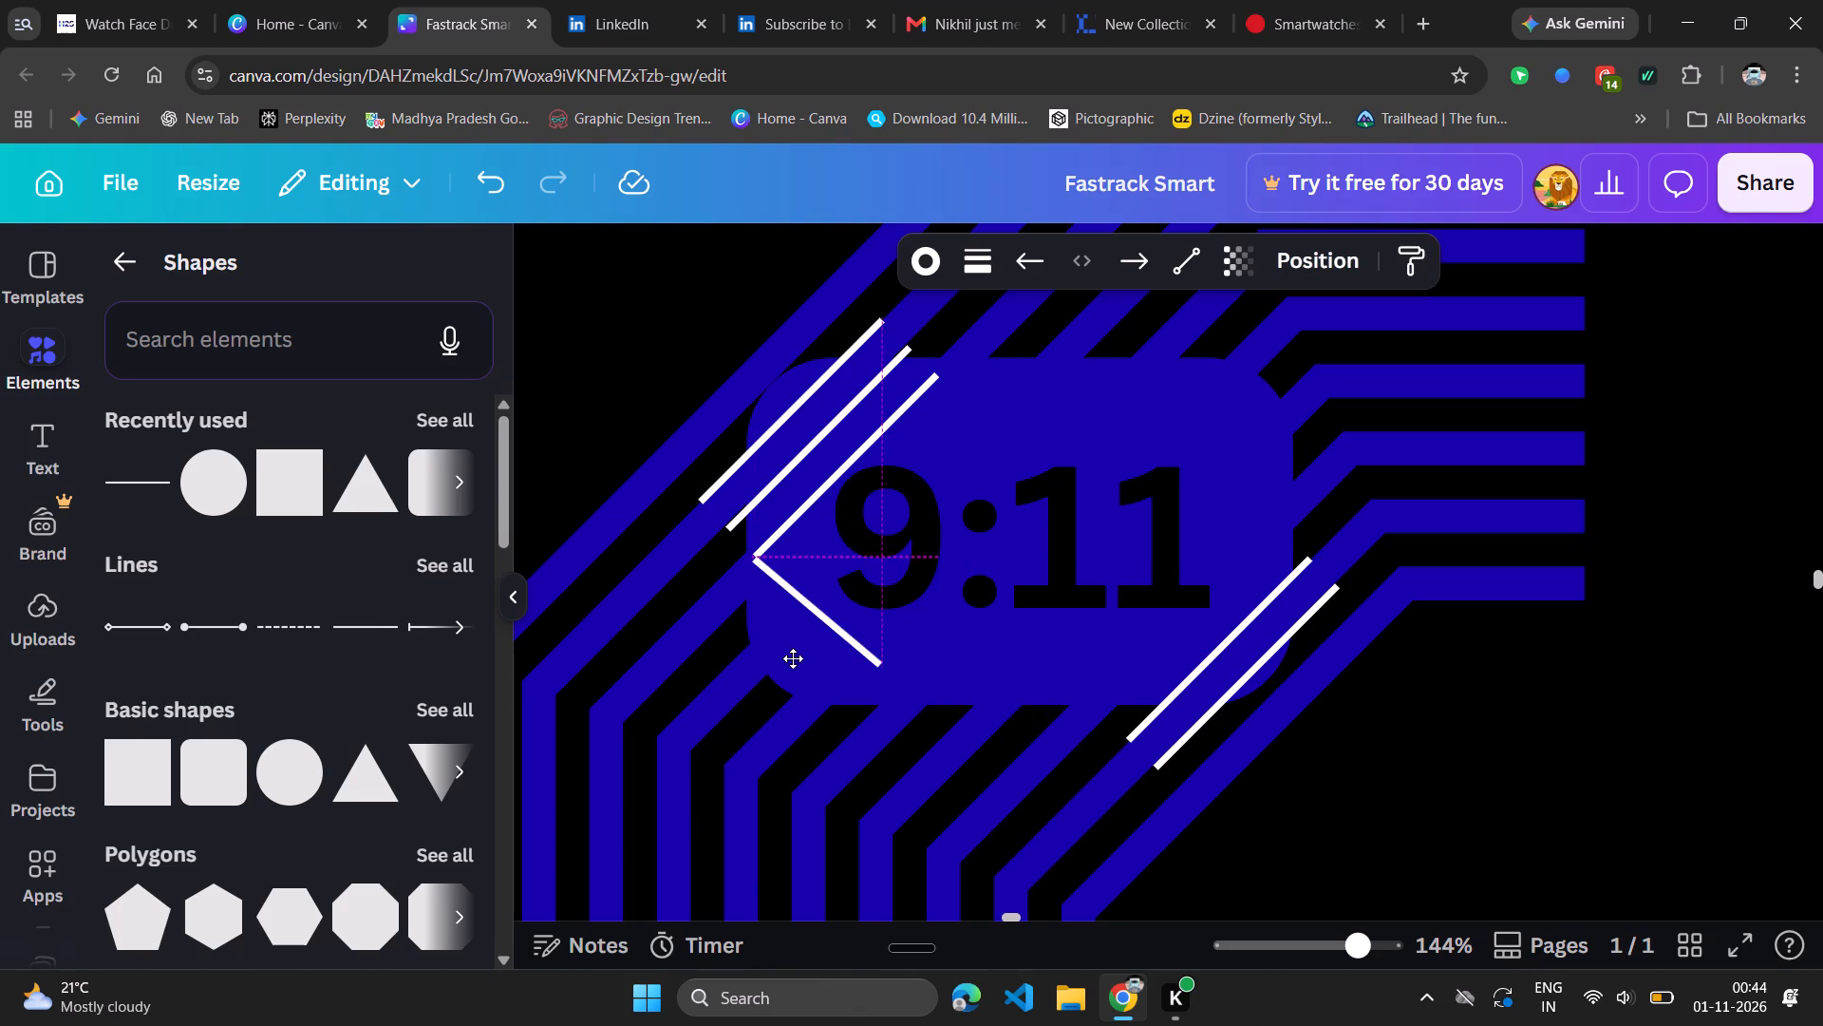
{"action": "left_click_drag", "start_coordinate": [793, 658], "coordinate": [785, 655]}
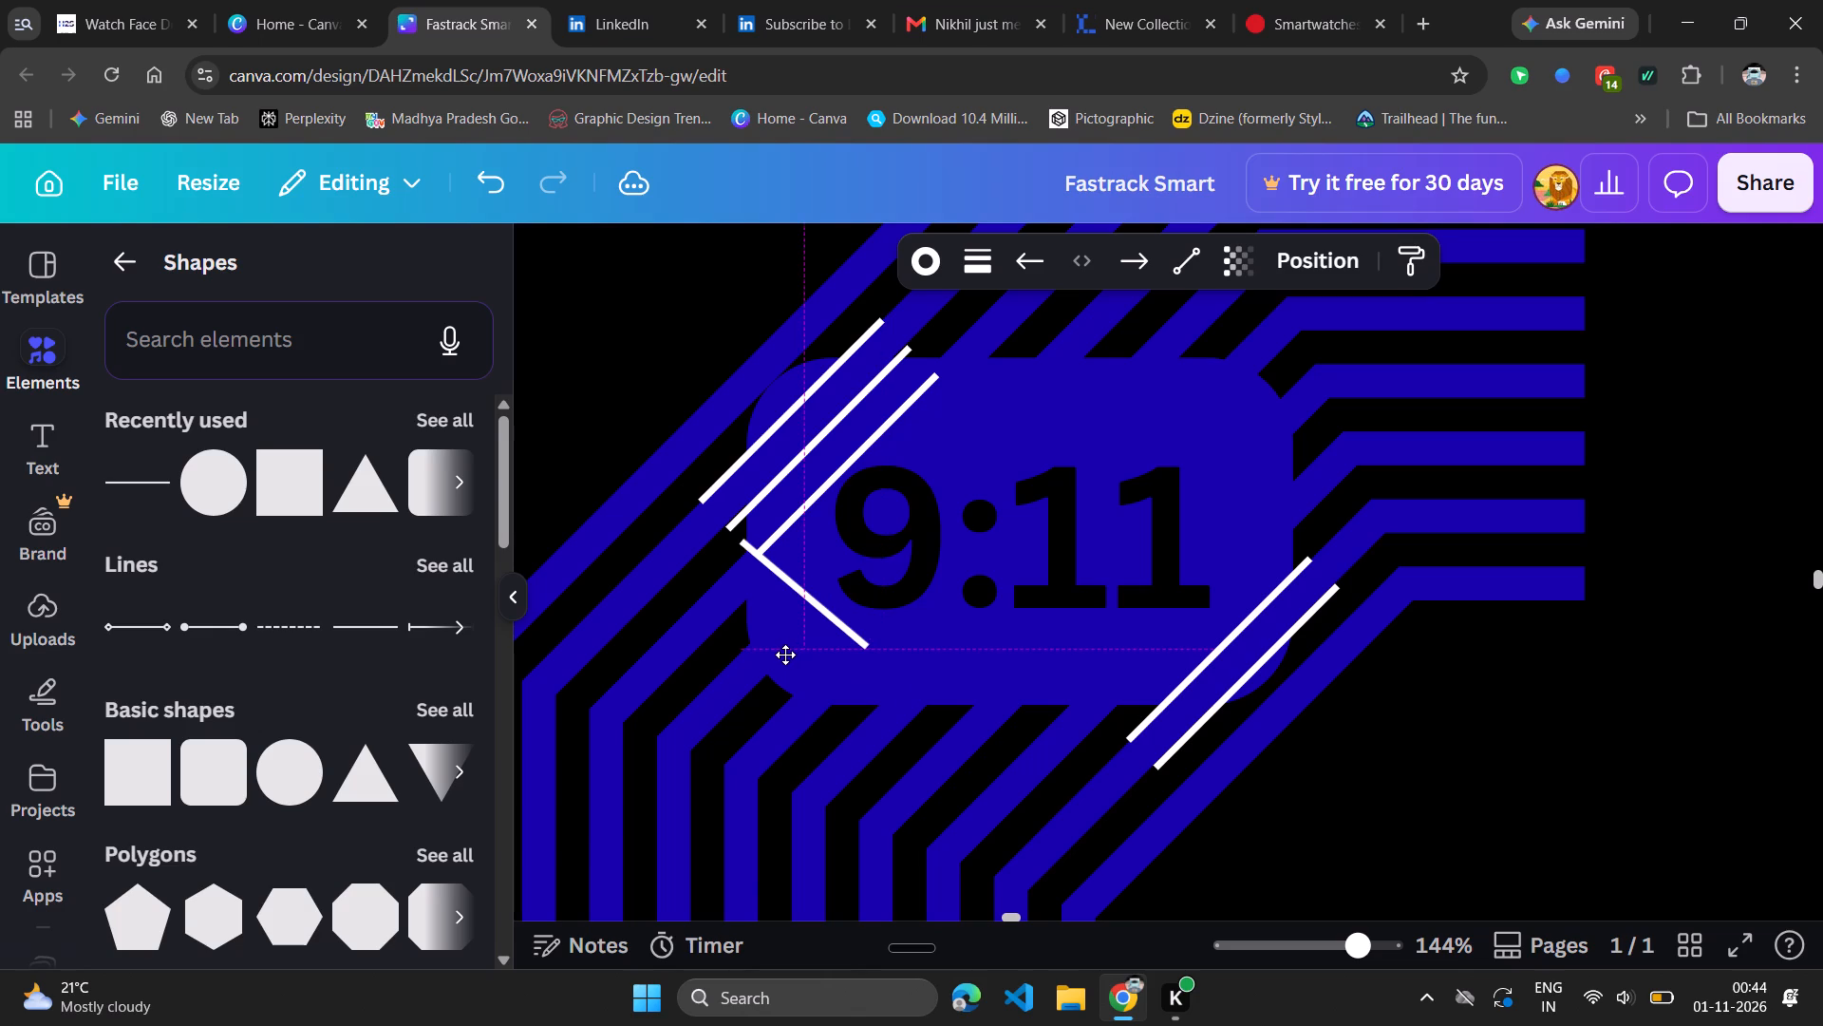
{"action": "left_click_drag", "start_coordinate": [785, 655], "coordinate": [786, 658]}
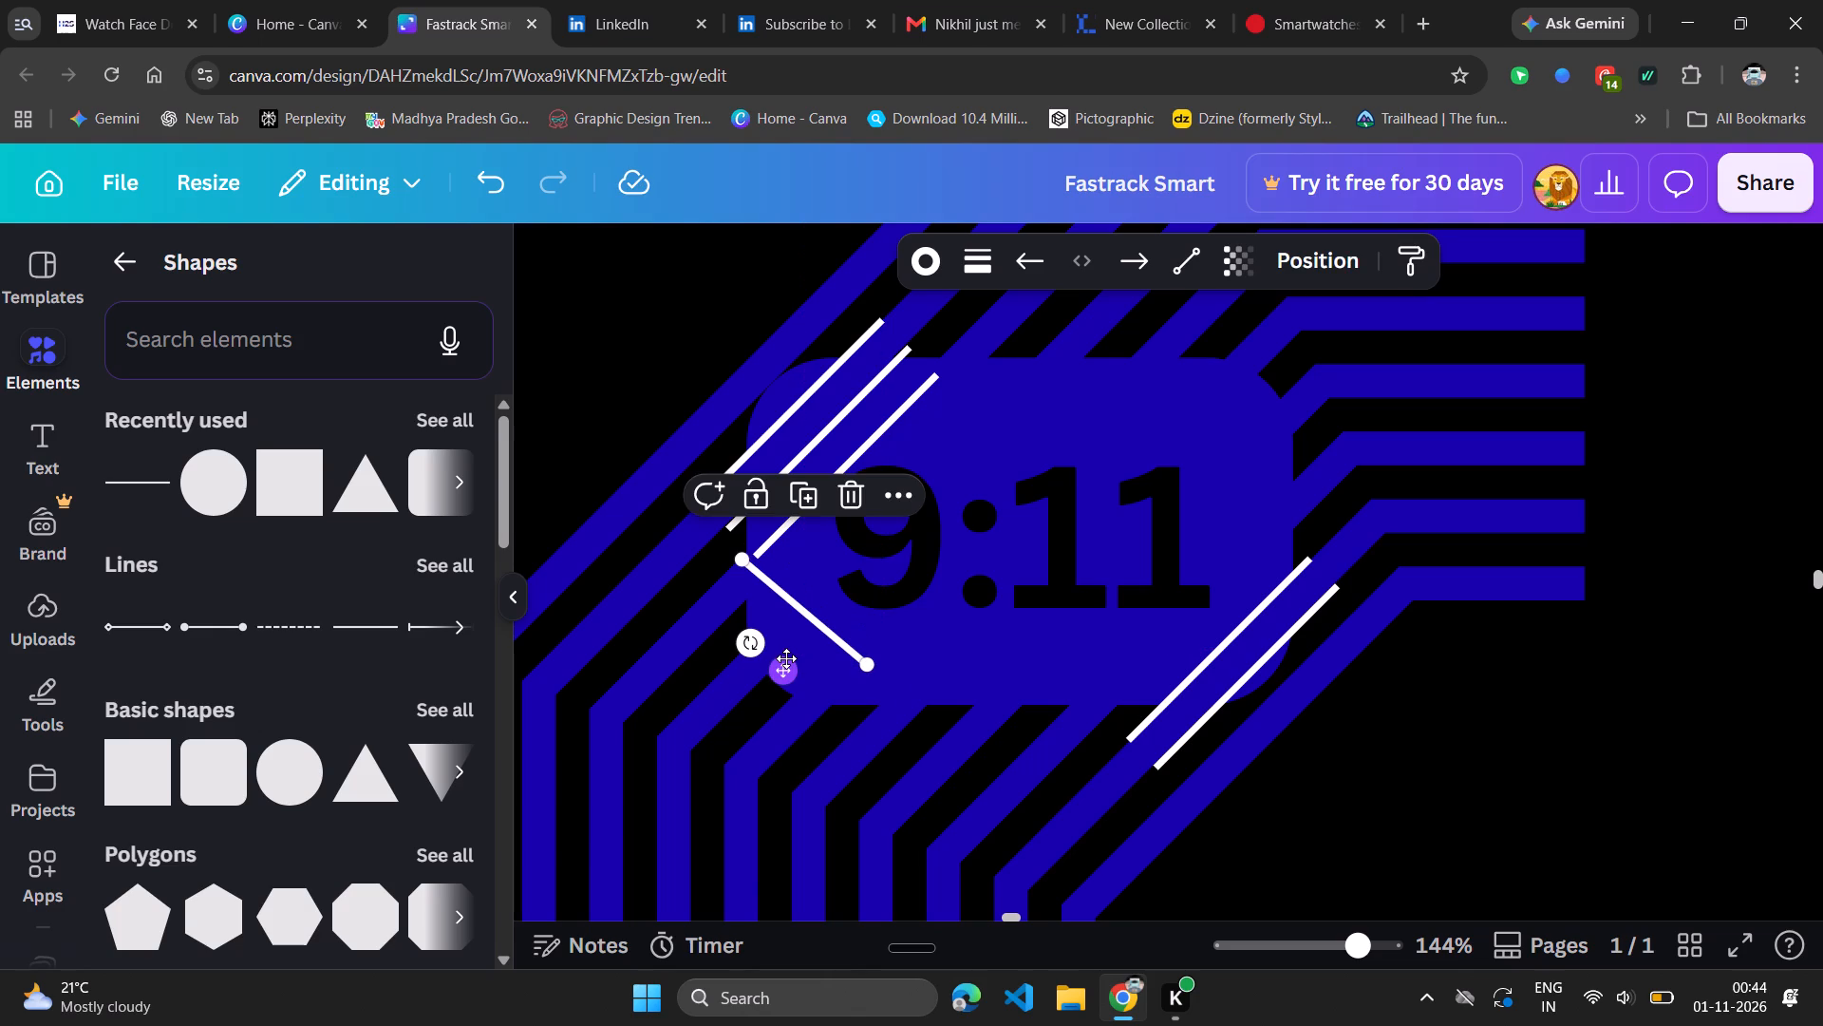
Duplicate the short white line and place the copy beside the upper ends of the lower-right line pair, outside the badge.
{"action": "left_click", "coordinate": [799, 503]}
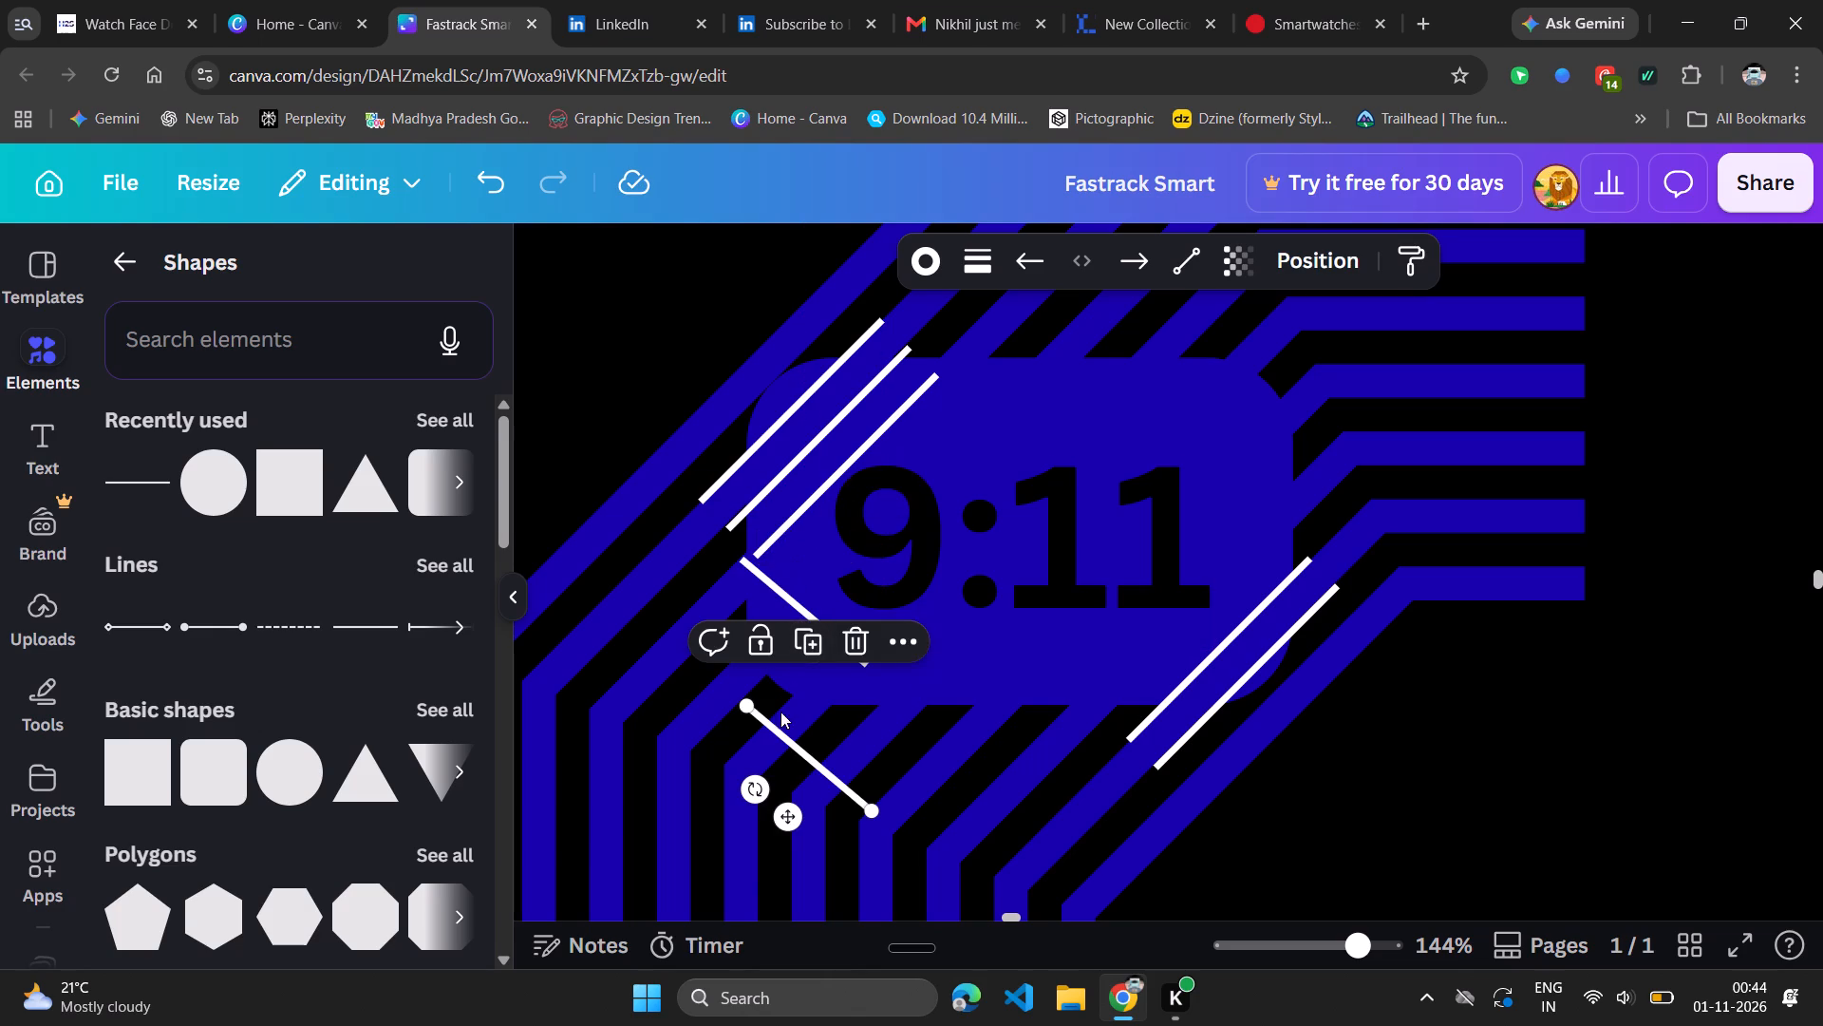
{"action": "left_click_drag", "start_coordinate": [782, 809], "coordinate": [962, 554]}
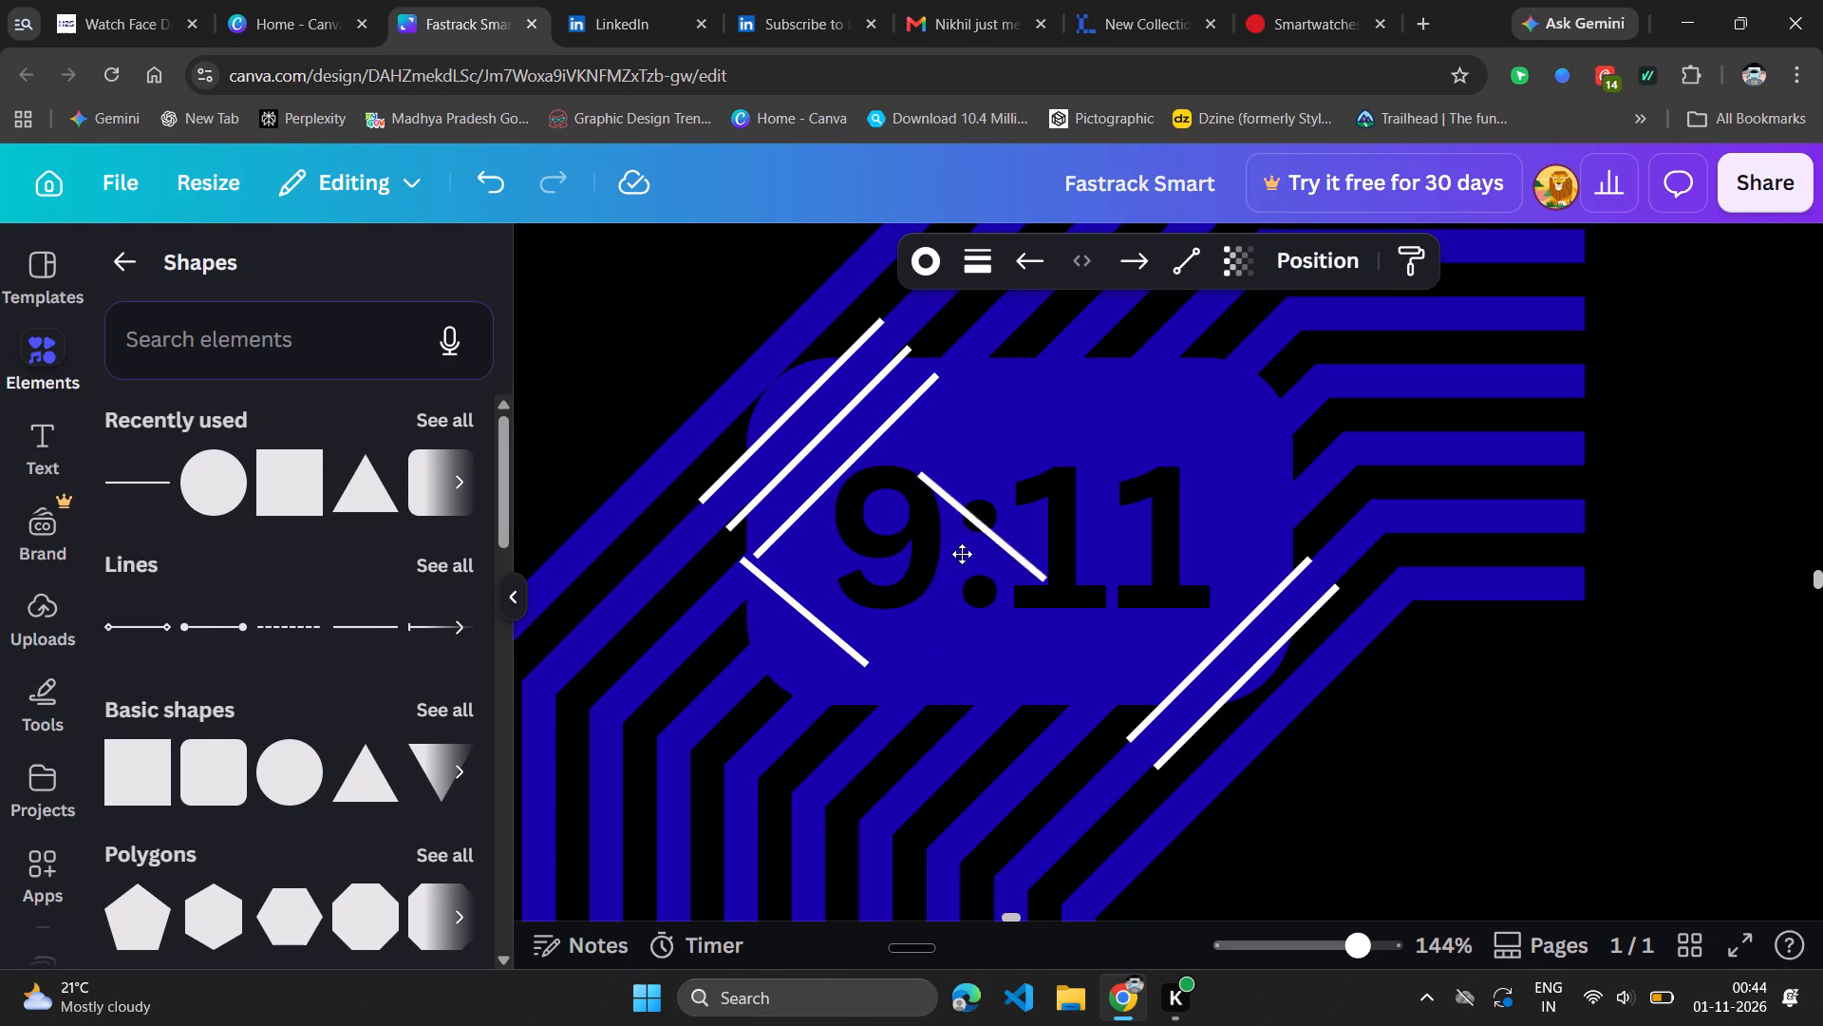
{"action": "left_click_drag", "start_coordinate": [962, 554], "coordinate": [1155, 475]}
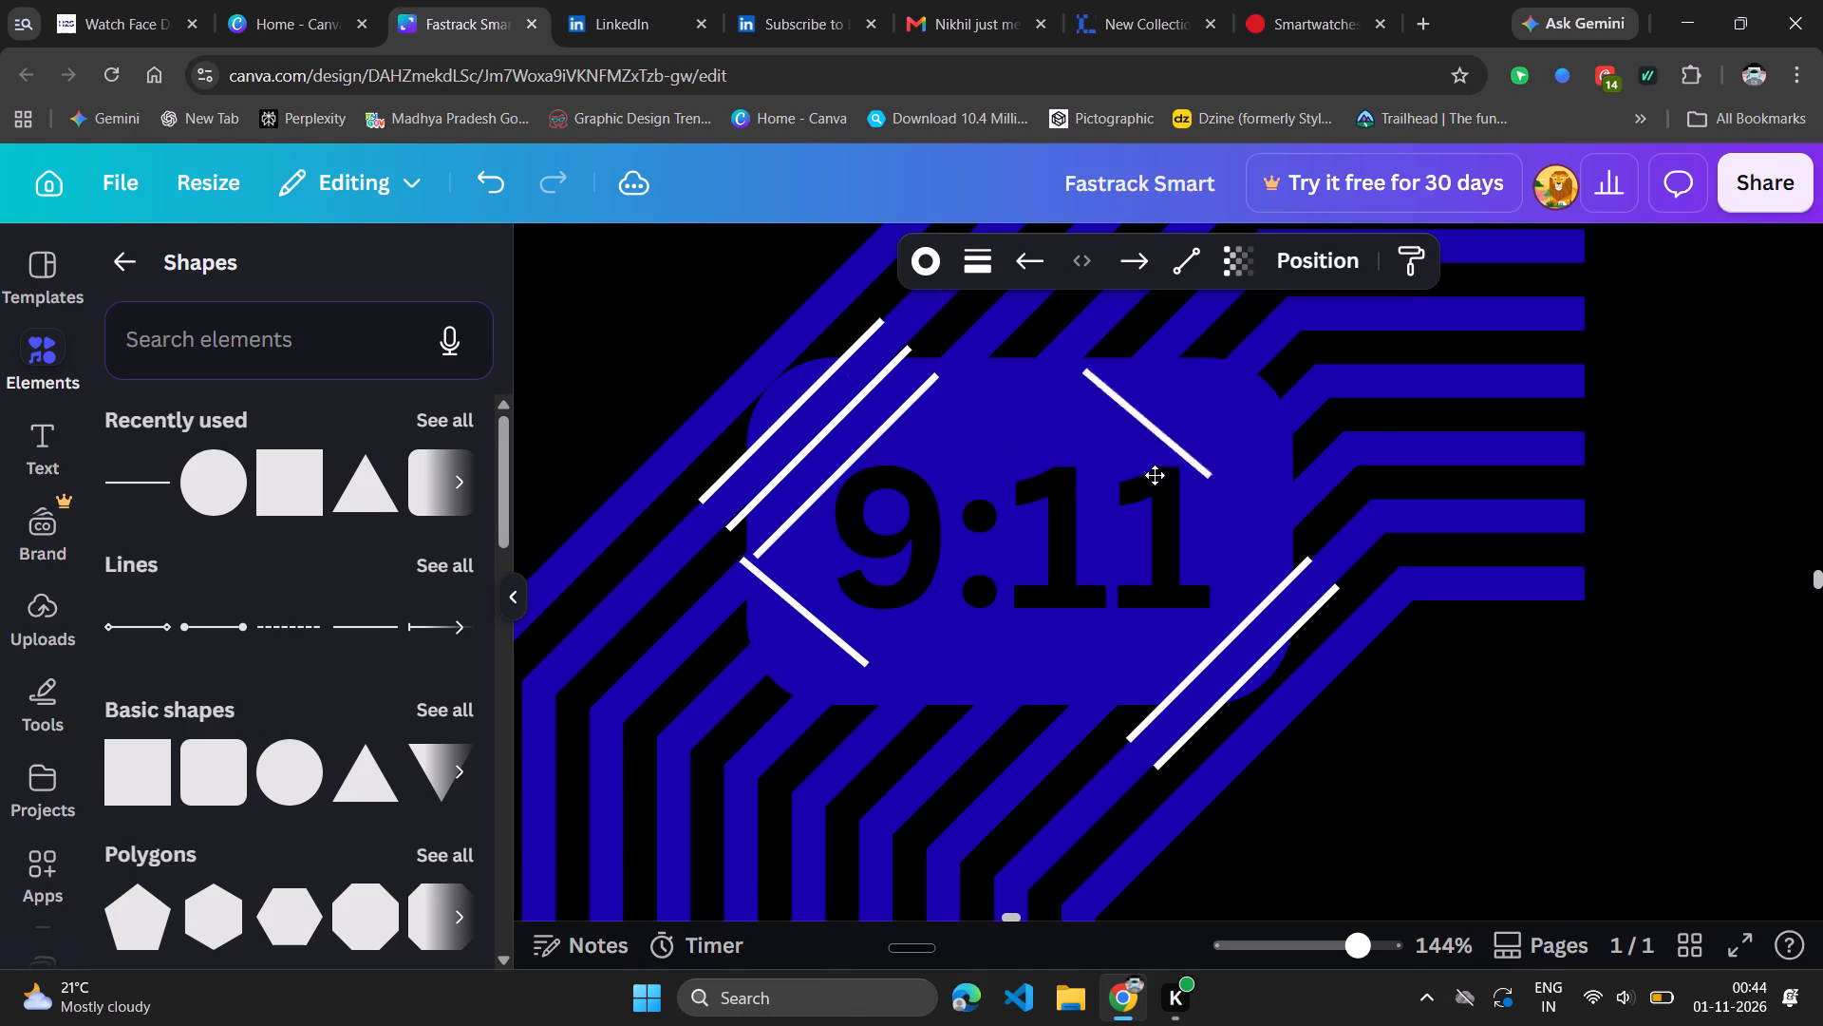
{"action": "left_click_drag", "start_coordinate": [1155, 475], "coordinate": [1410, 615]}
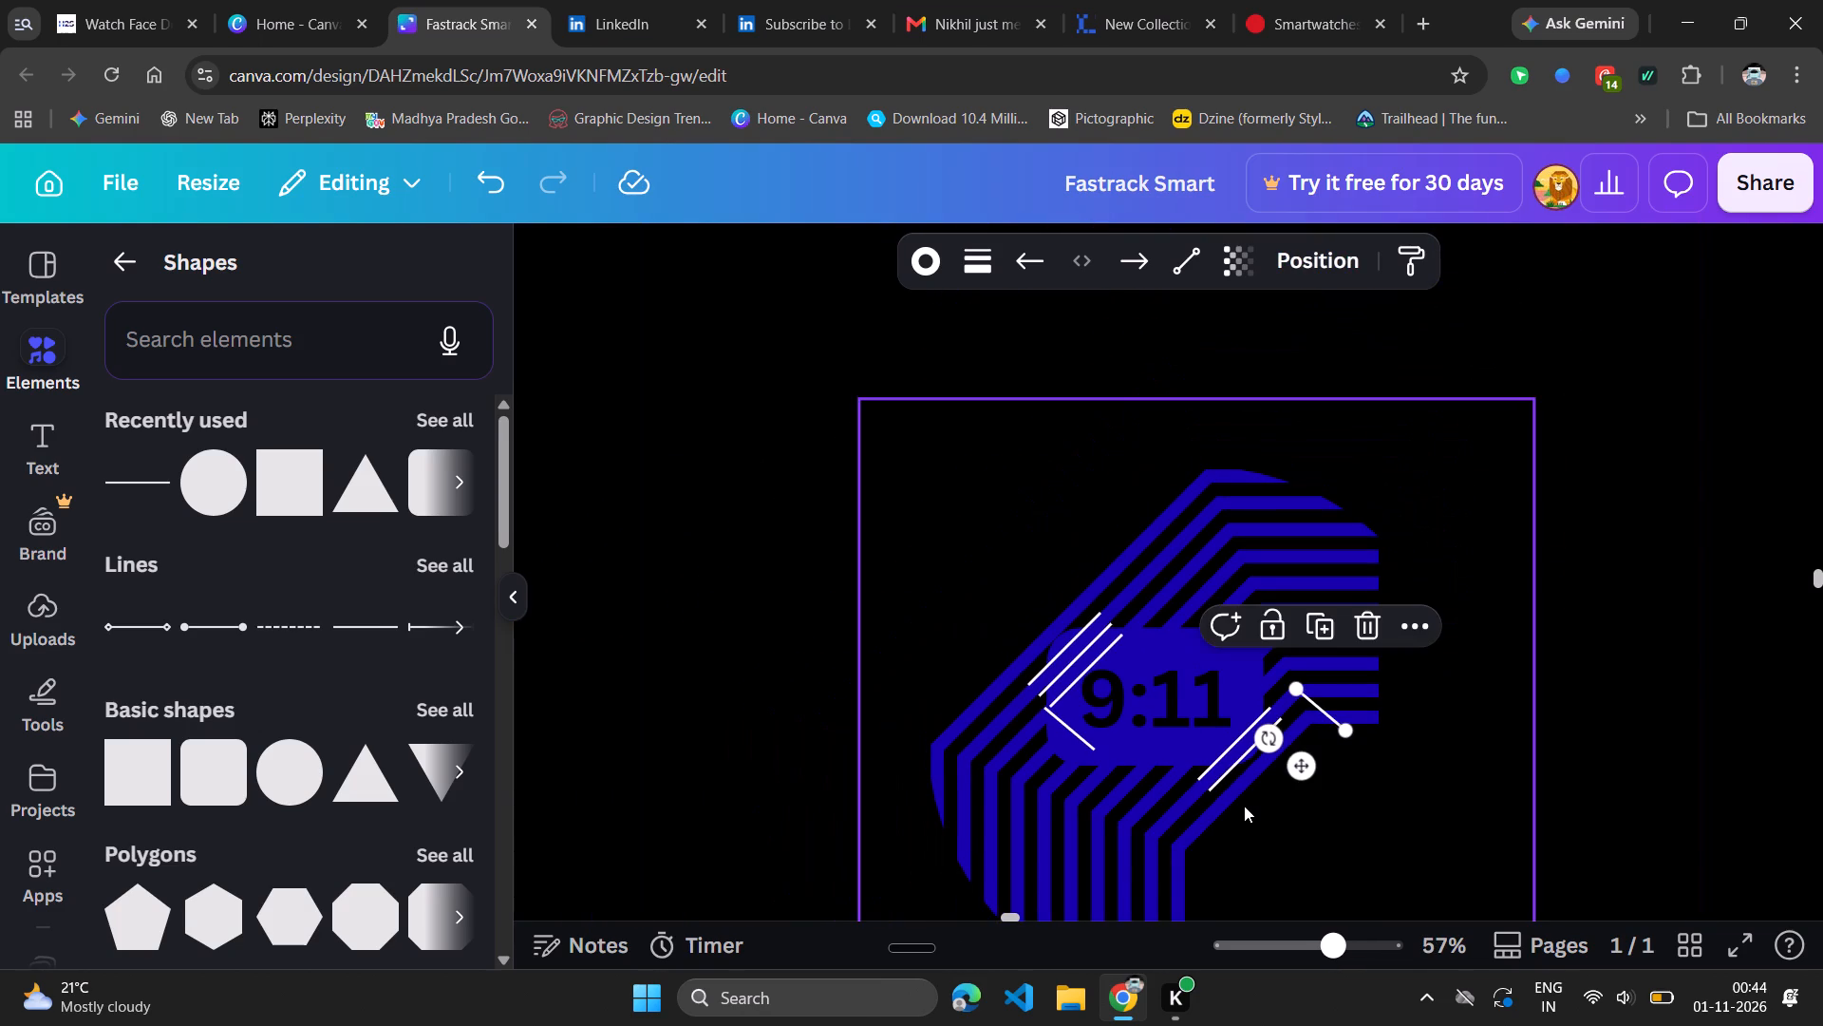
{"action": "left_click", "coordinate": [1465, 634]}
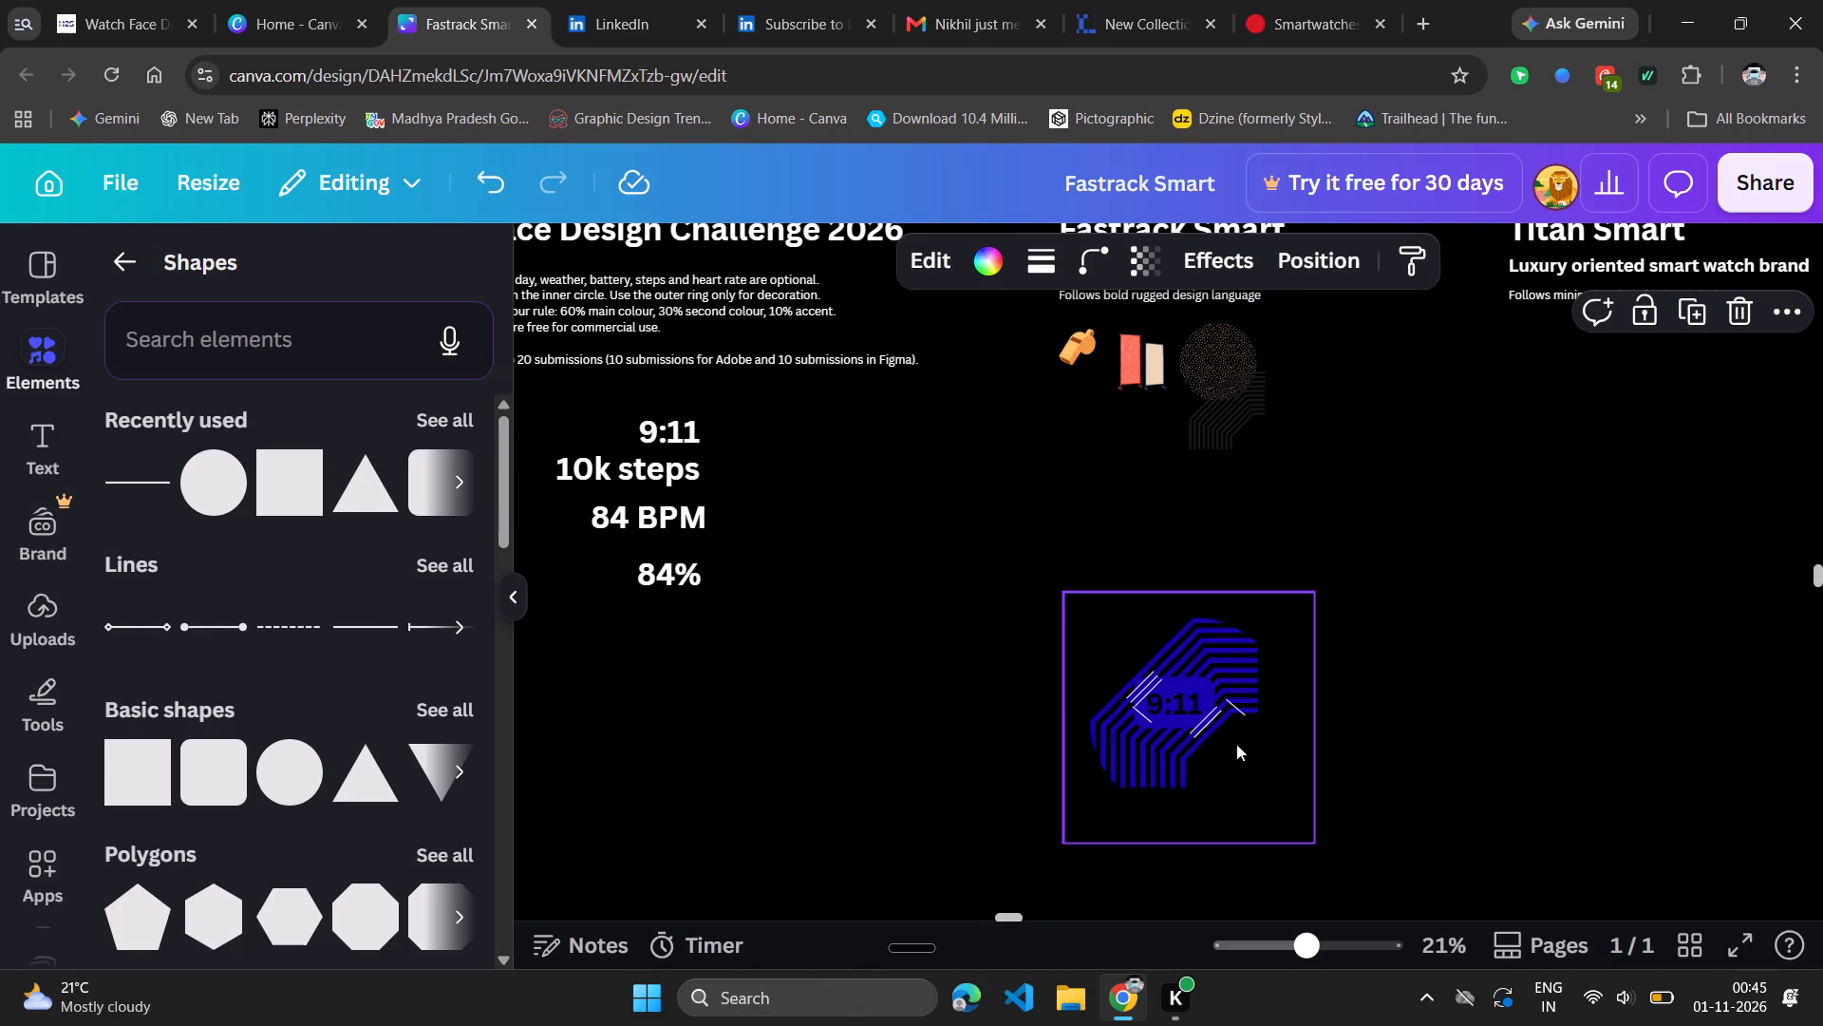
Unlock the outer ring around the watch face, duplicate it, and move the copy to the empty area below the Titan Smart heading.
{"action": "left_click", "coordinate": [1297, 692]}
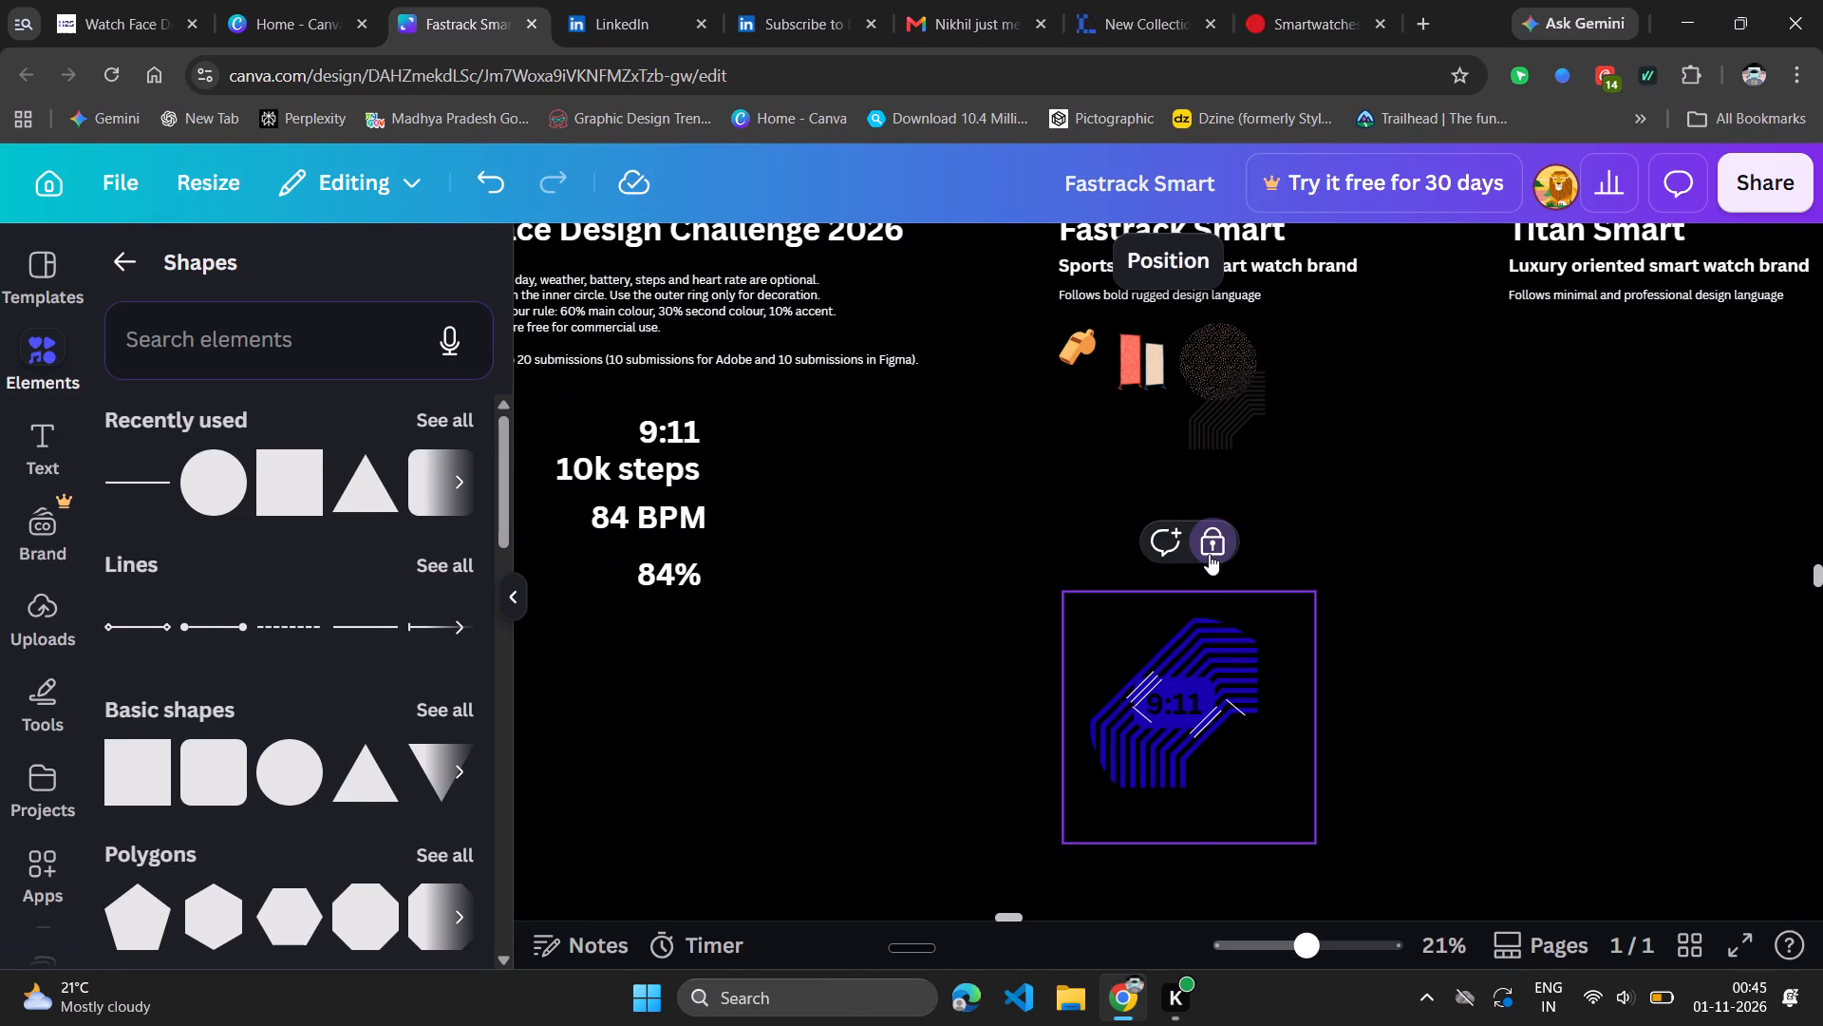
{"action": "left_click", "coordinate": [1209, 541]}
{"action": "left_click", "coordinate": [1197, 532]}
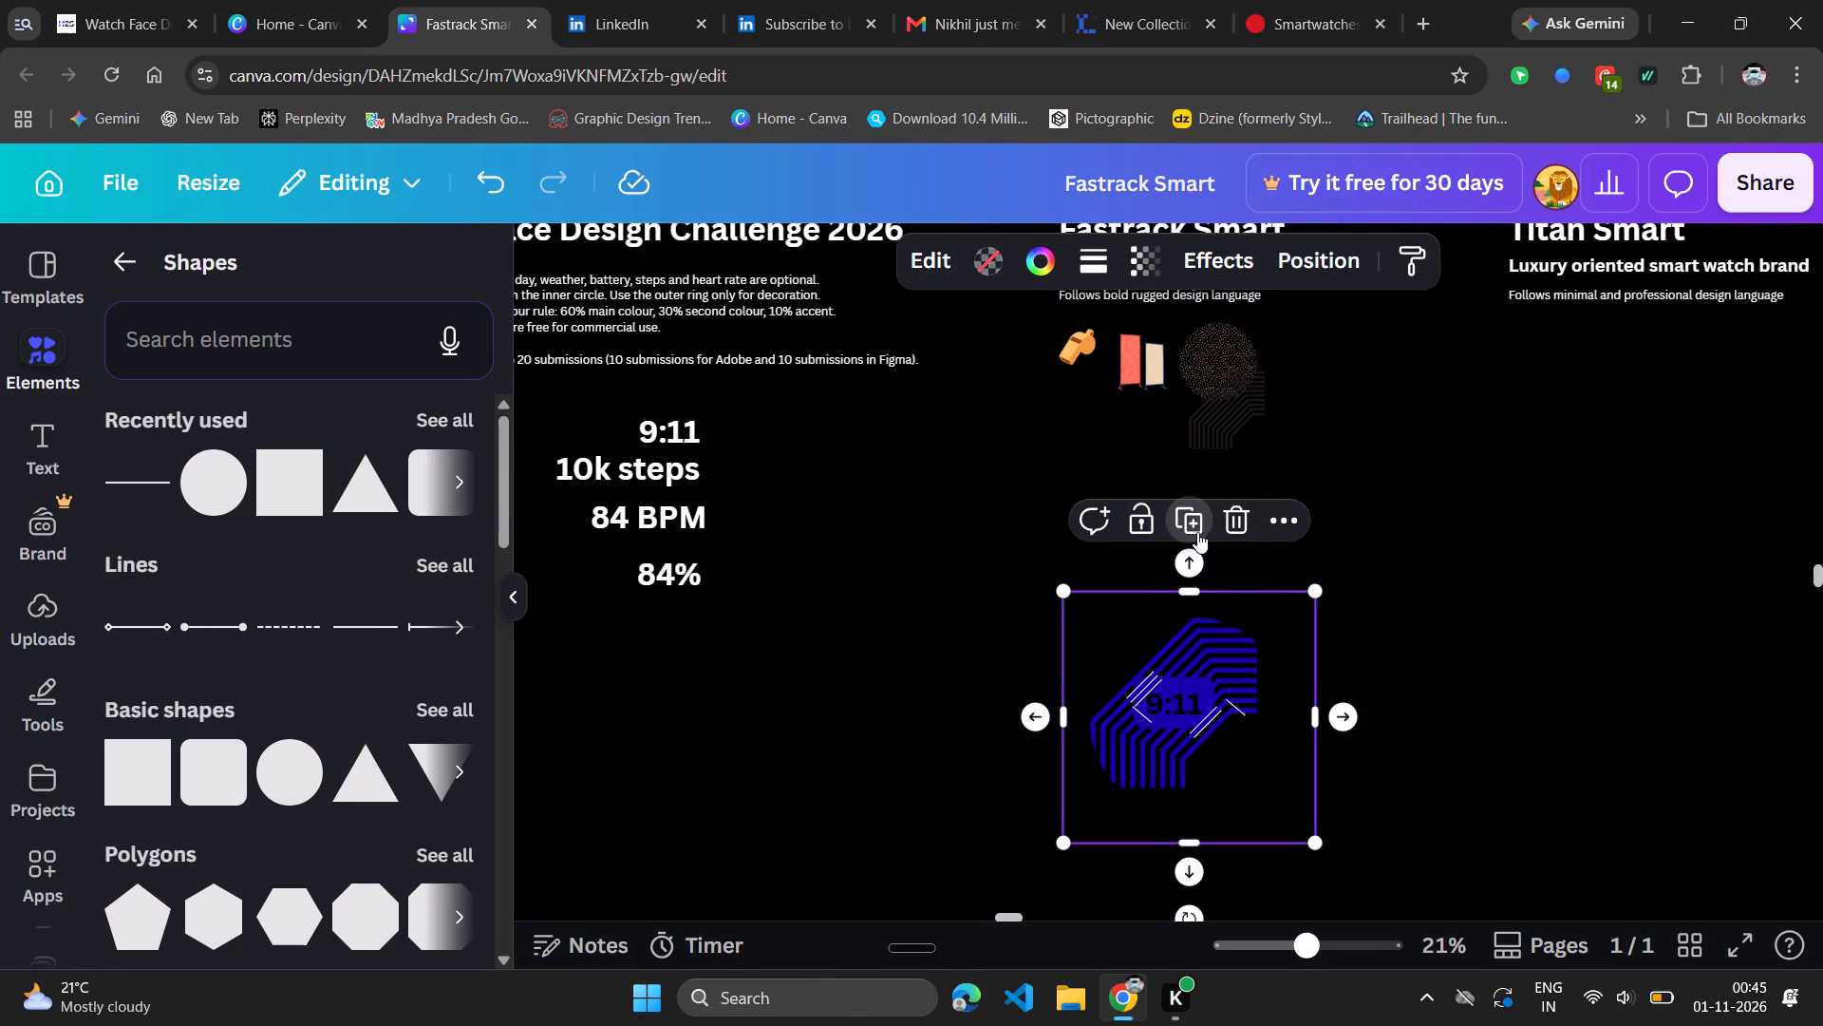
{"action": "left_click_drag", "start_coordinate": [1237, 683], "coordinate": [1573, 657]}
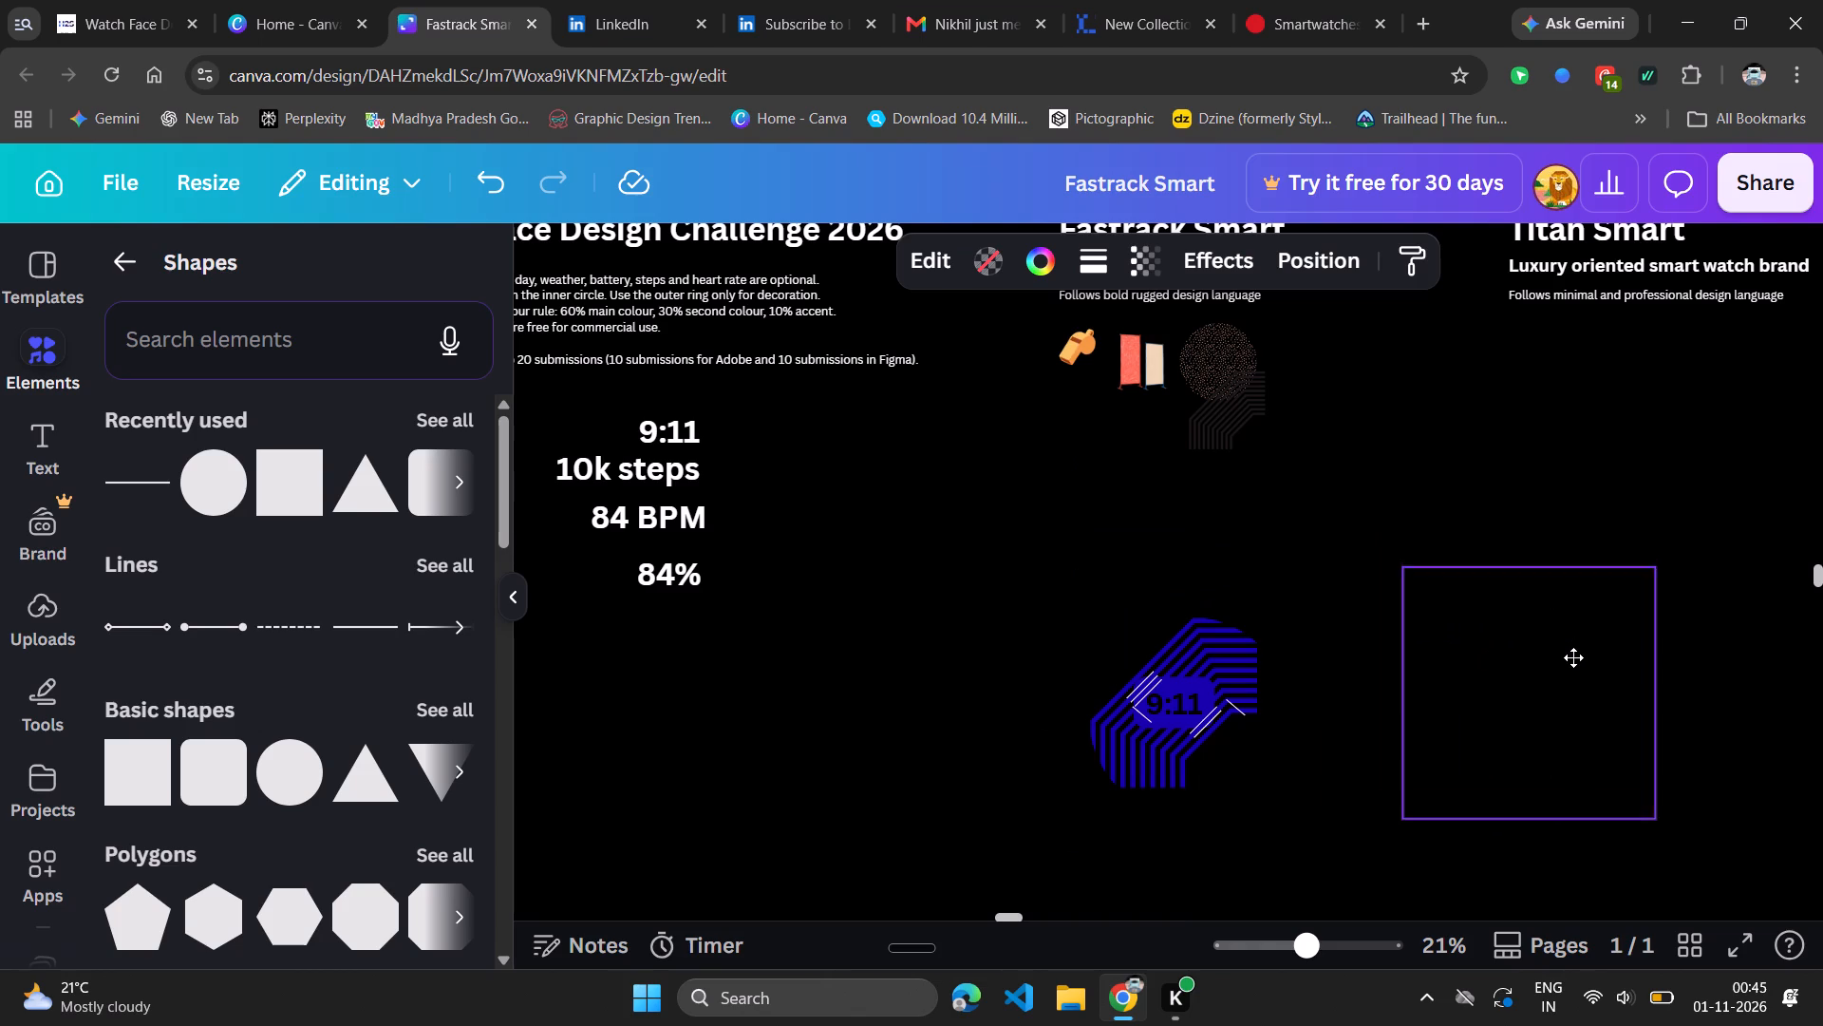
{"action": "left_click_drag", "start_coordinate": [1573, 657], "coordinate": [1571, 675]}
Duplicate the filled black circle behind the blue striped shape and centre the copy inside the ring copy below Titan Smart.
{"action": "left_click", "coordinate": [1230, 737]}
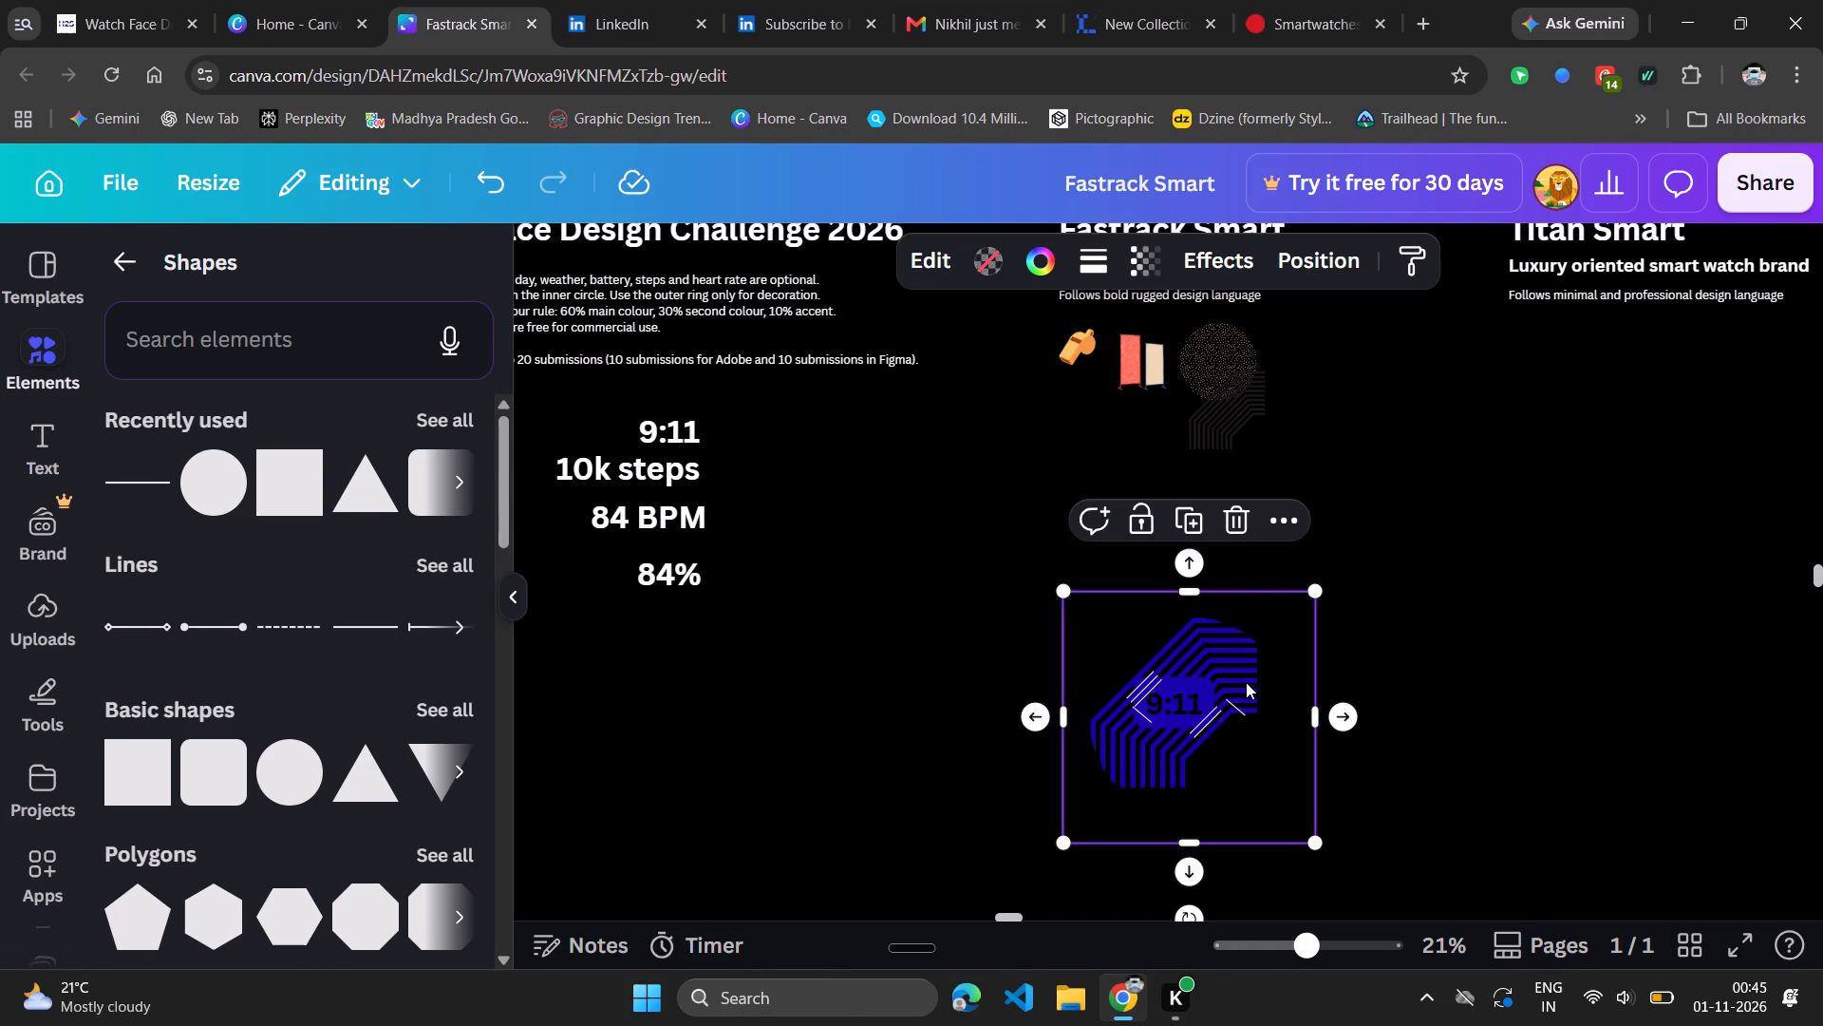
{"action": "left_click", "coordinate": [1308, 275]}
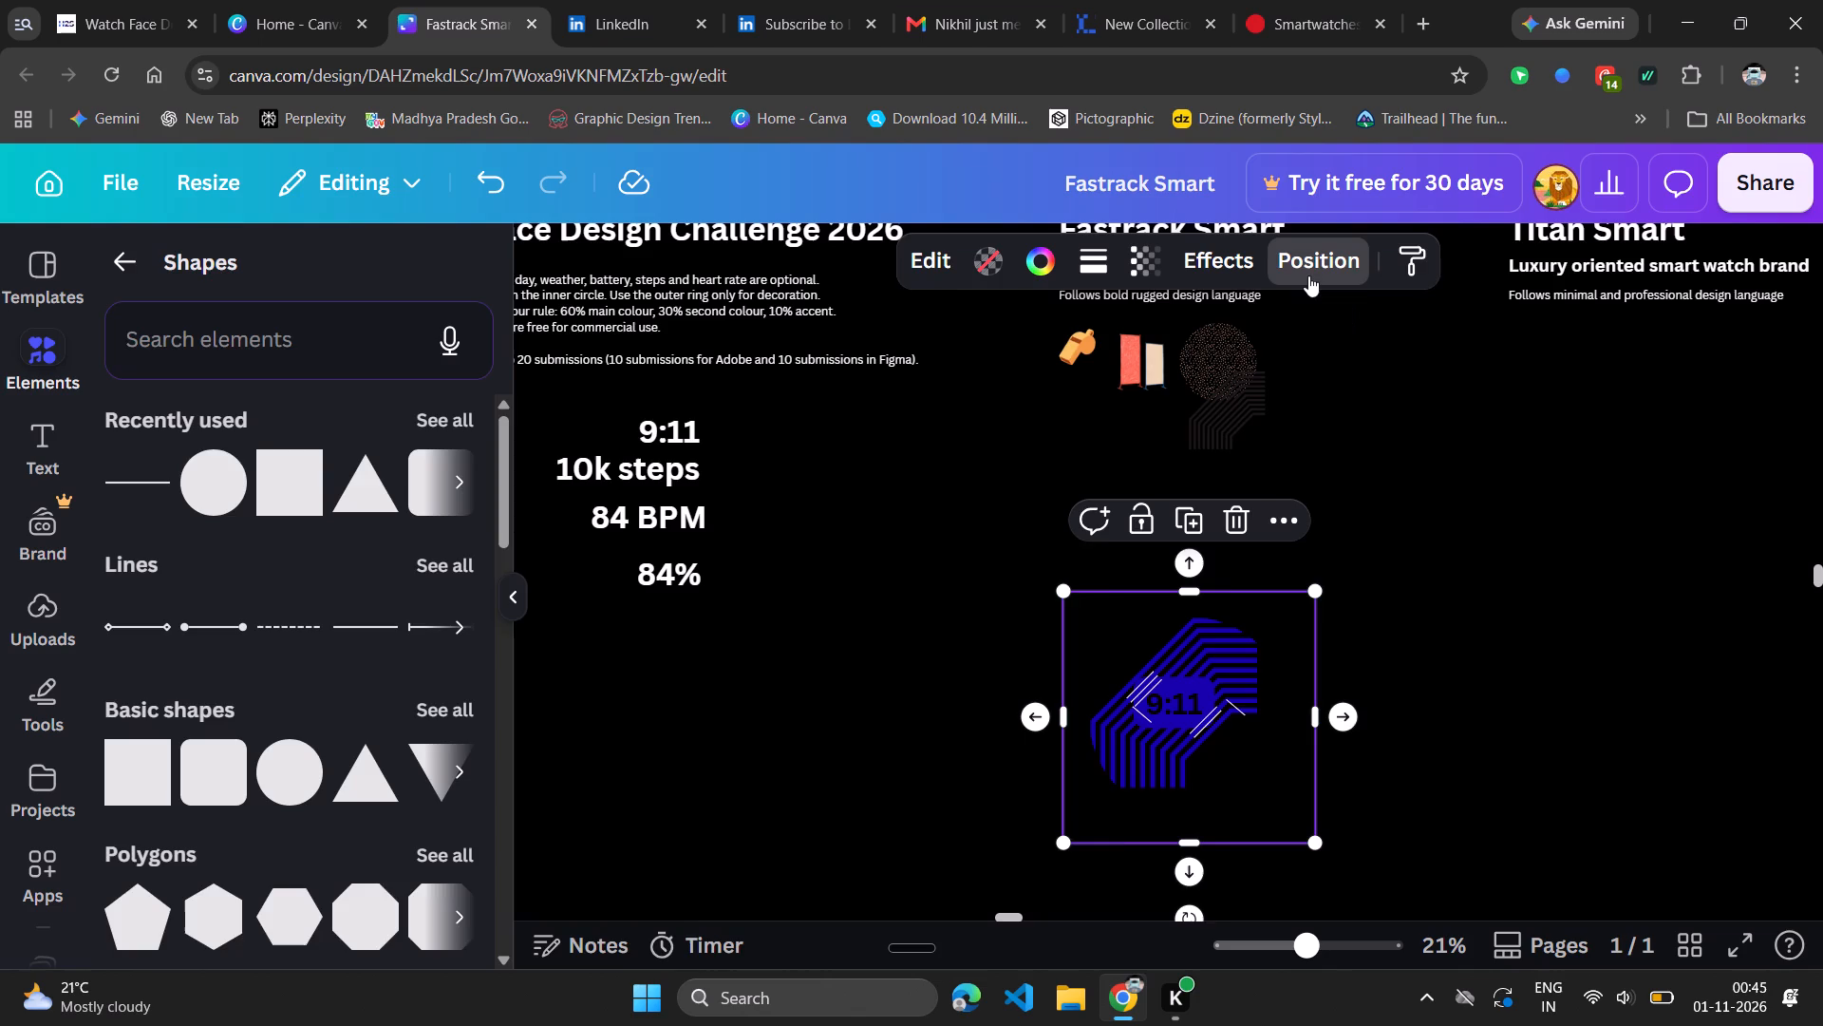
{"action": "scroll", "coordinate": [396, 844], "scroll_direction": "down", "scroll_amount": 4}
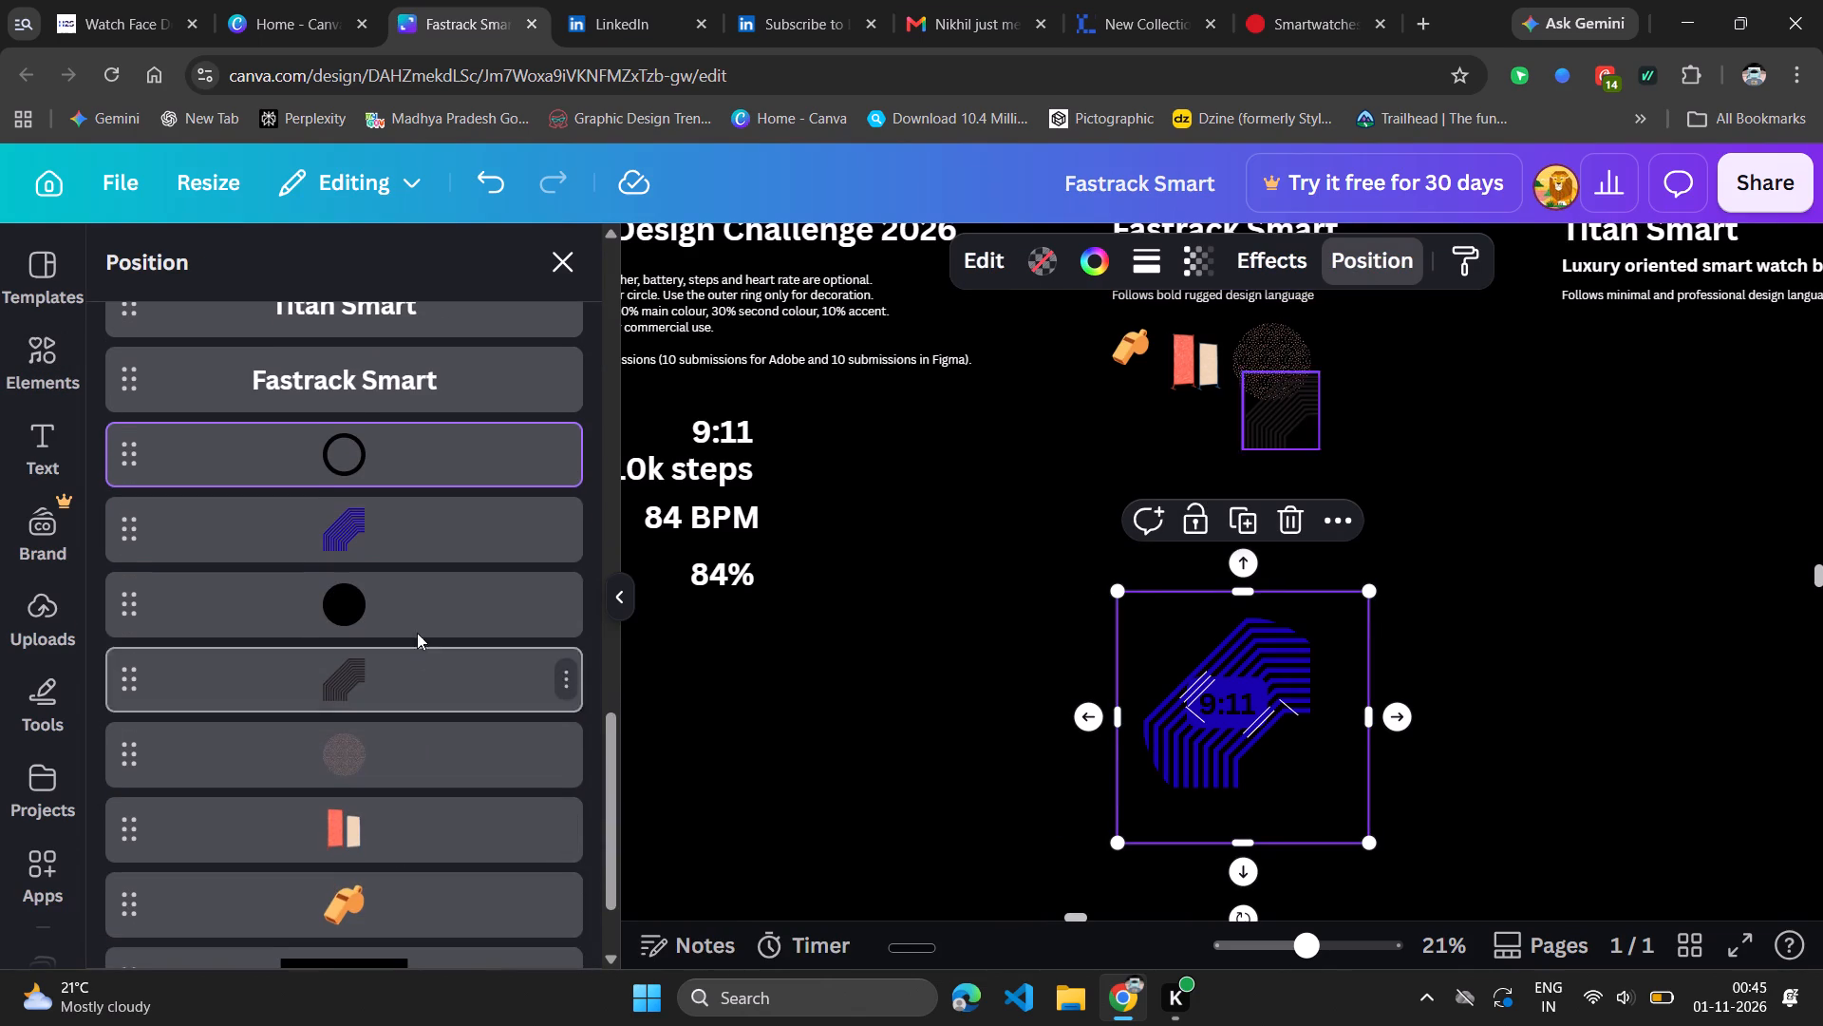
{"action": "left_click", "coordinate": [403, 598]}
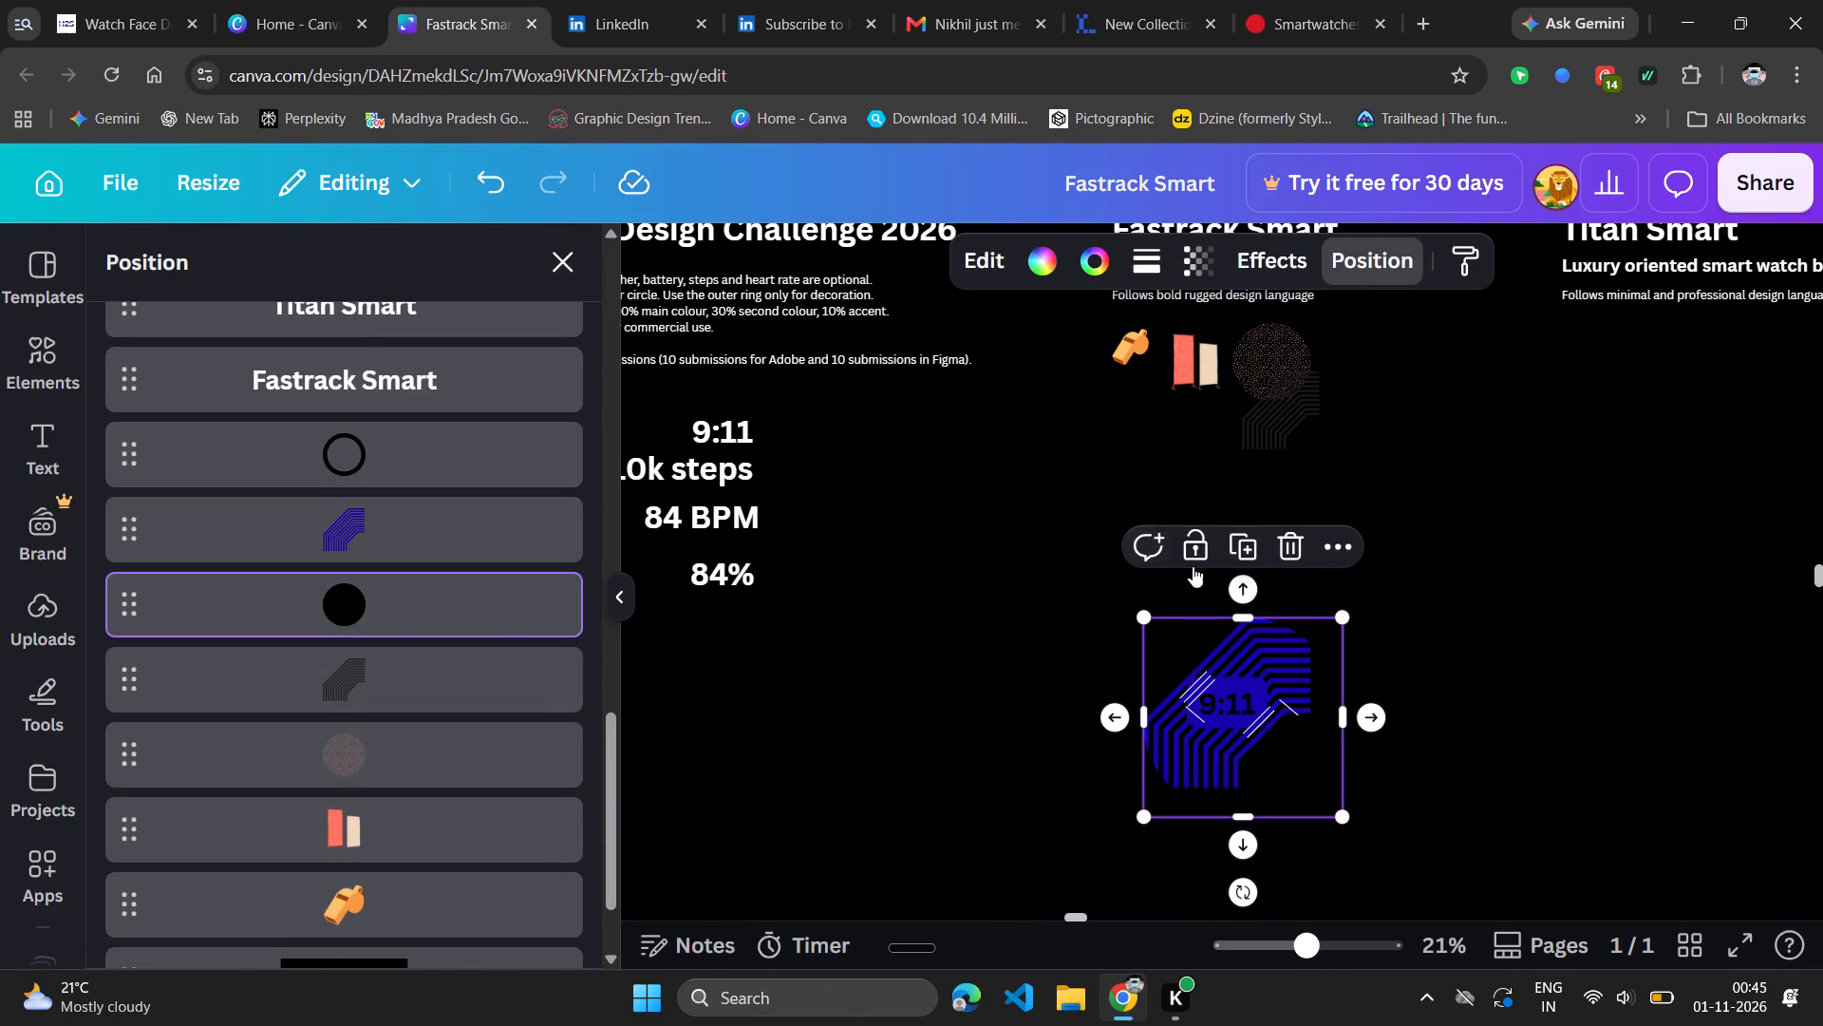
{"action": "left_click", "coordinate": [1250, 552]}
{"action": "left_click_drag", "start_coordinate": [1257, 710], "coordinate": [1544, 674]}
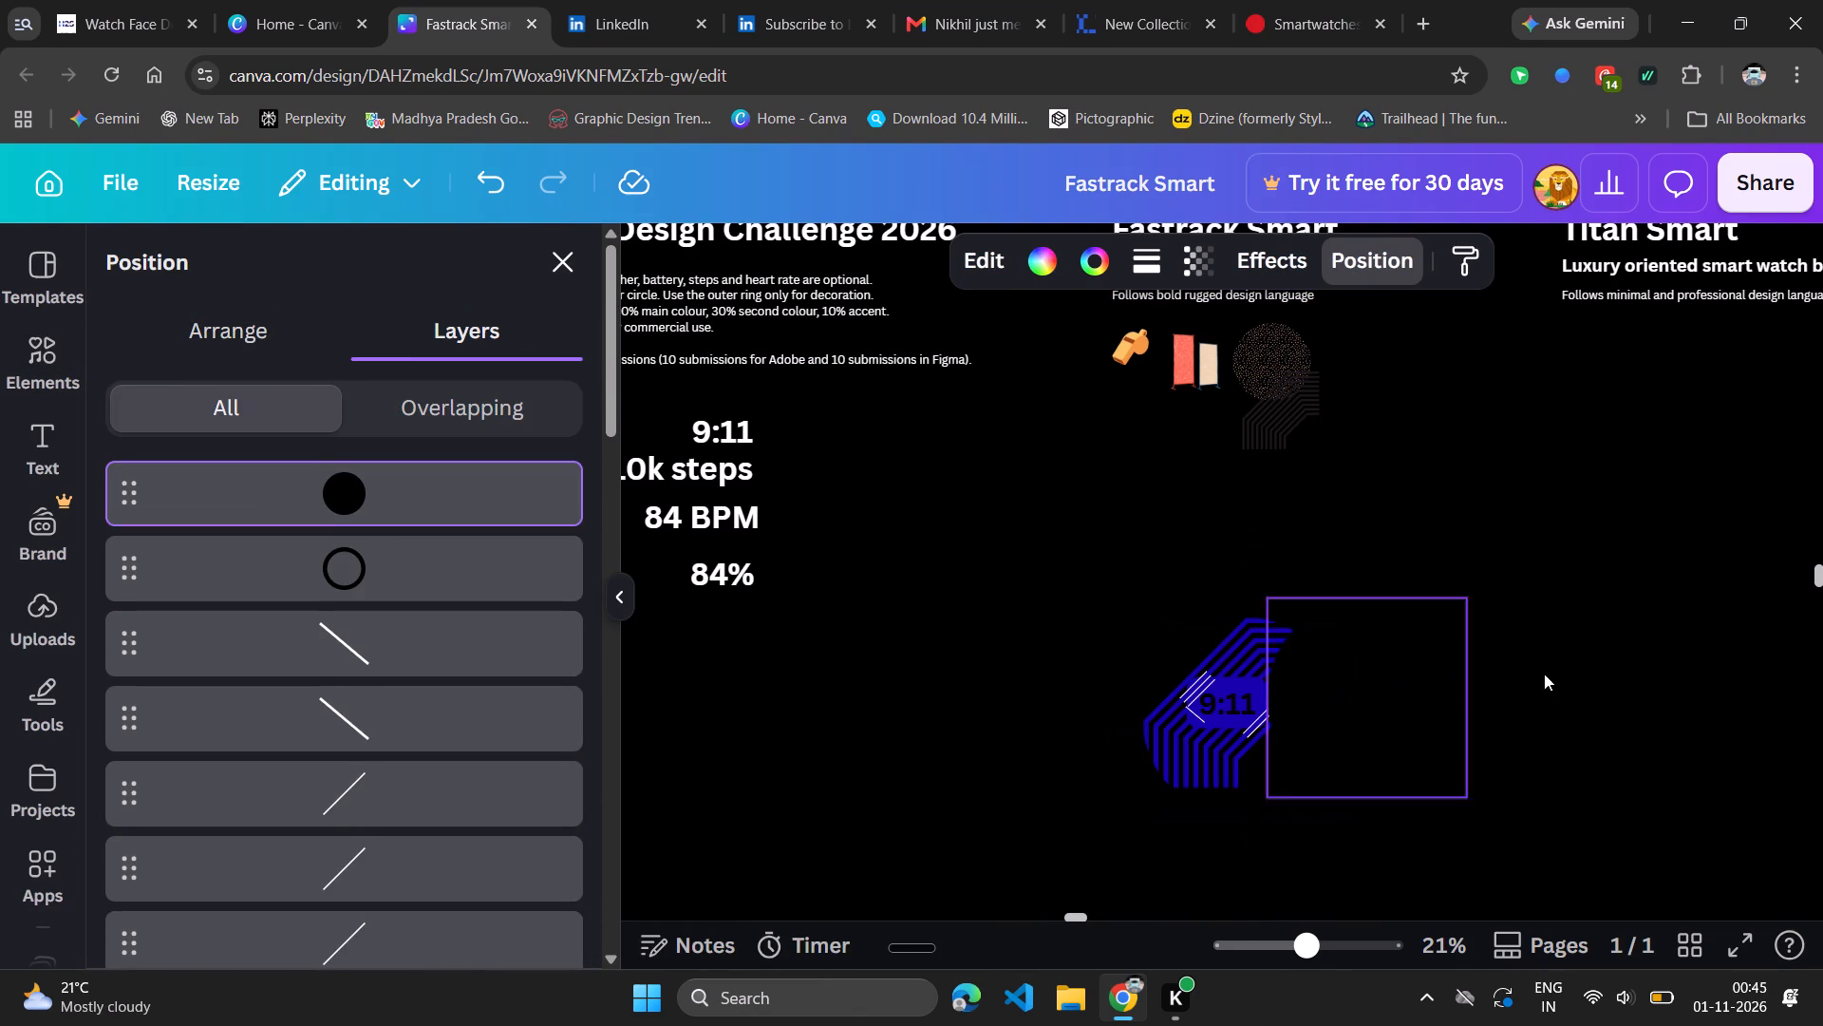
{"action": "left_click_drag", "start_coordinate": [1544, 674], "coordinate": [1625, 675]}
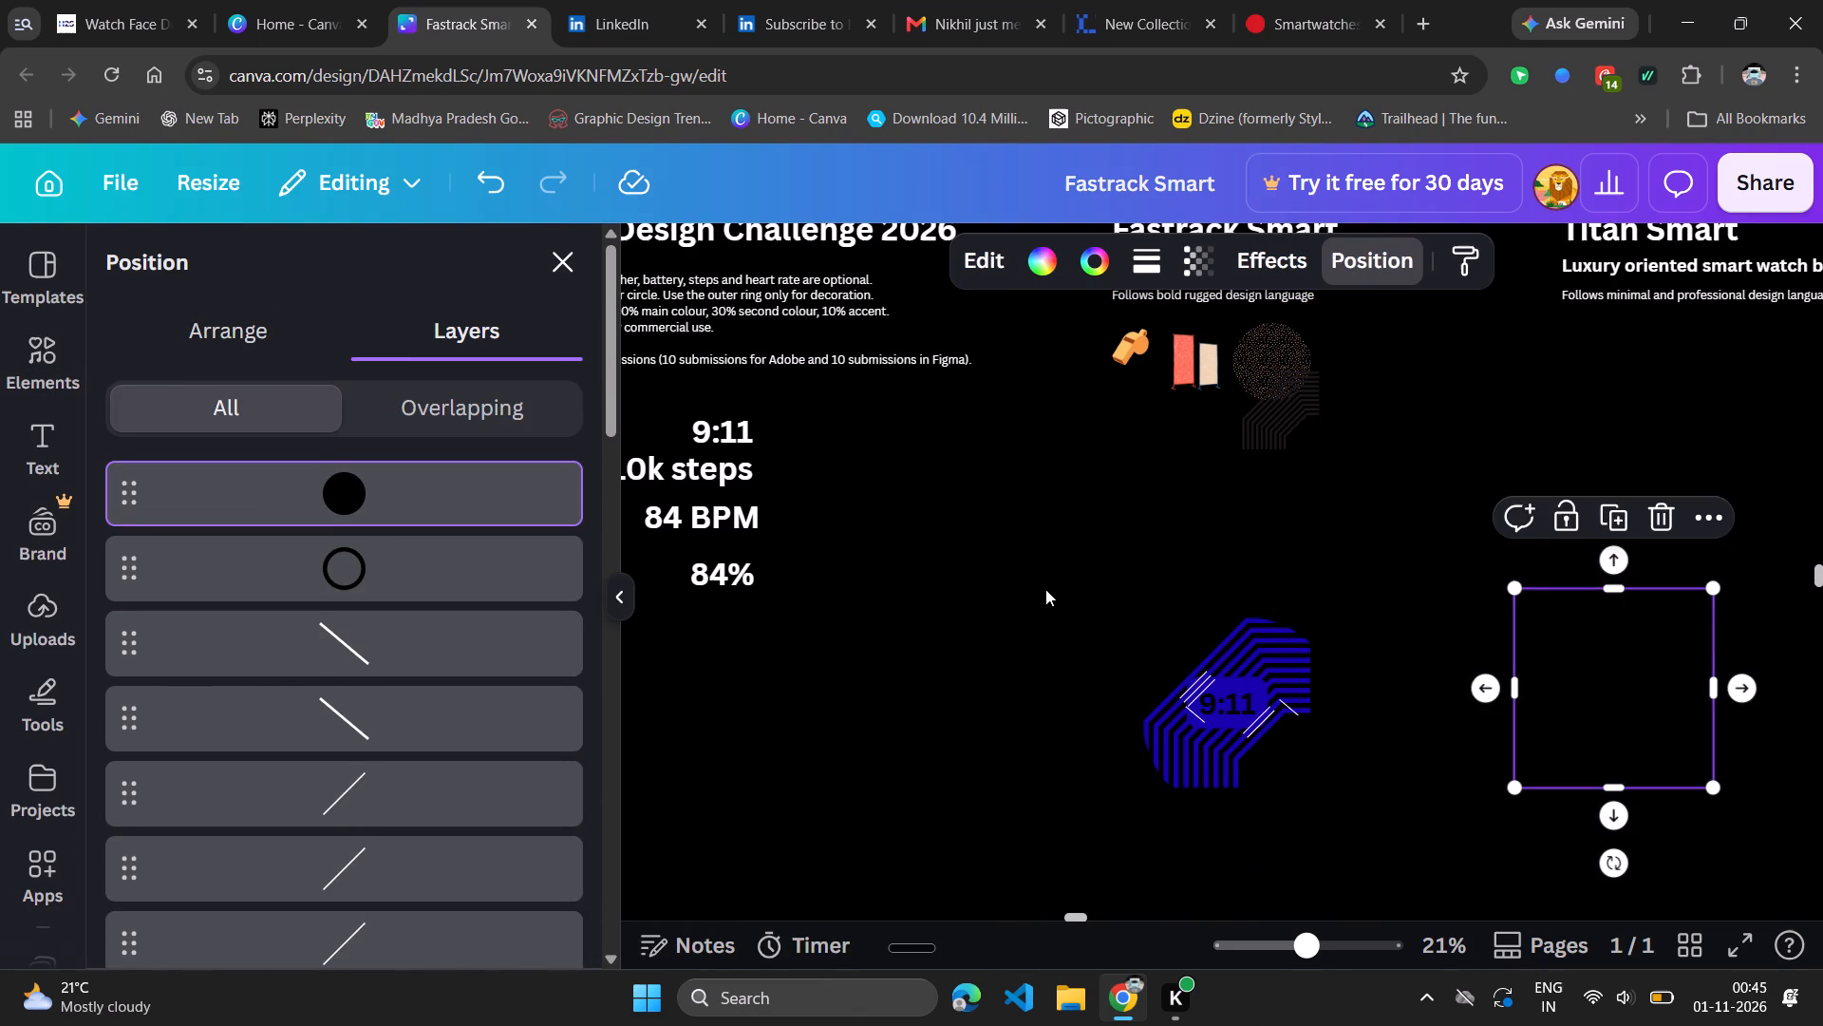
{"action": "scroll", "coordinate": [1045, 589], "scroll_direction": "left", "scroll_amount": 4}
{"action": "left_click_drag", "start_coordinate": [1217, 651], "coordinate": [1175, 681]}
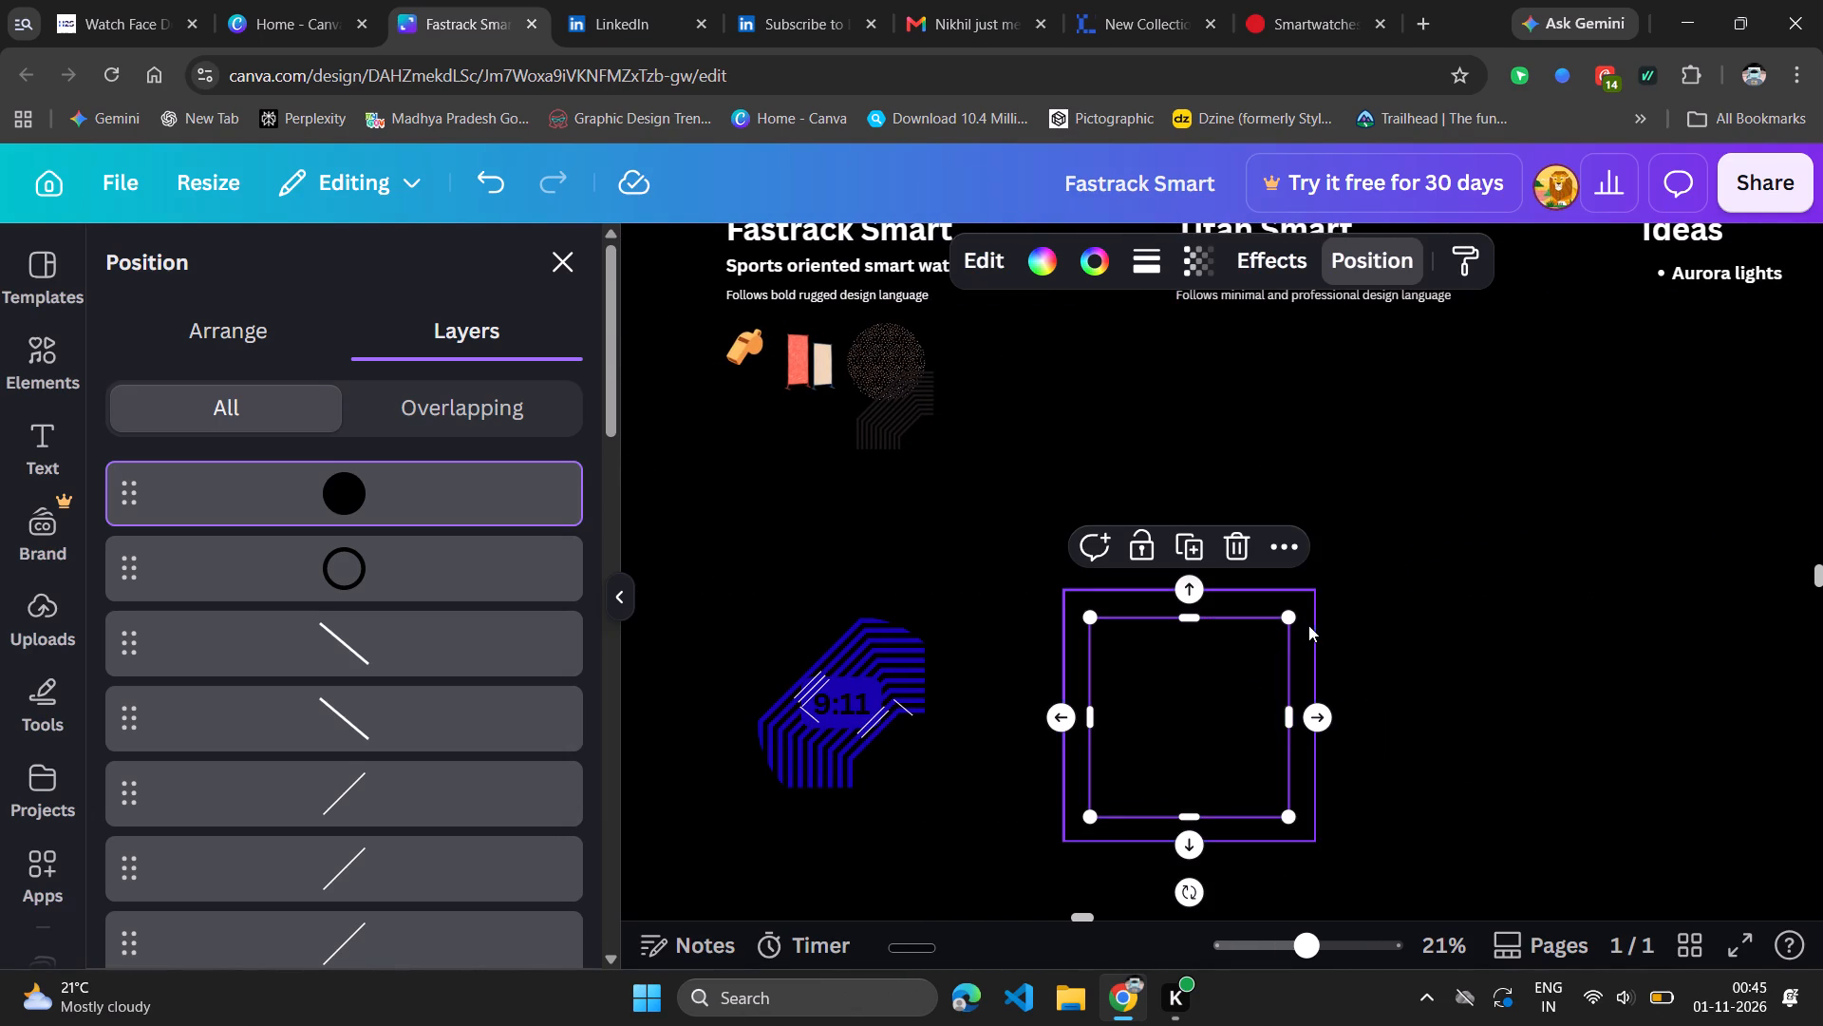
Set the stroke colour of the ring copy below Titan Smart to white.
{"action": "left_click", "coordinate": [1306, 632]}
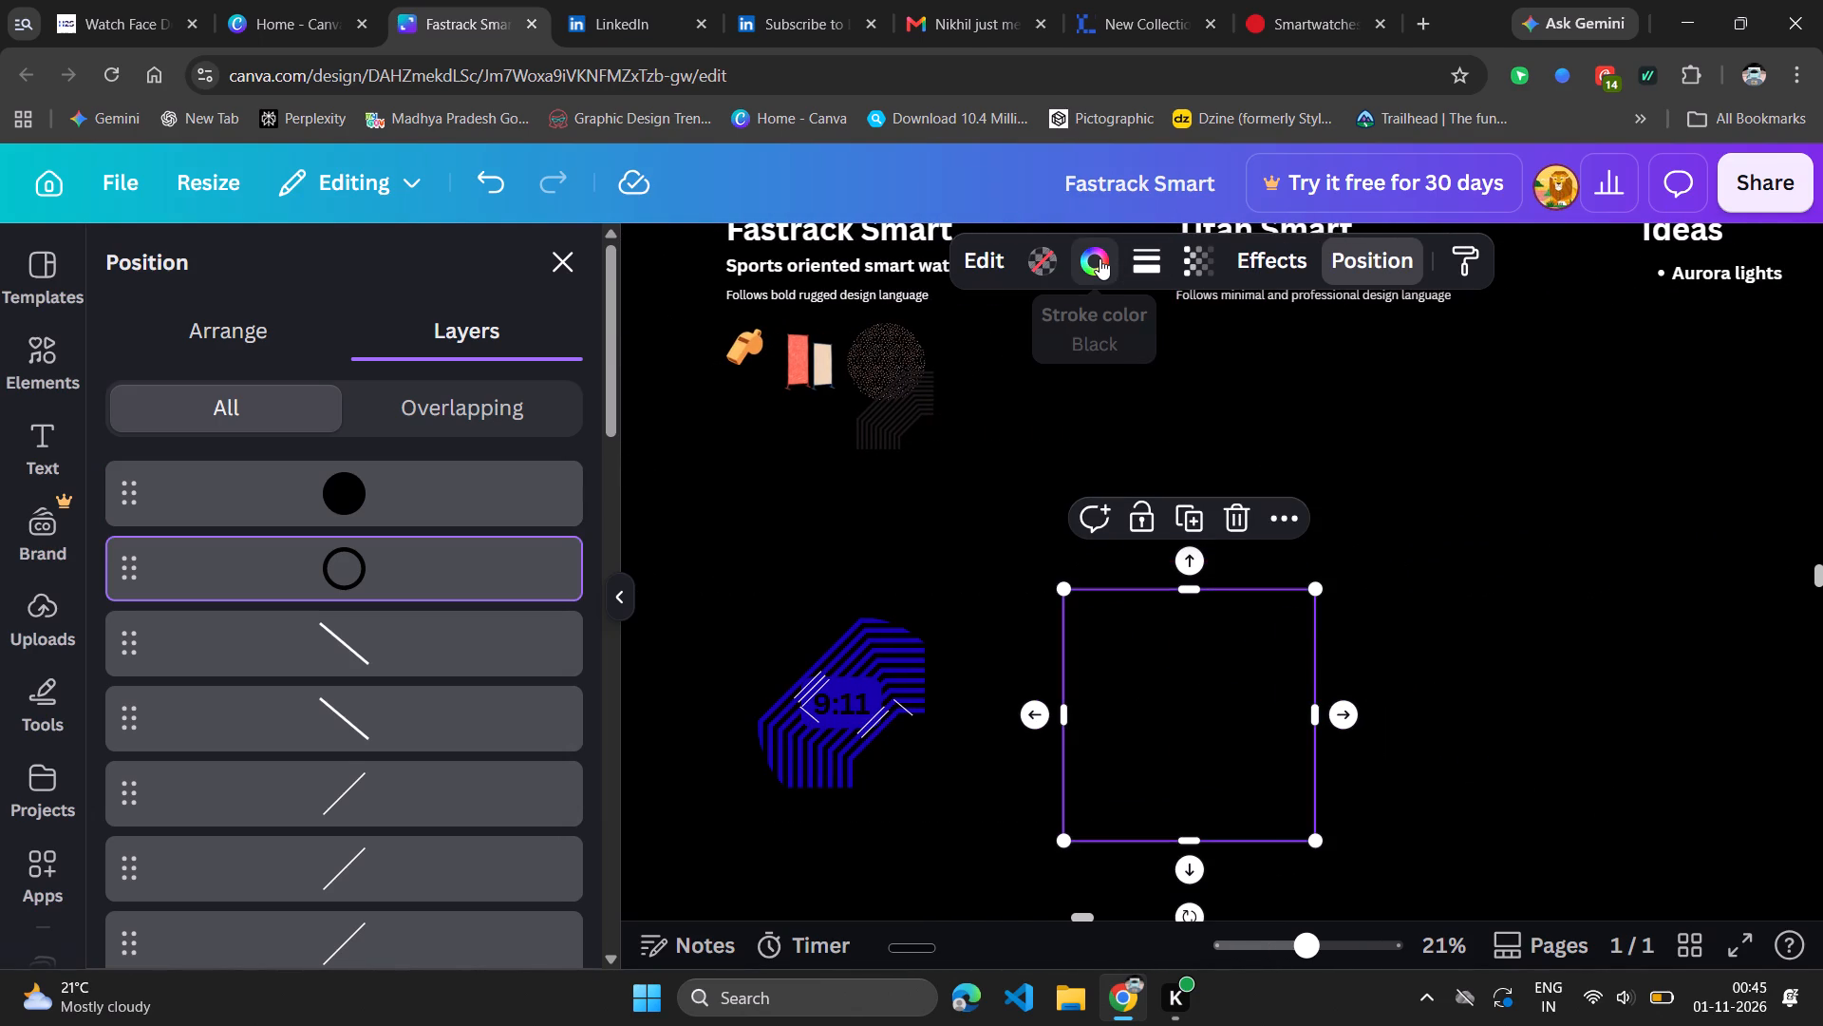
{"action": "left_click", "coordinate": [1099, 258]}
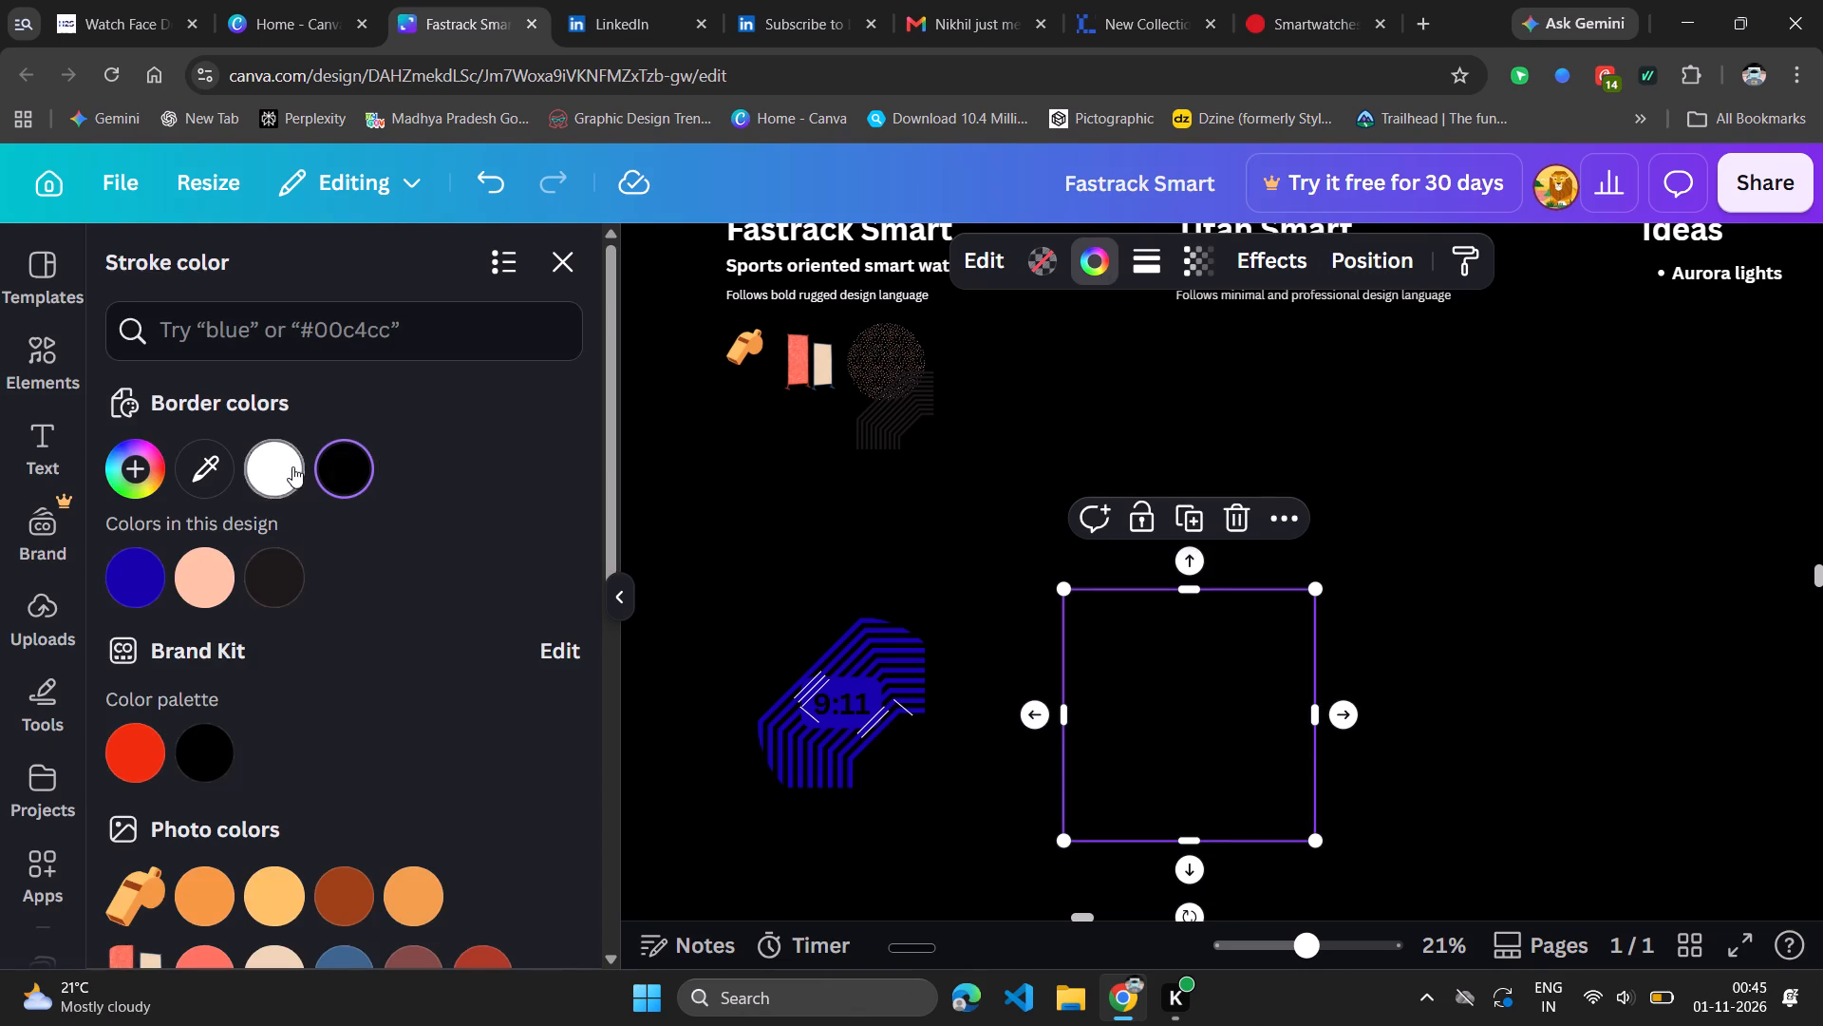
{"action": "left_click", "coordinate": [292, 466]}
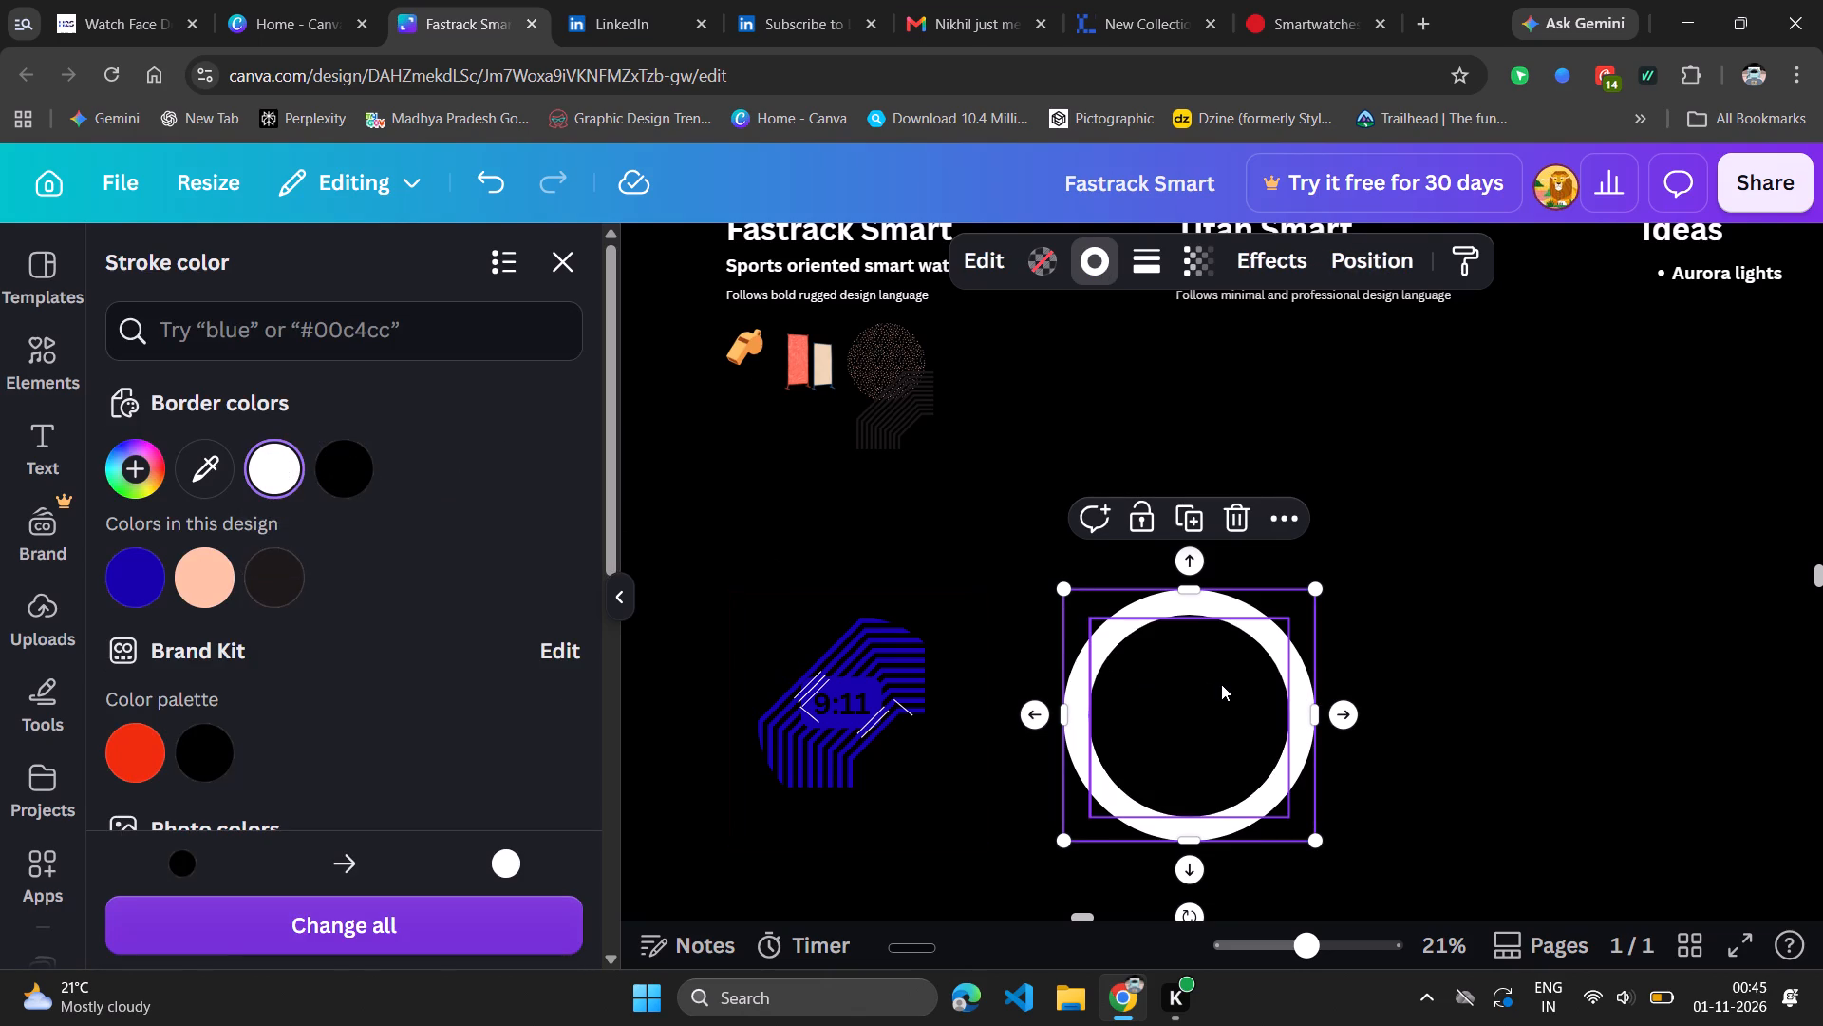
Set the stroke colour of the black circle inside the white ring to white.
{"action": "left_click", "coordinate": [1221, 684]}
{"action": "left_click", "coordinate": [1221, 684]}
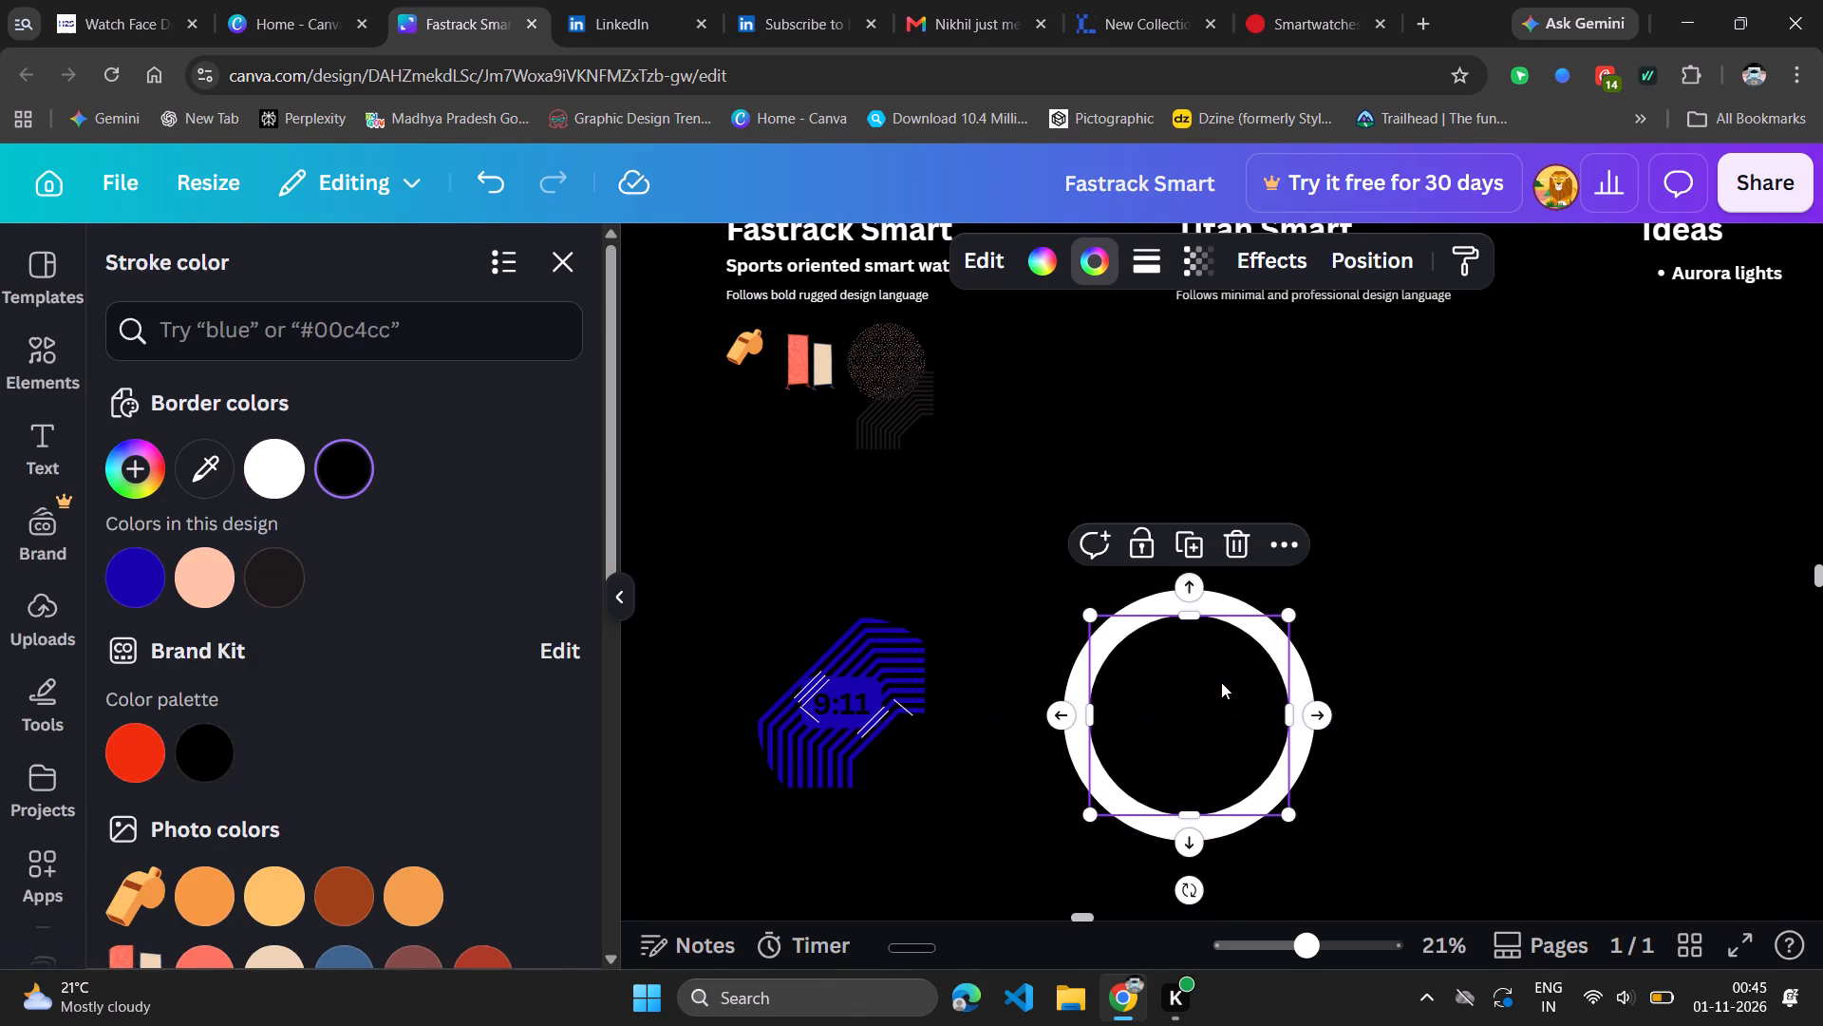
{"action": "left_click", "coordinate": [1442, 702]}
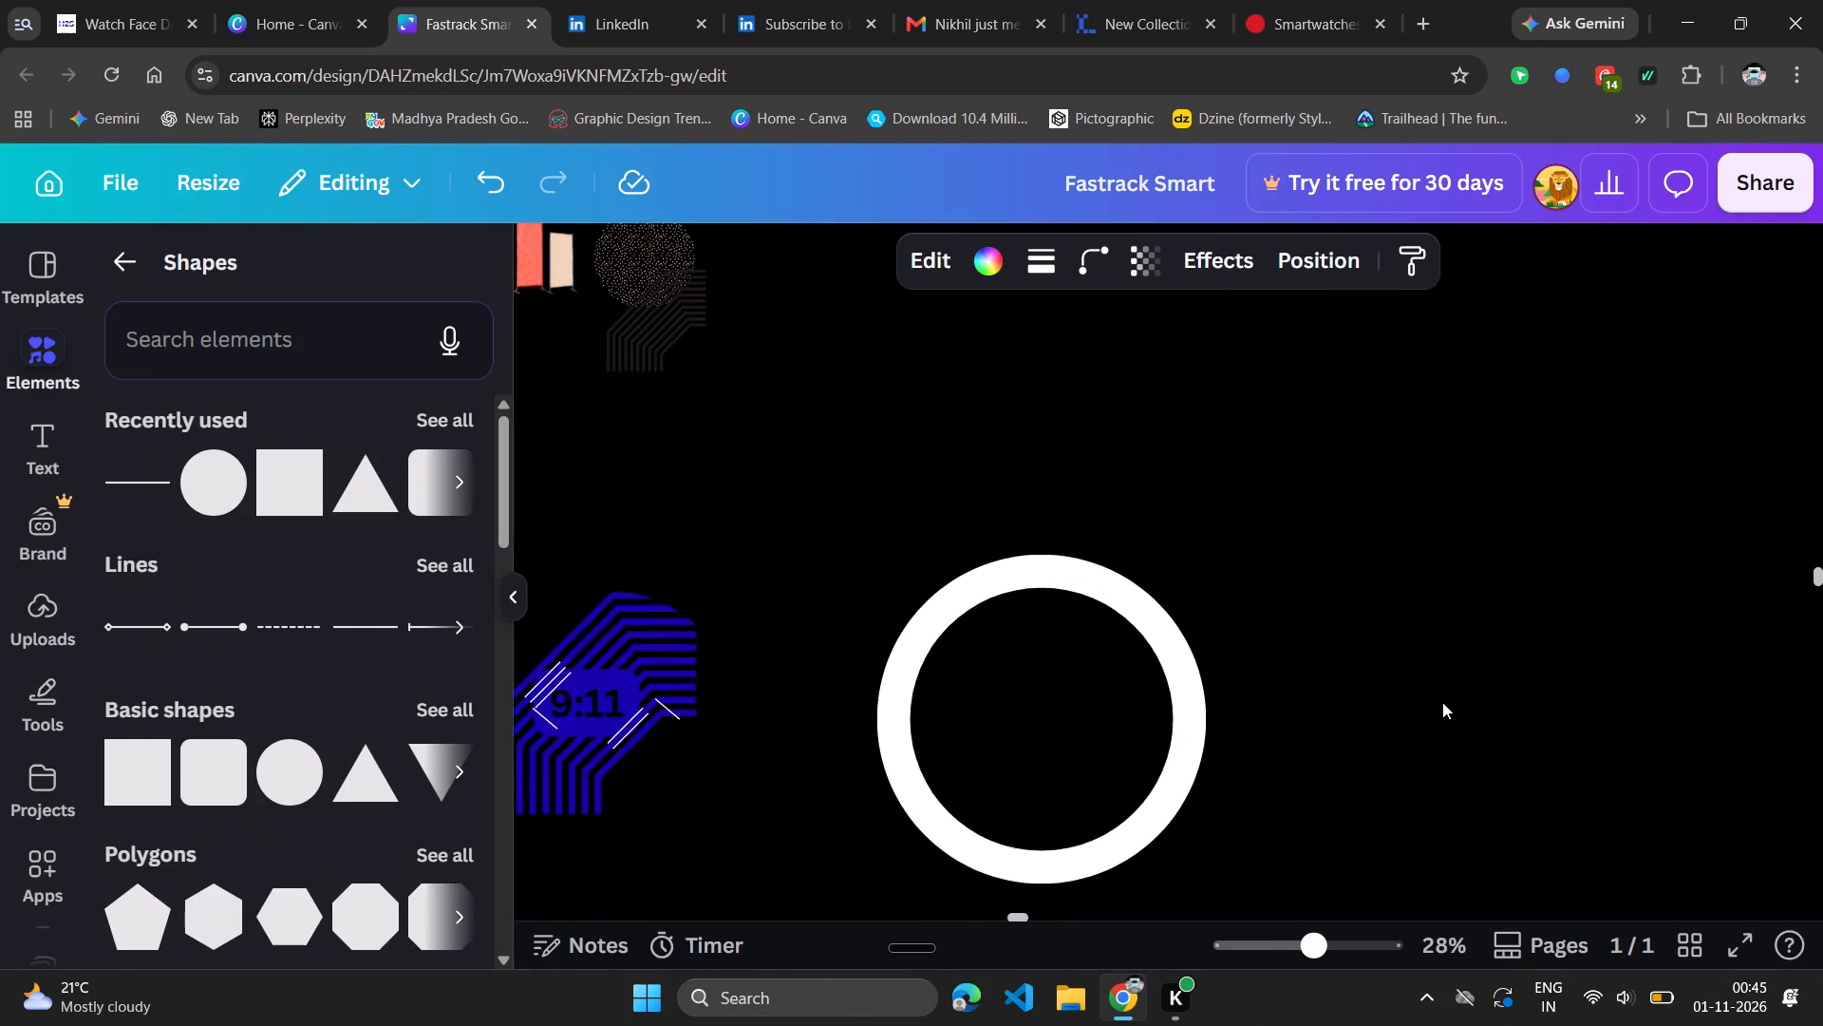
{"action": "scroll", "coordinate": [1442, 702], "scroll_direction": "right", "scroll_amount": 1}
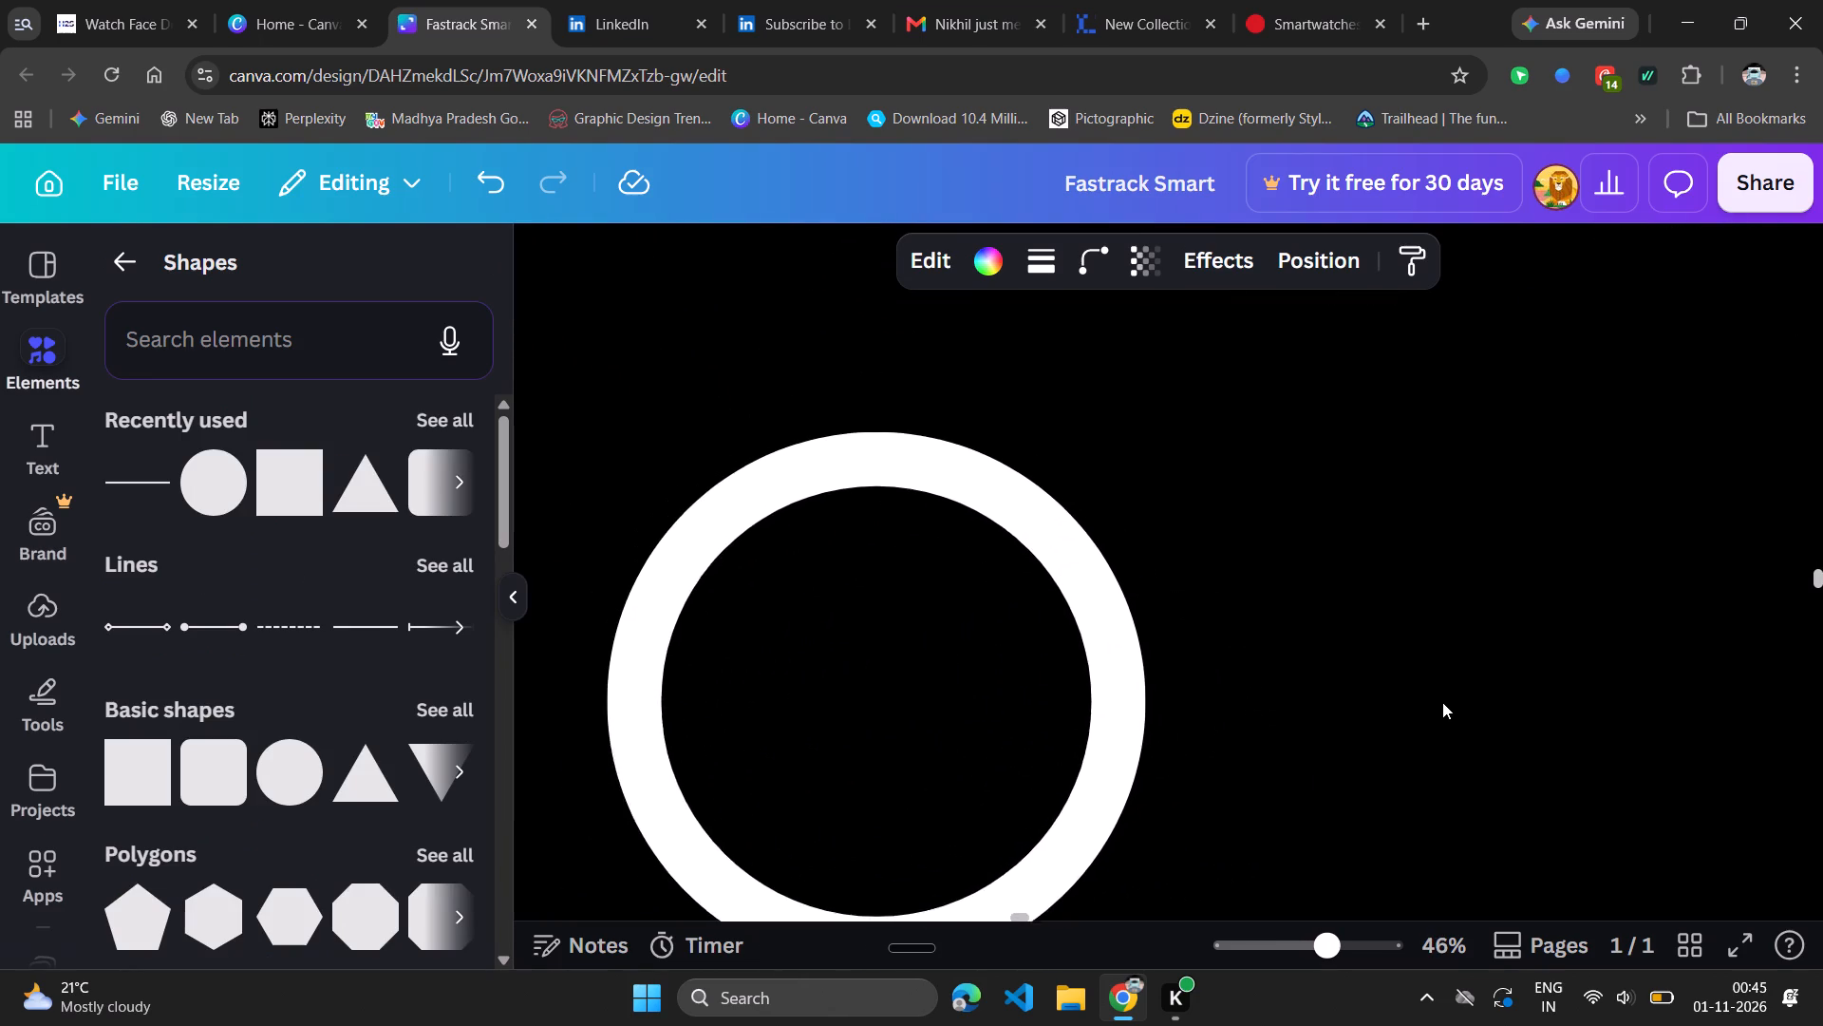
{"action": "scroll", "coordinate": [1442, 702], "scroll_direction": "right", "scroll_amount": 1}
{"action": "scroll", "coordinate": [1331, 658], "scroll_direction": "right", "scroll_amount": 1}
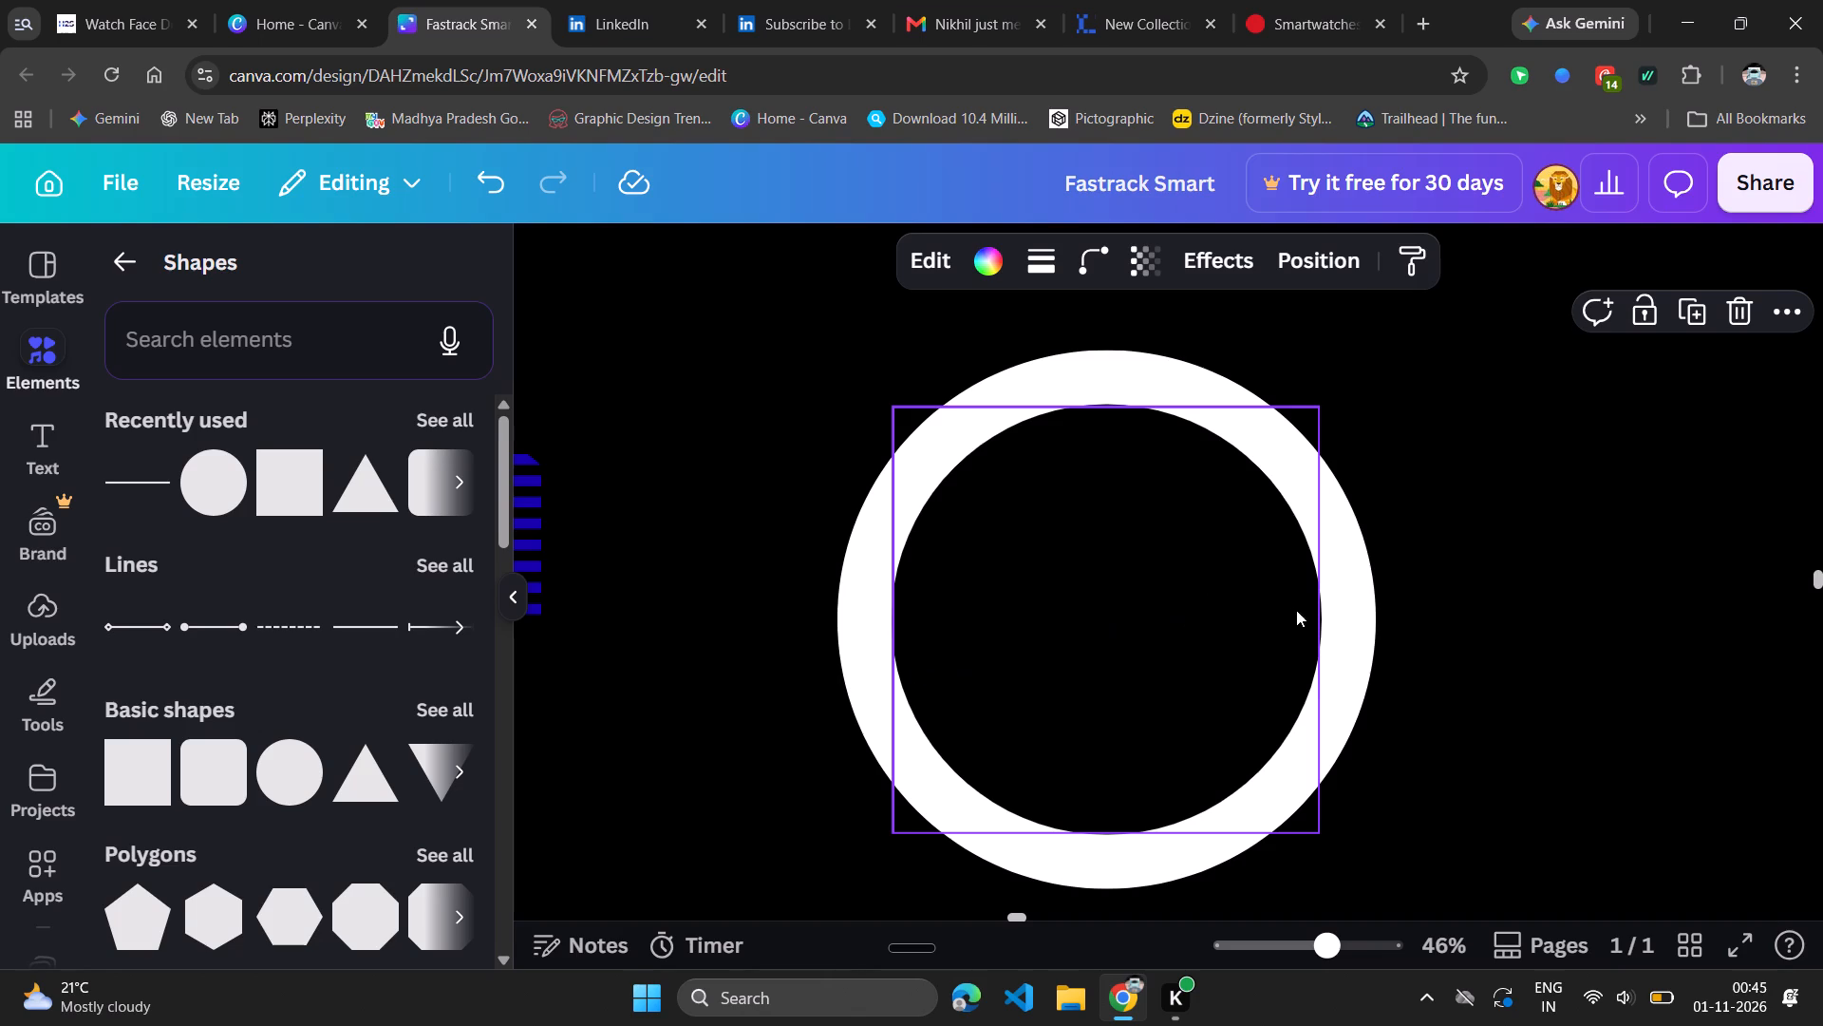
{"action": "left_click", "coordinate": [1157, 614]}
{"action": "left_click", "coordinate": [1037, 267]}
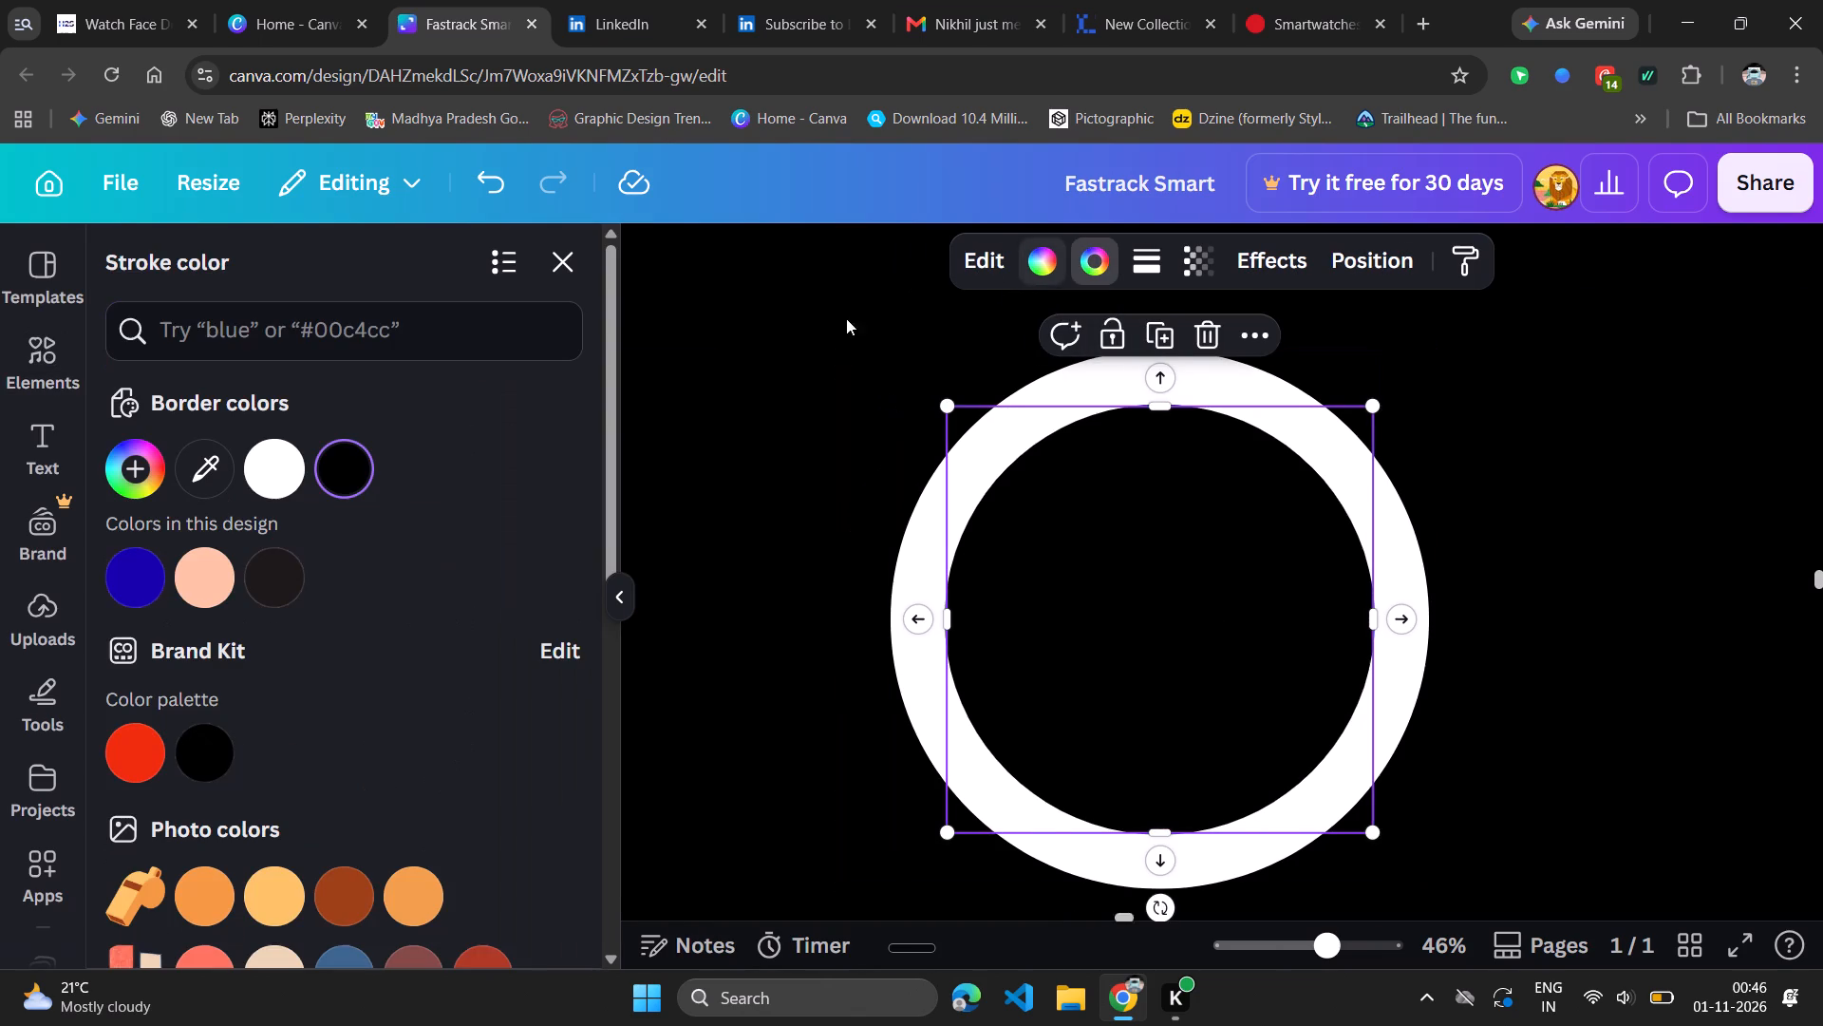
{"action": "left_click", "coordinate": [259, 450]}
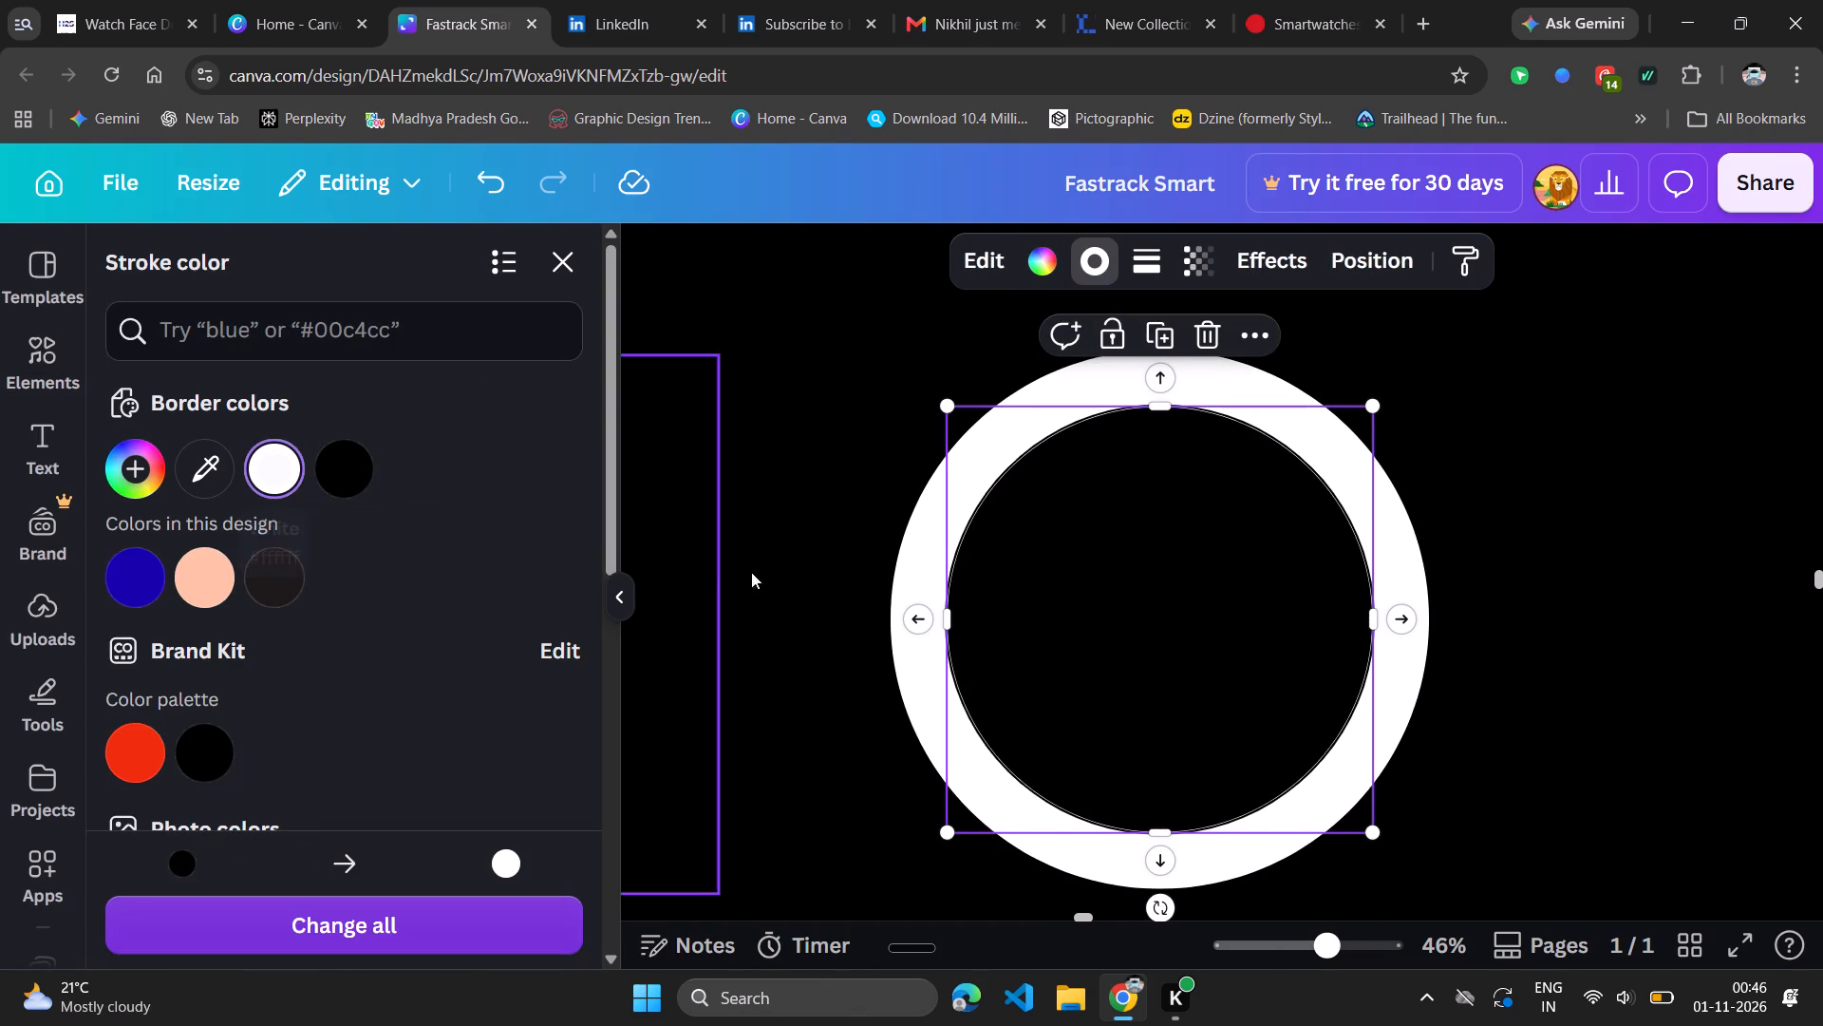
Set the stroke colour of the thick outer ring below Titan Smart to black.
{"action": "left_click", "coordinate": [1394, 659]}
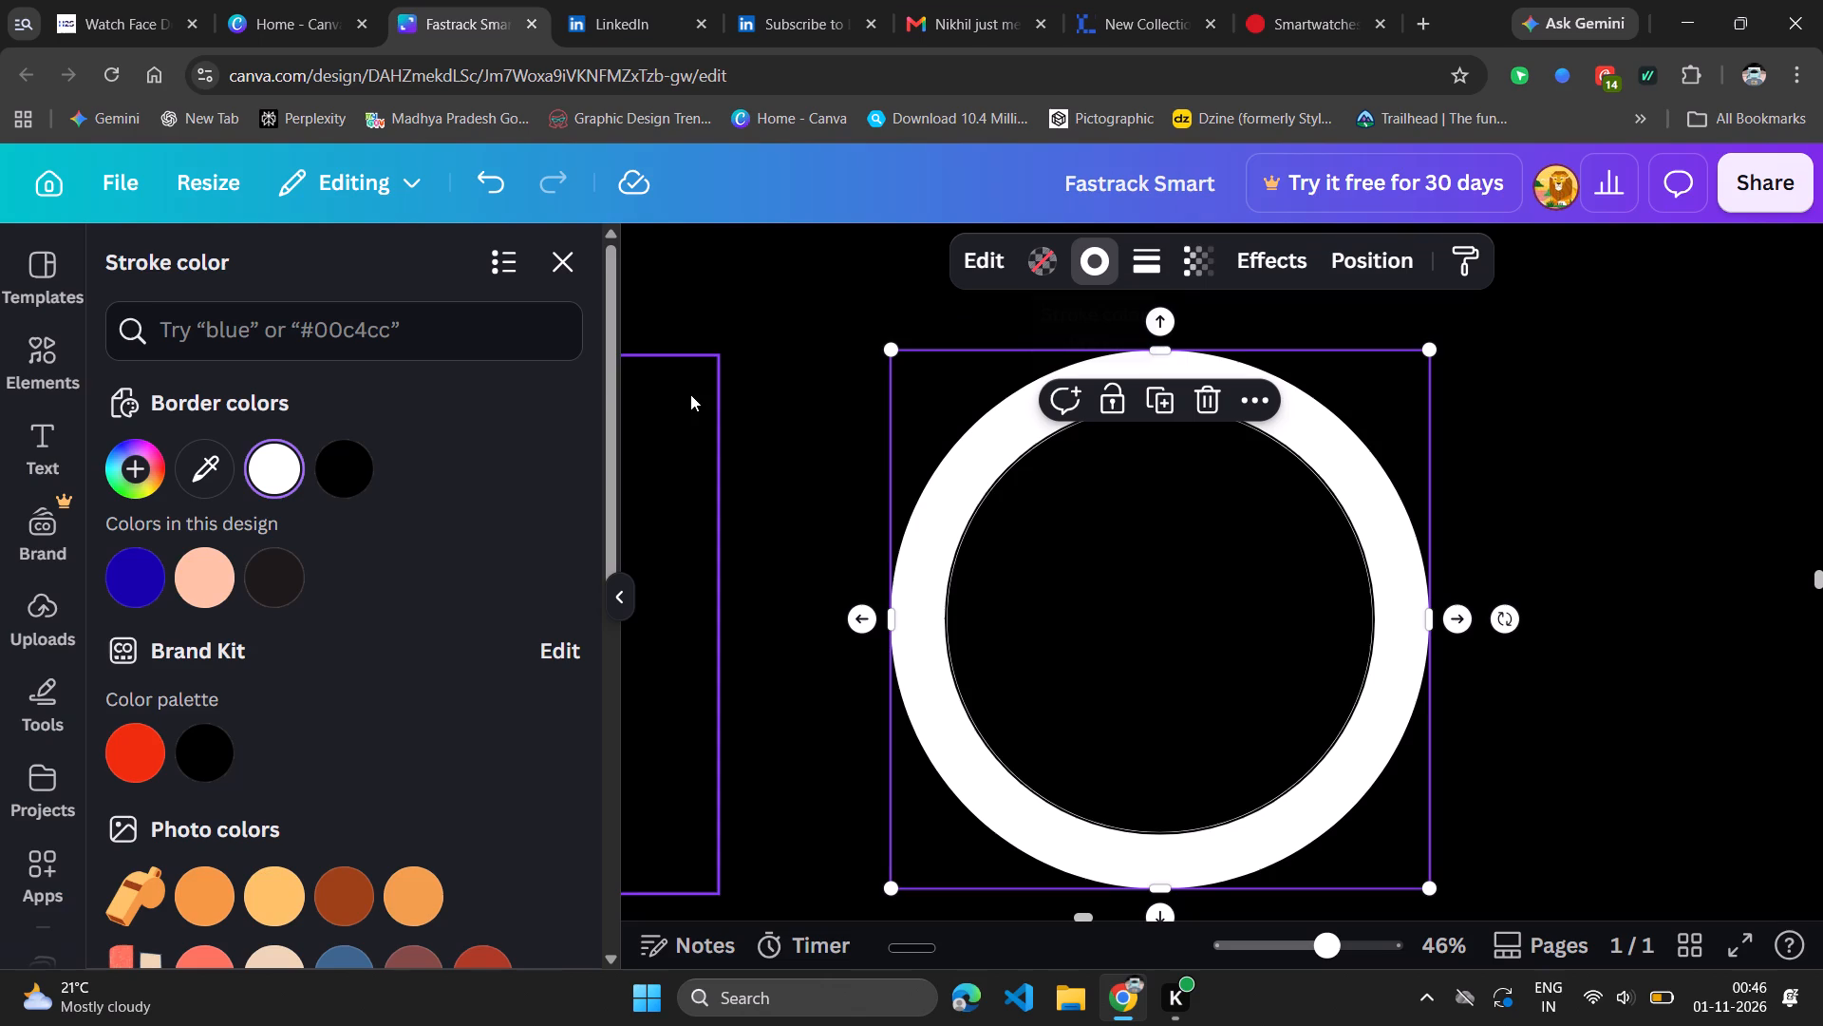
{"action": "left_click", "coordinate": [352, 471]}
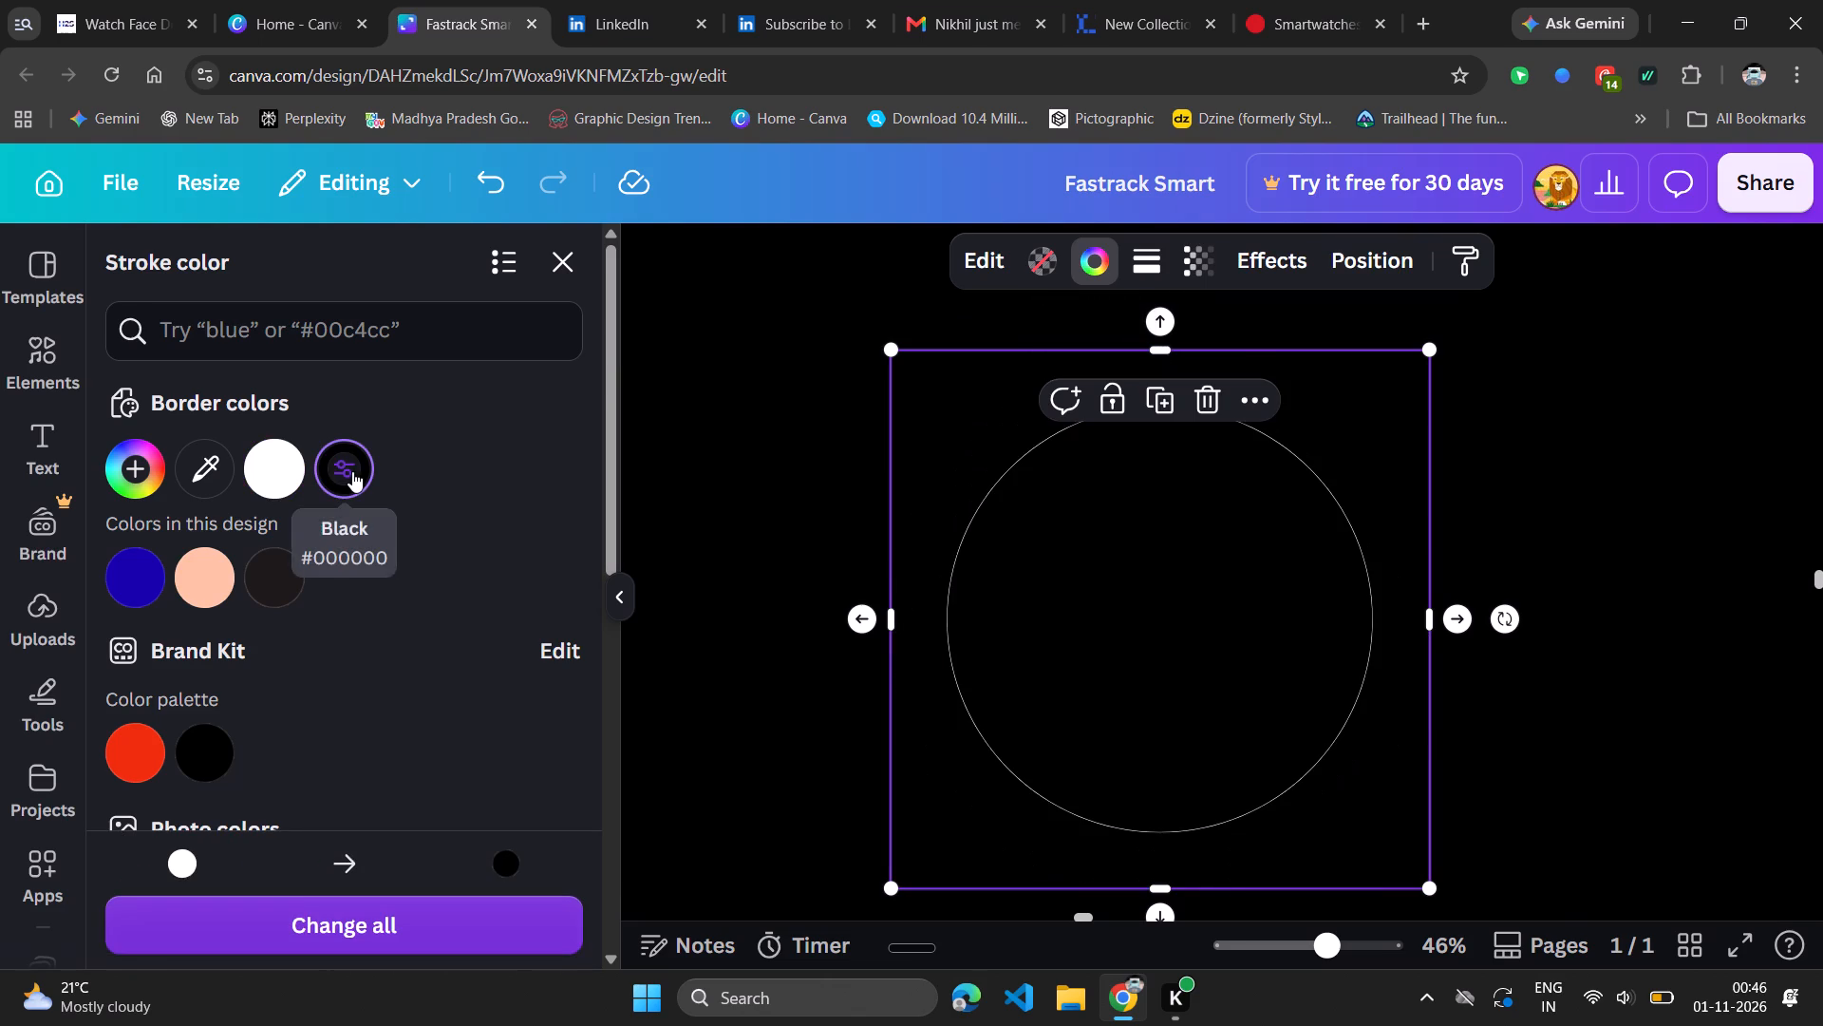
{"action": "left_click", "coordinate": [1542, 432]}
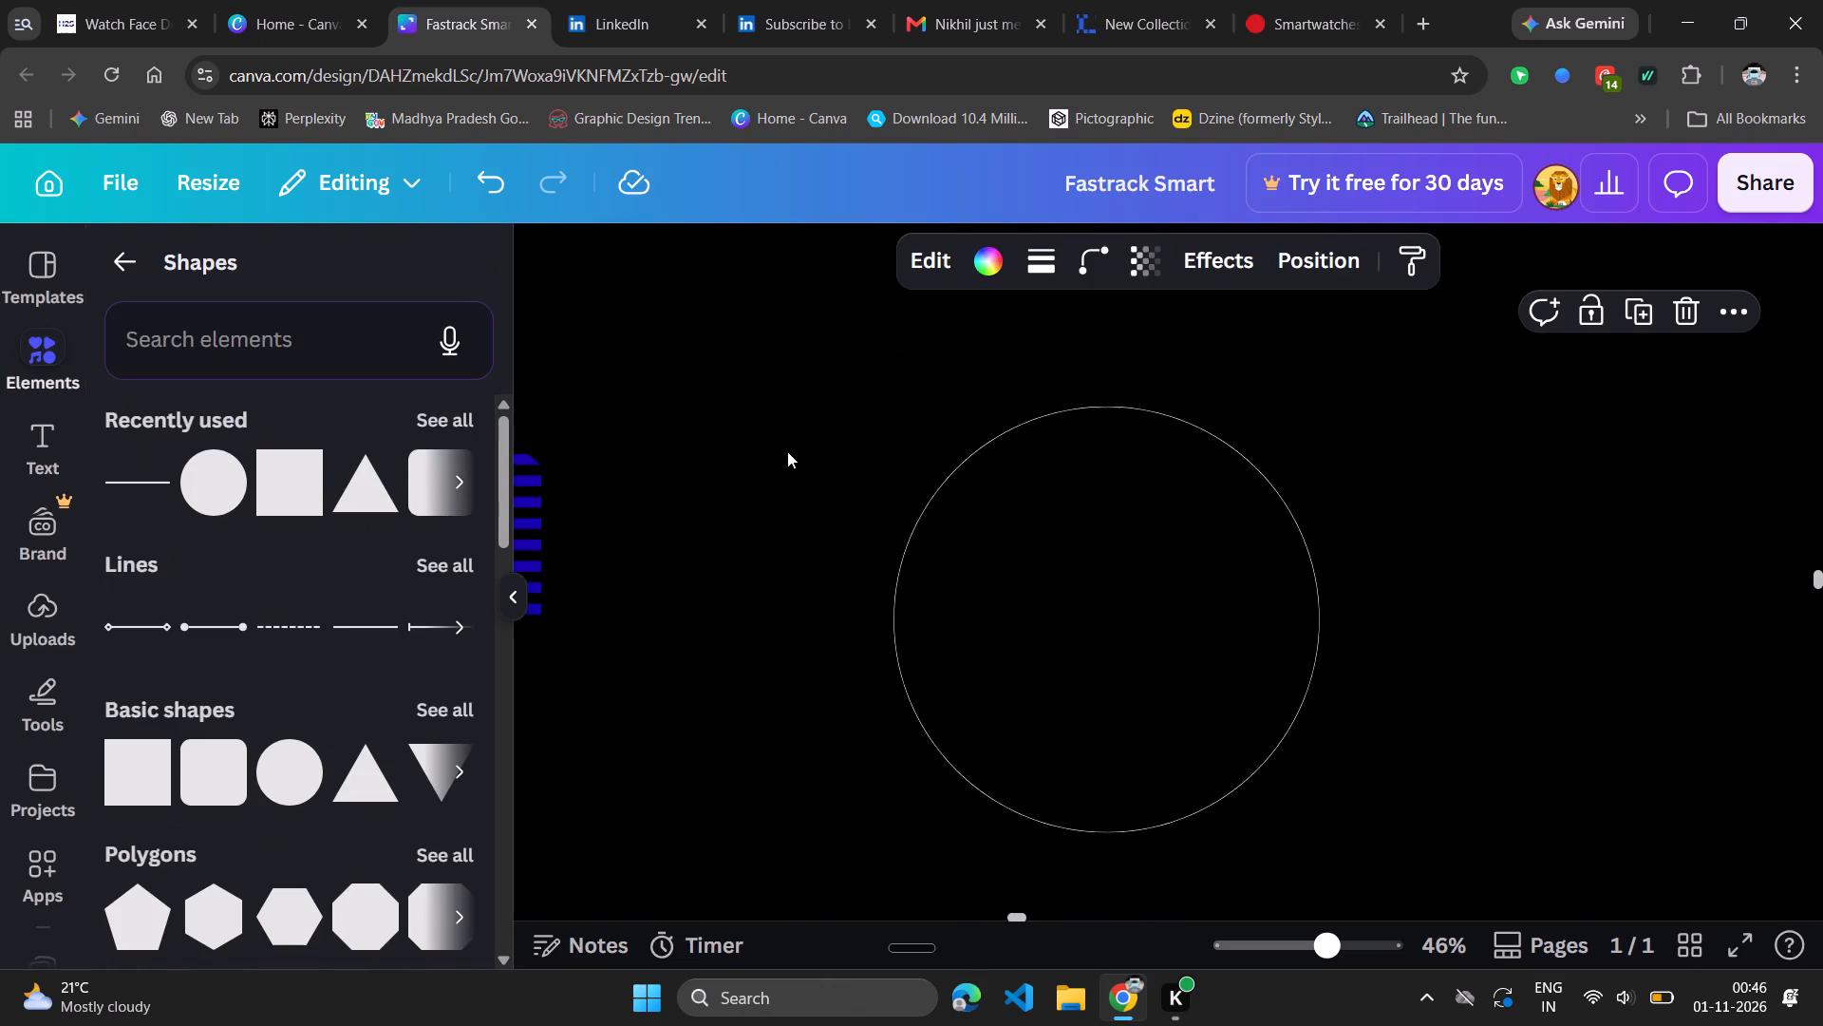
Duplicate the white-outlined black circle and align the copy exactly on top of the original.
{"action": "left_click", "coordinate": [1009, 659]}
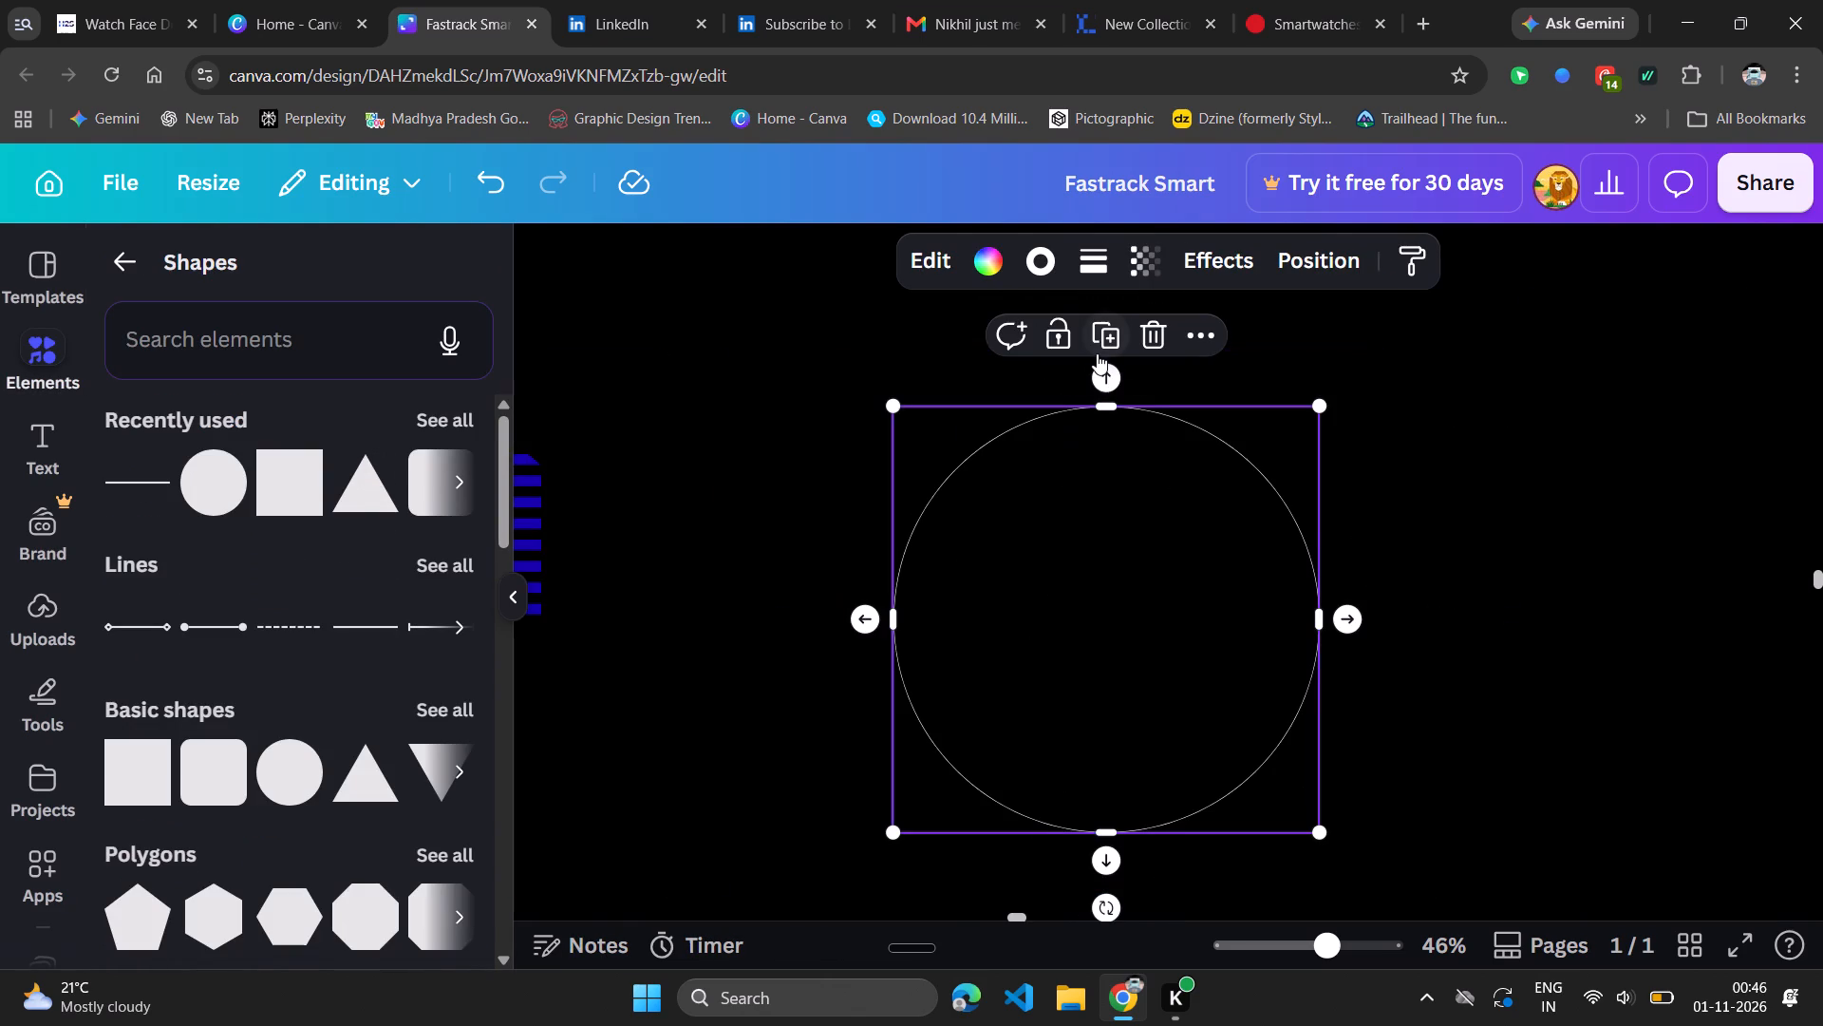
{"action": "left_click", "coordinate": [1103, 350]}
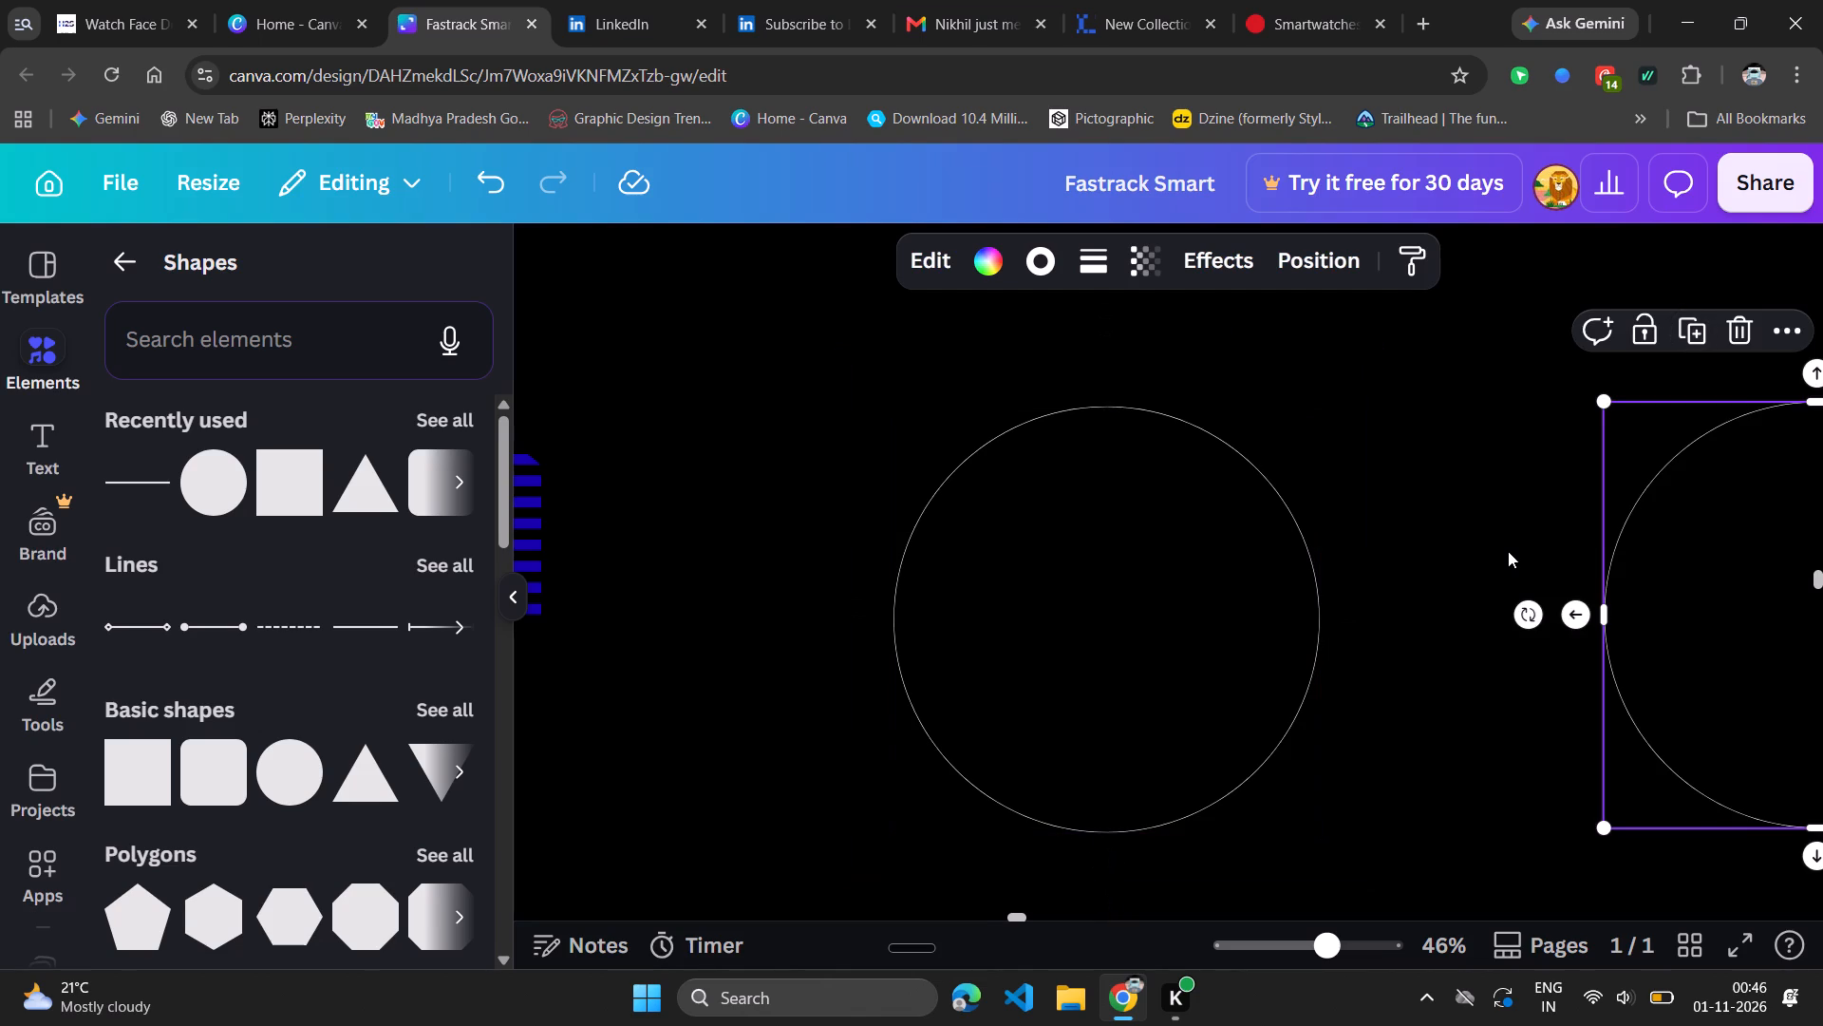
{"action": "scroll", "coordinate": [1508, 551], "scroll_direction": "left", "scroll_amount": 1}
{"action": "left_click_drag", "start_coordinate": [1711, 569], "coordinate": [1086, 571]}
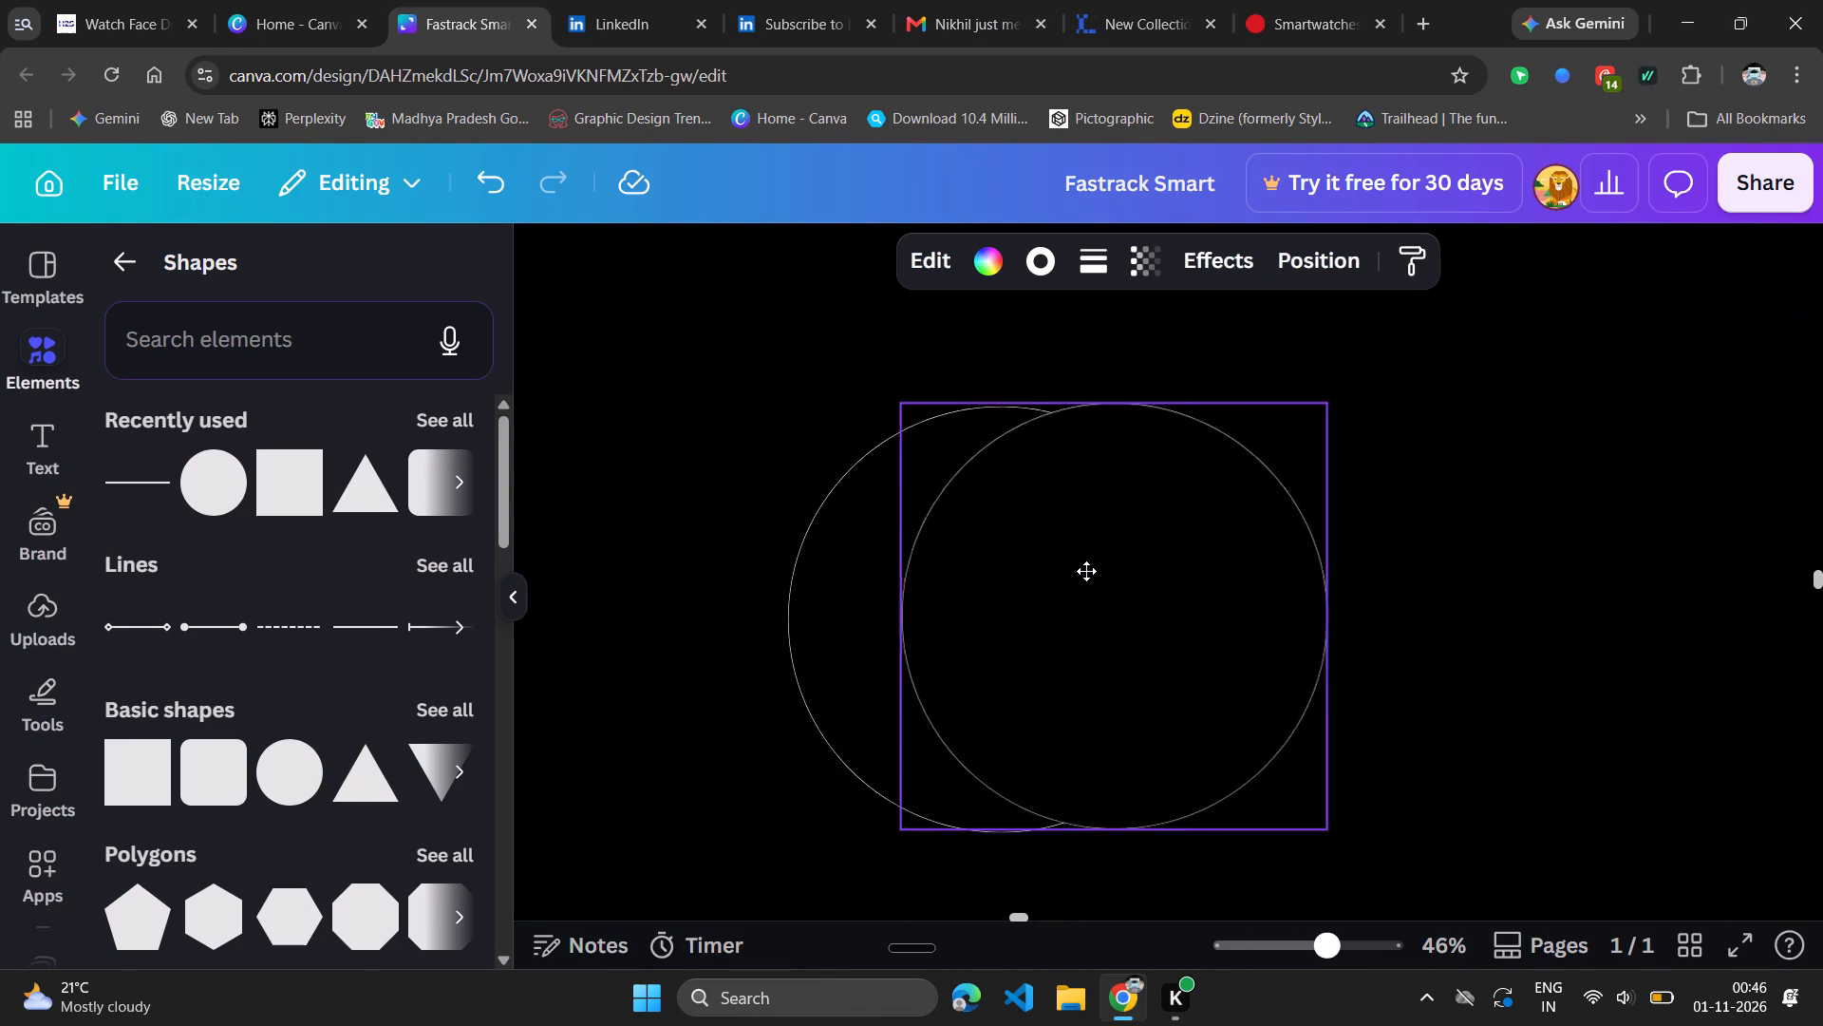
{"action": "left_click_drag", "start_coordinate": [1086, 571], "coordinate": [1079, 571]}
{"action": "left_click_drag", "start_coordinate": [1079, 571], "coordinate": [1005, 571]}
{"action": "left_click", "coordinate": [1443, 622]}
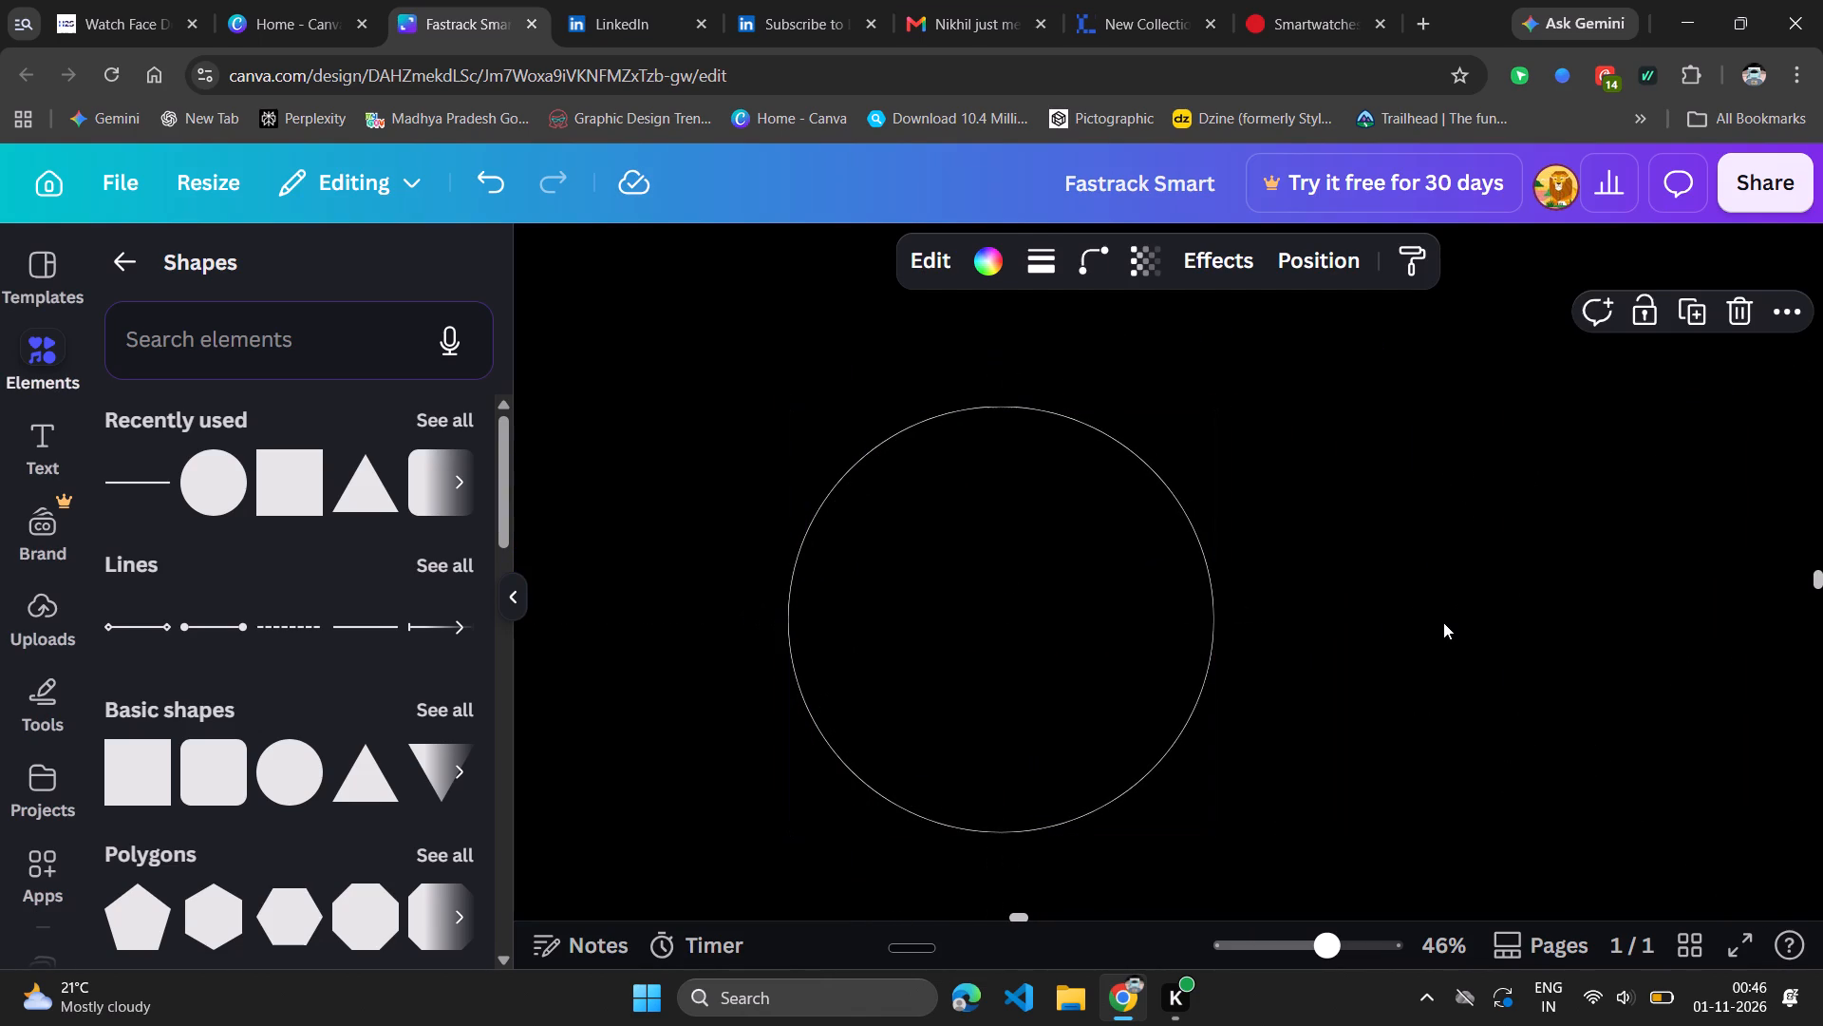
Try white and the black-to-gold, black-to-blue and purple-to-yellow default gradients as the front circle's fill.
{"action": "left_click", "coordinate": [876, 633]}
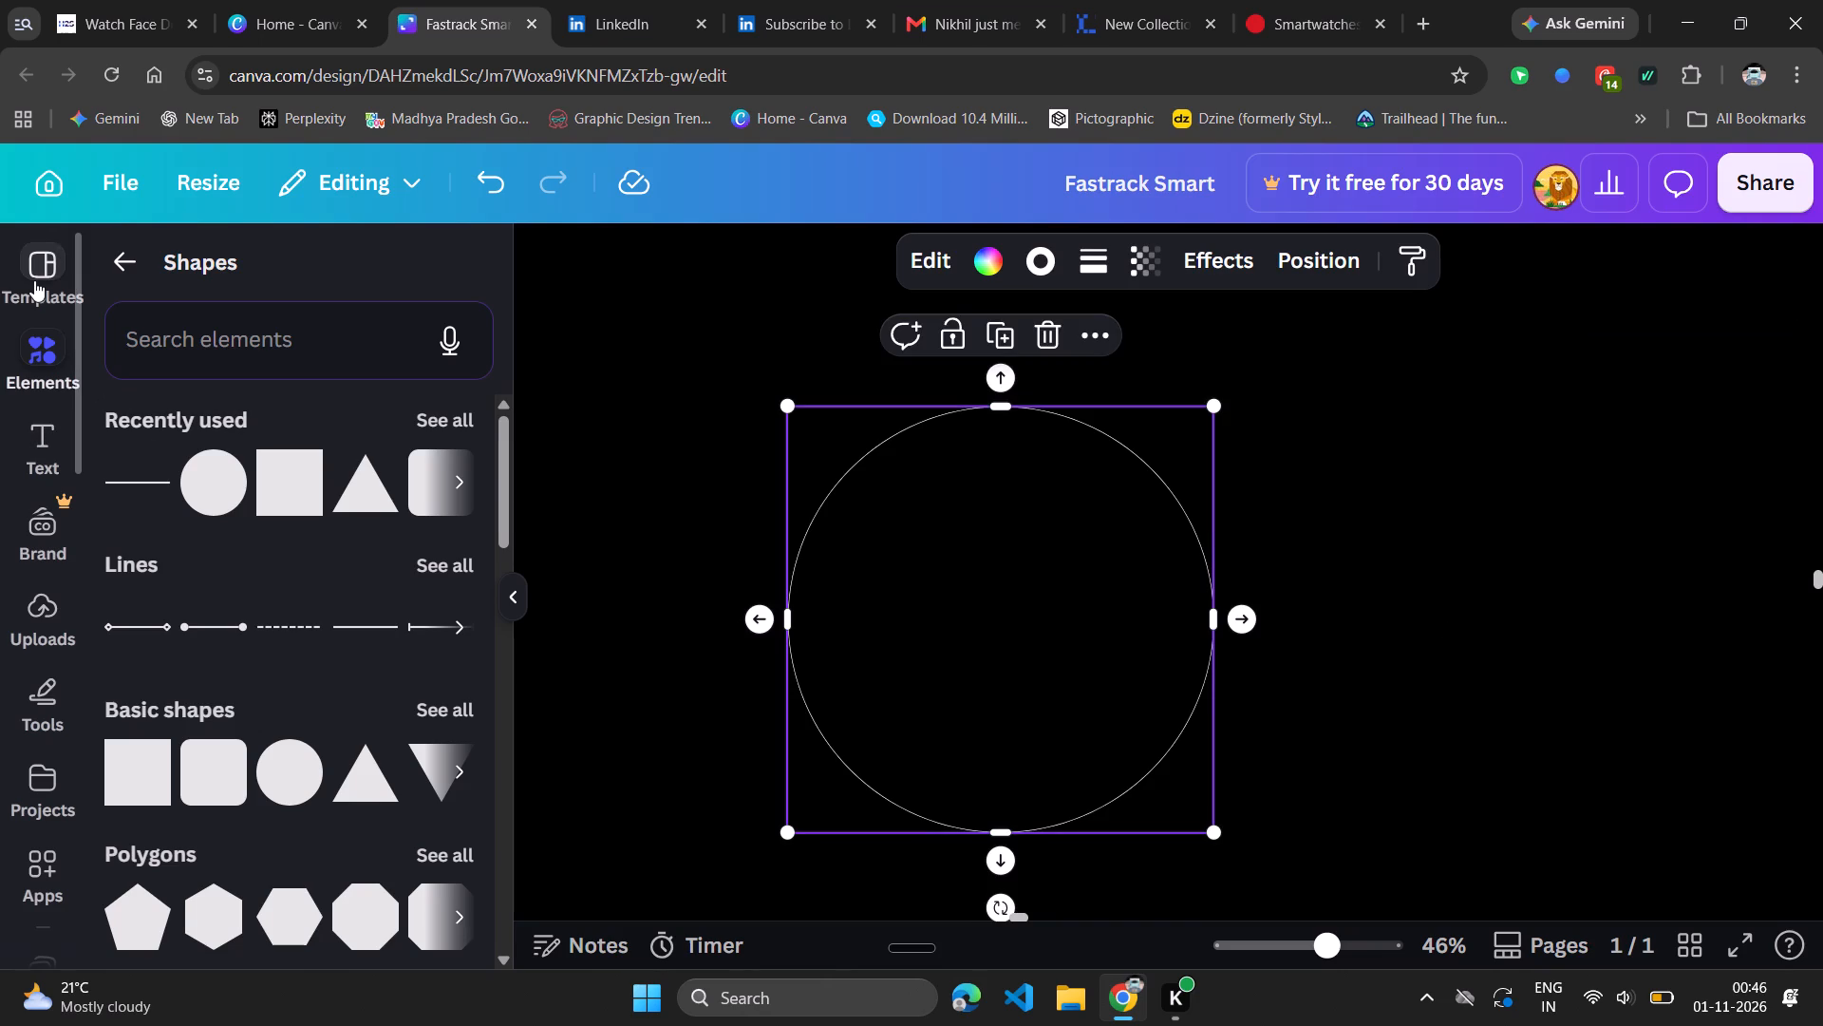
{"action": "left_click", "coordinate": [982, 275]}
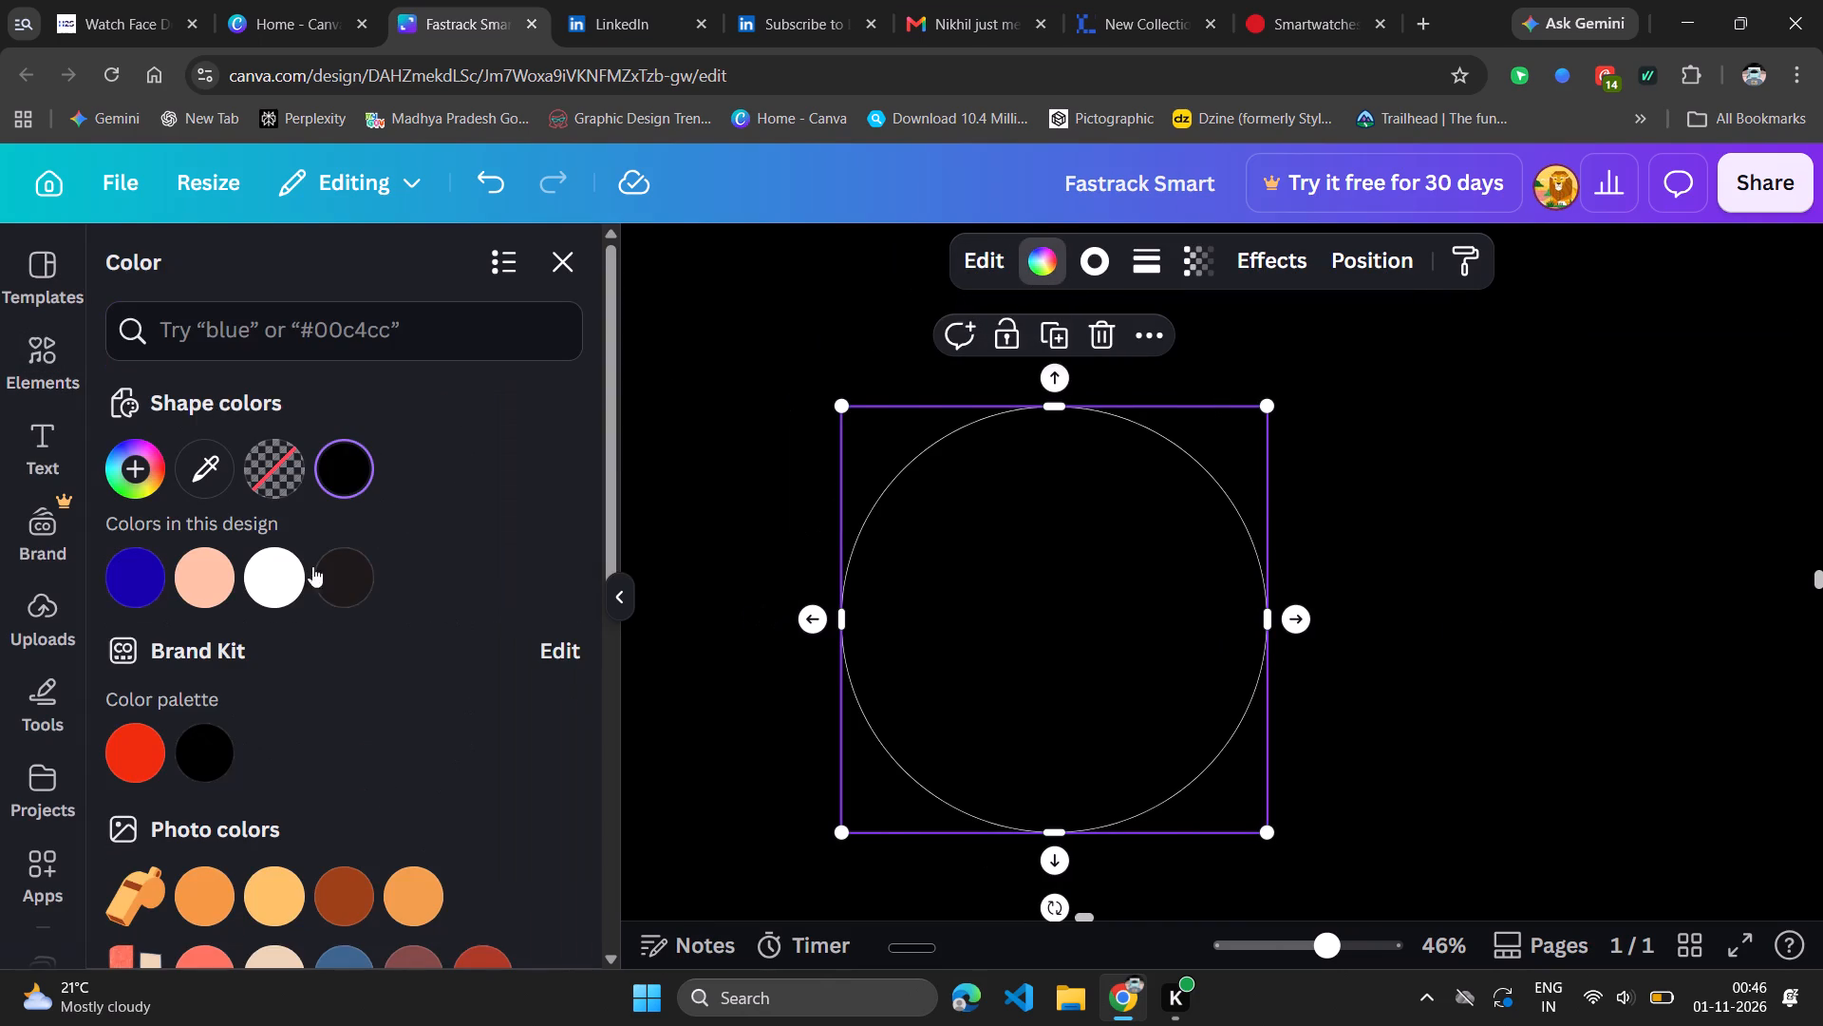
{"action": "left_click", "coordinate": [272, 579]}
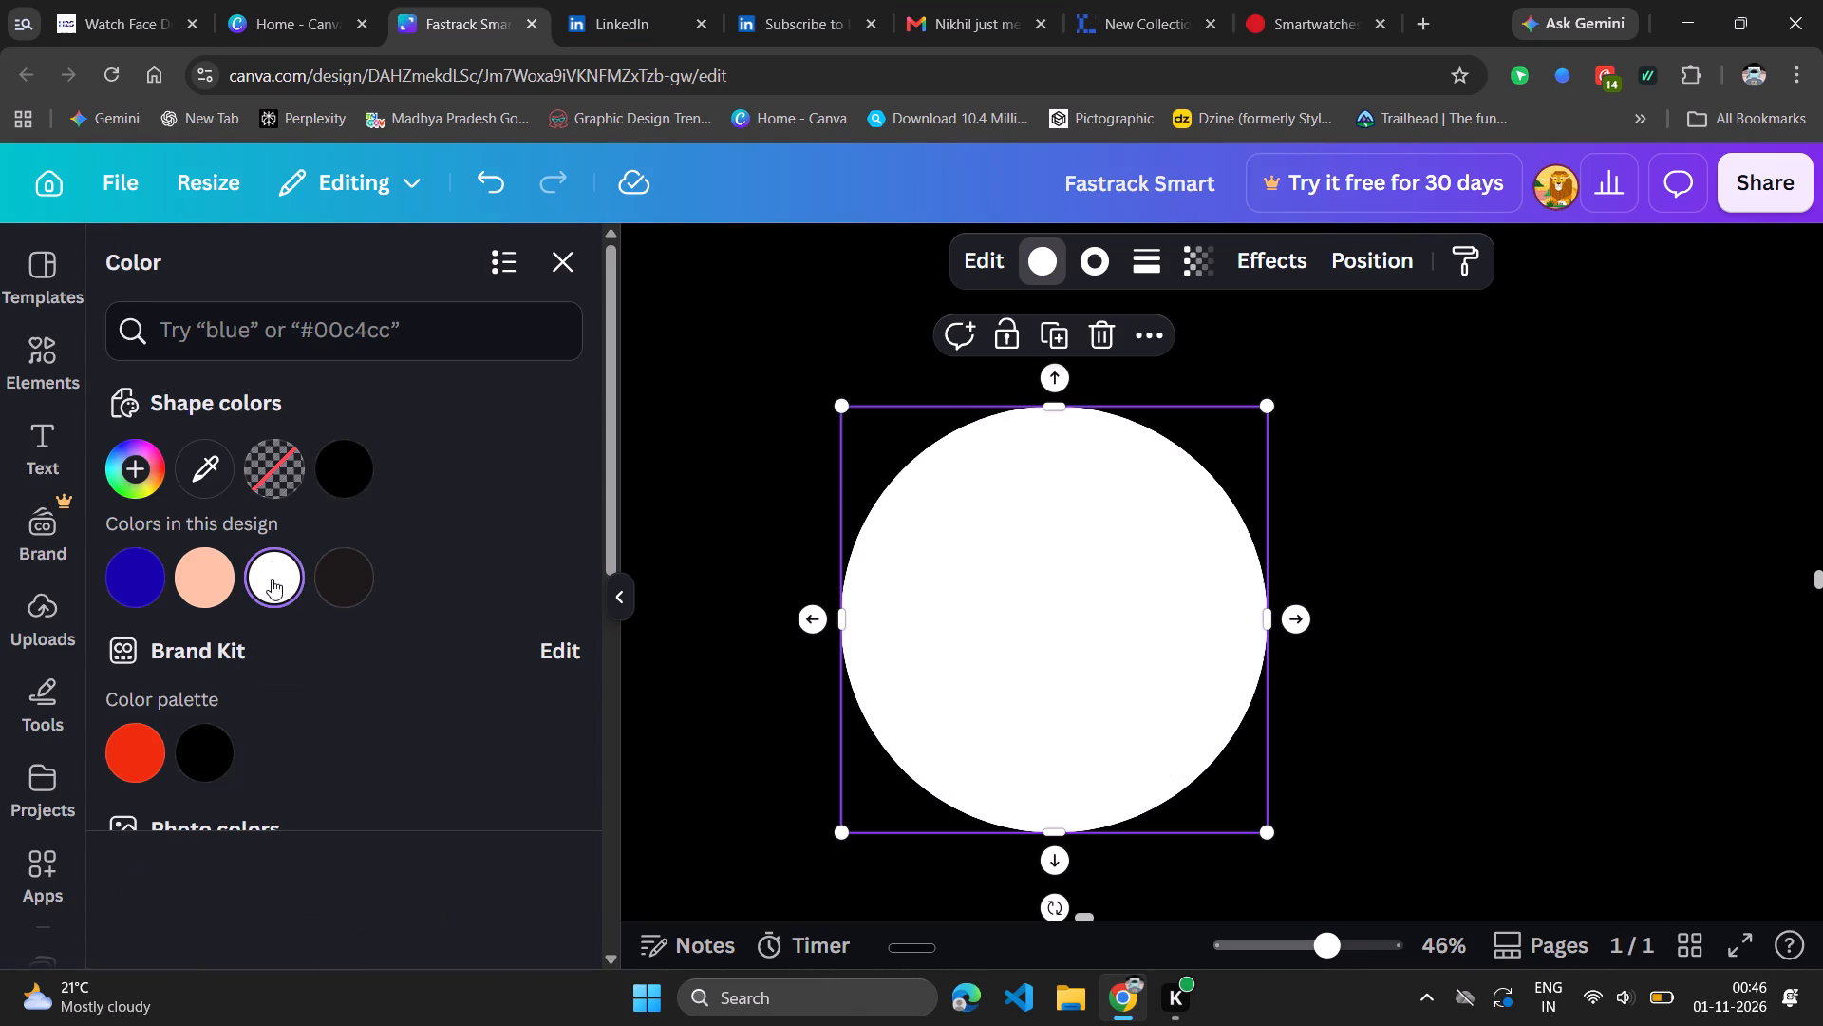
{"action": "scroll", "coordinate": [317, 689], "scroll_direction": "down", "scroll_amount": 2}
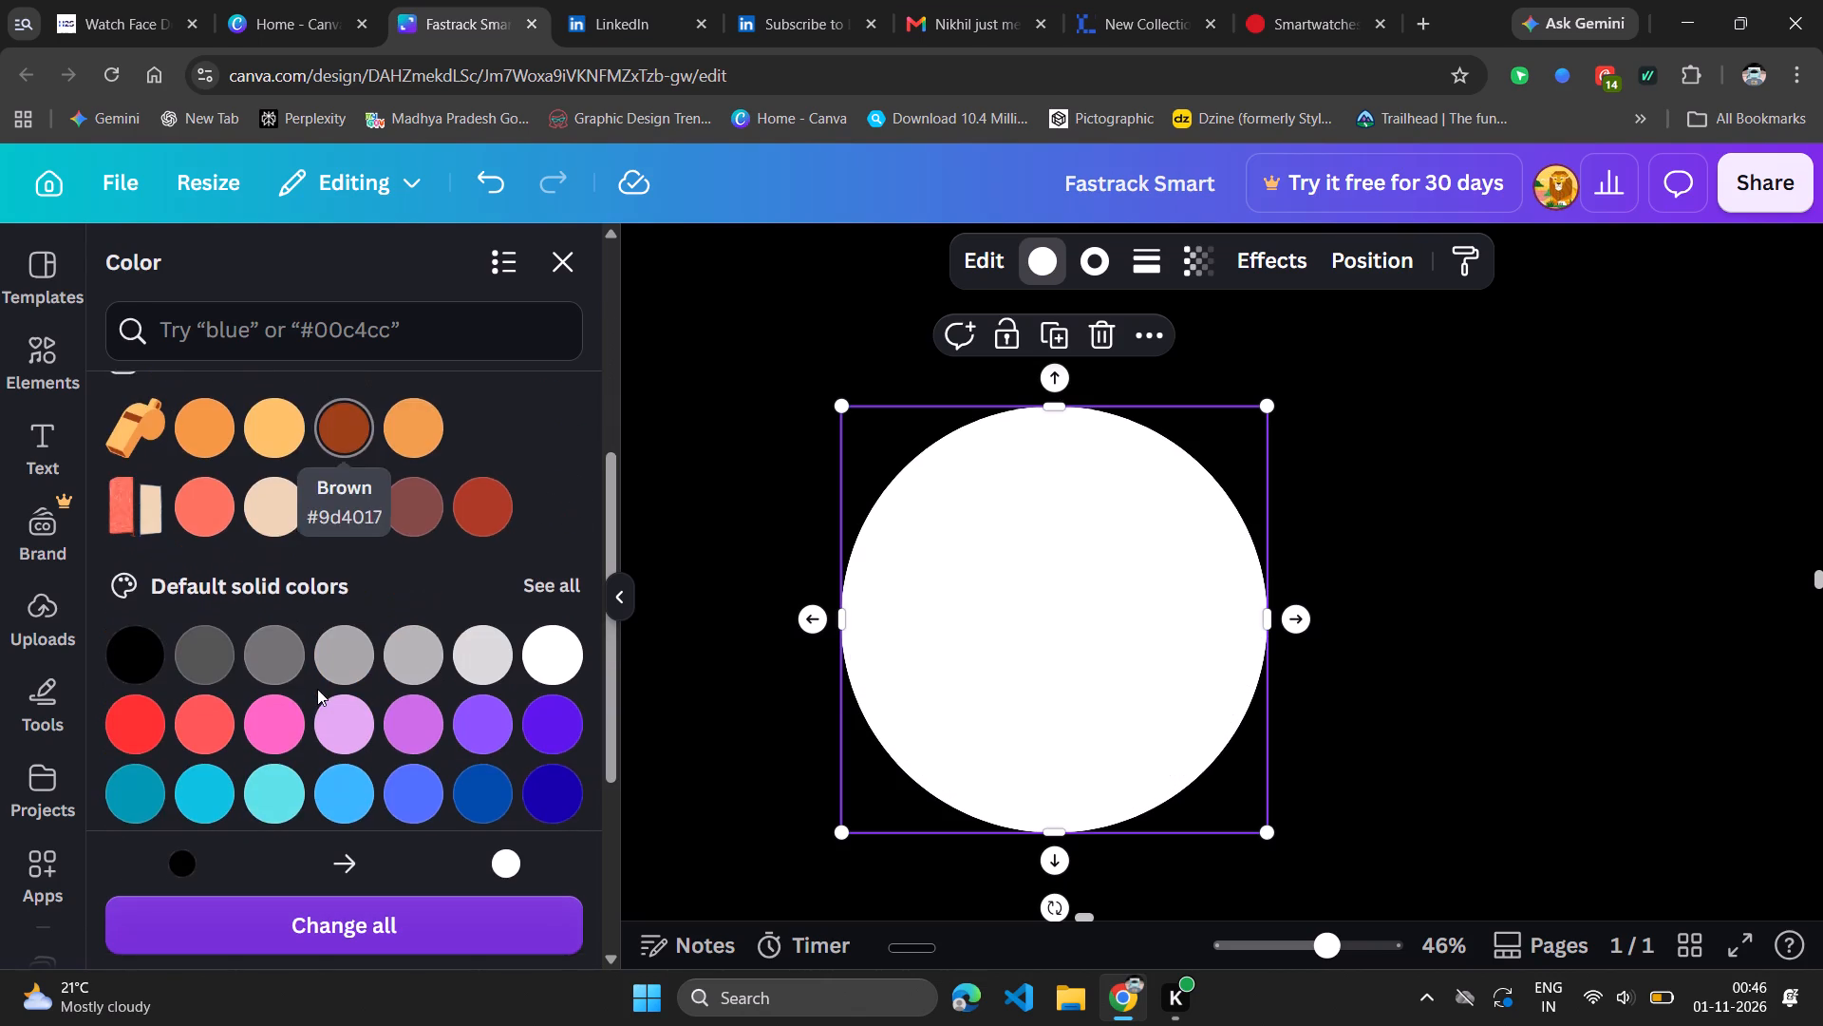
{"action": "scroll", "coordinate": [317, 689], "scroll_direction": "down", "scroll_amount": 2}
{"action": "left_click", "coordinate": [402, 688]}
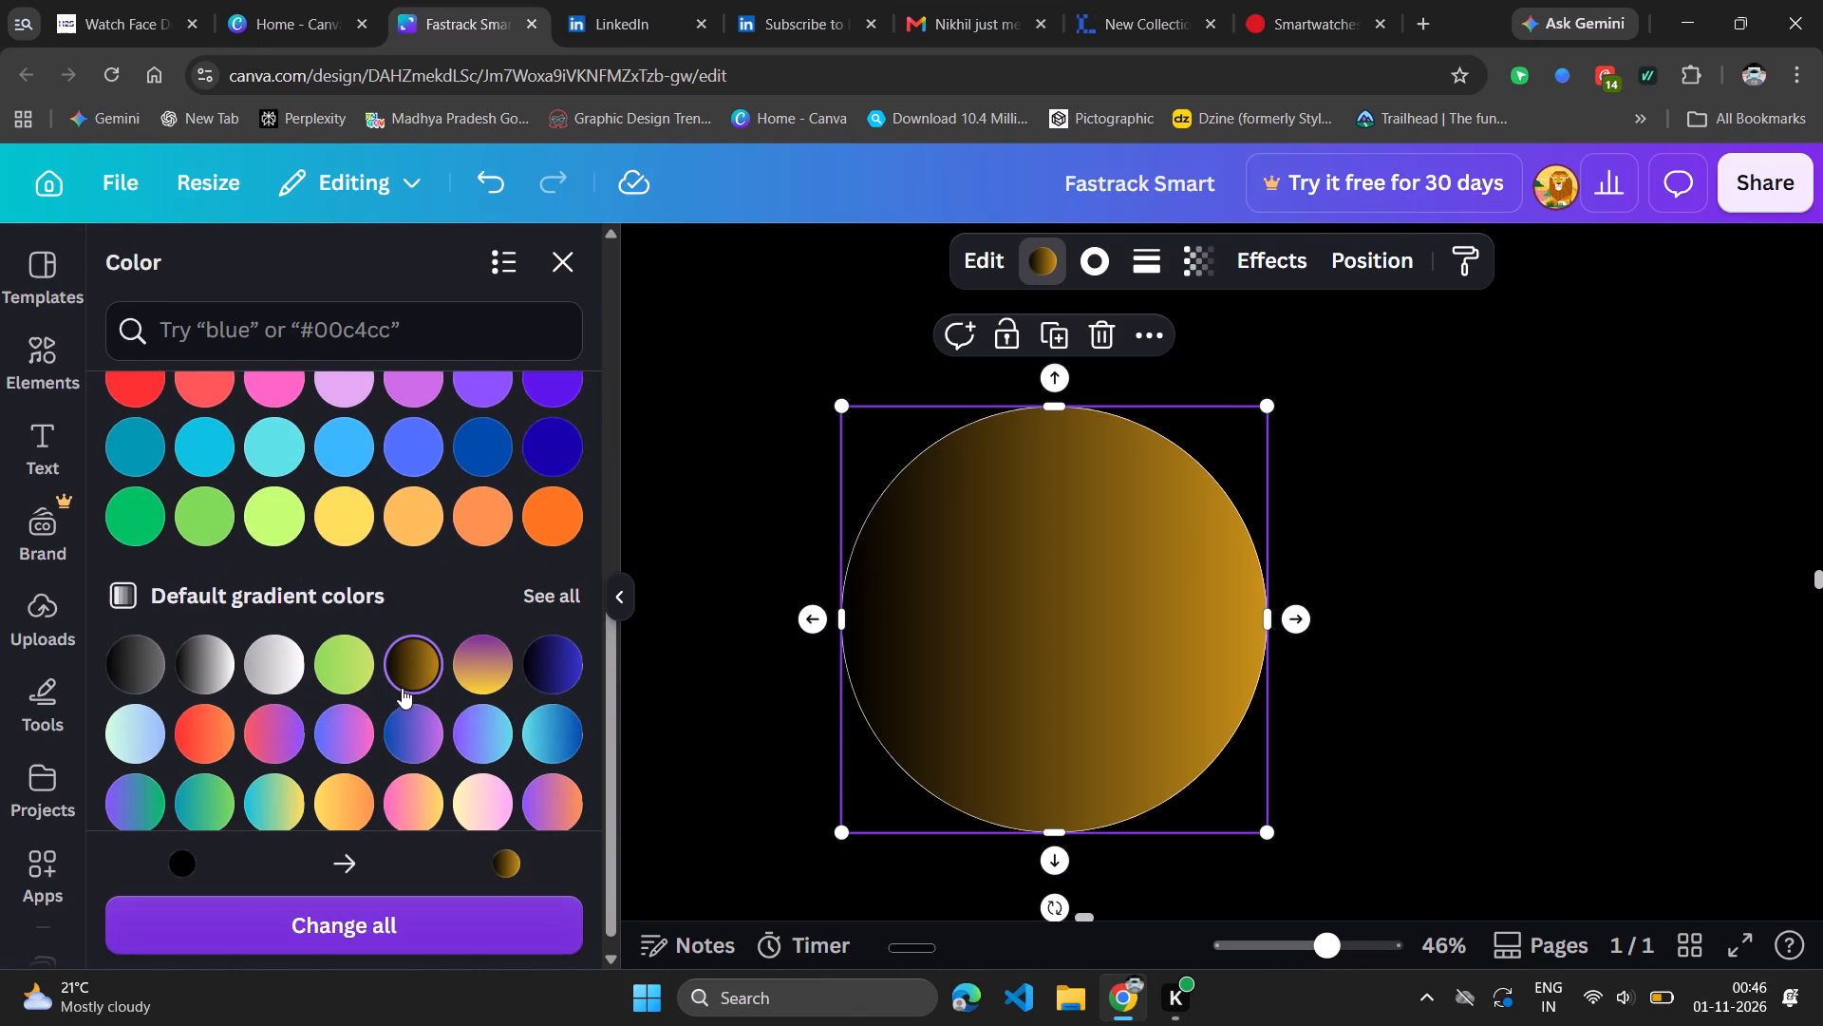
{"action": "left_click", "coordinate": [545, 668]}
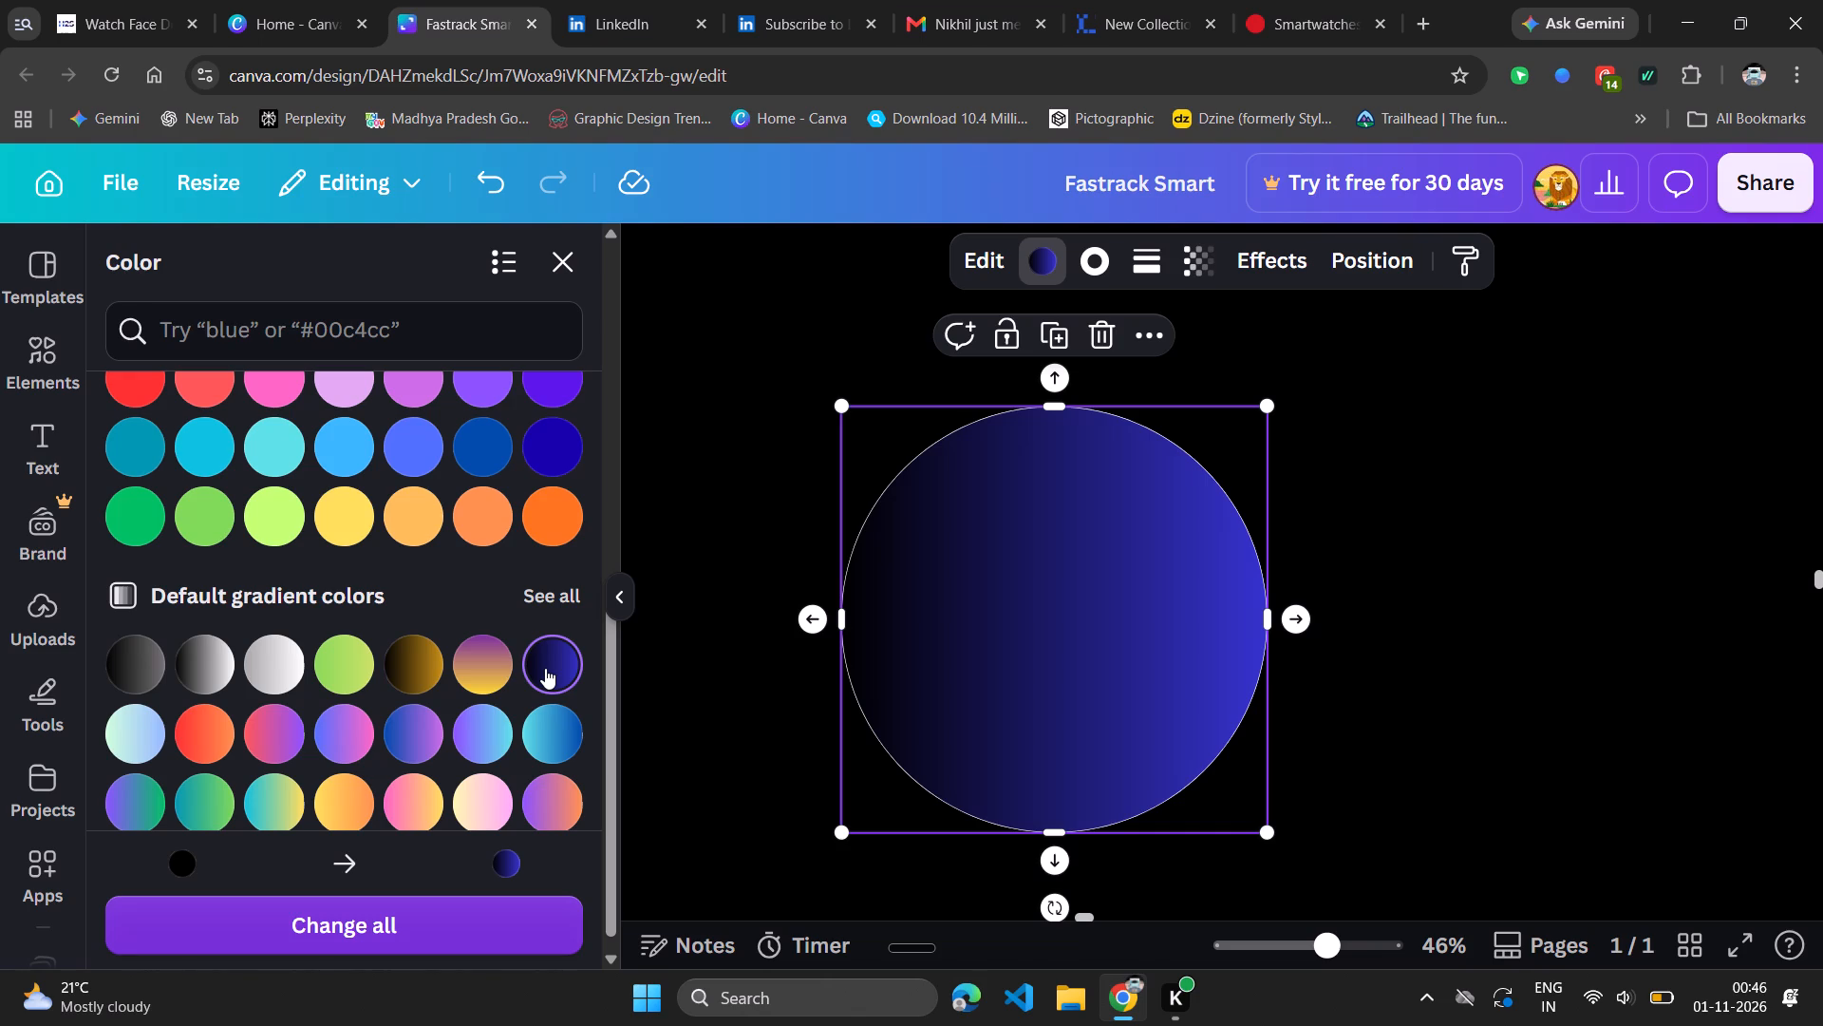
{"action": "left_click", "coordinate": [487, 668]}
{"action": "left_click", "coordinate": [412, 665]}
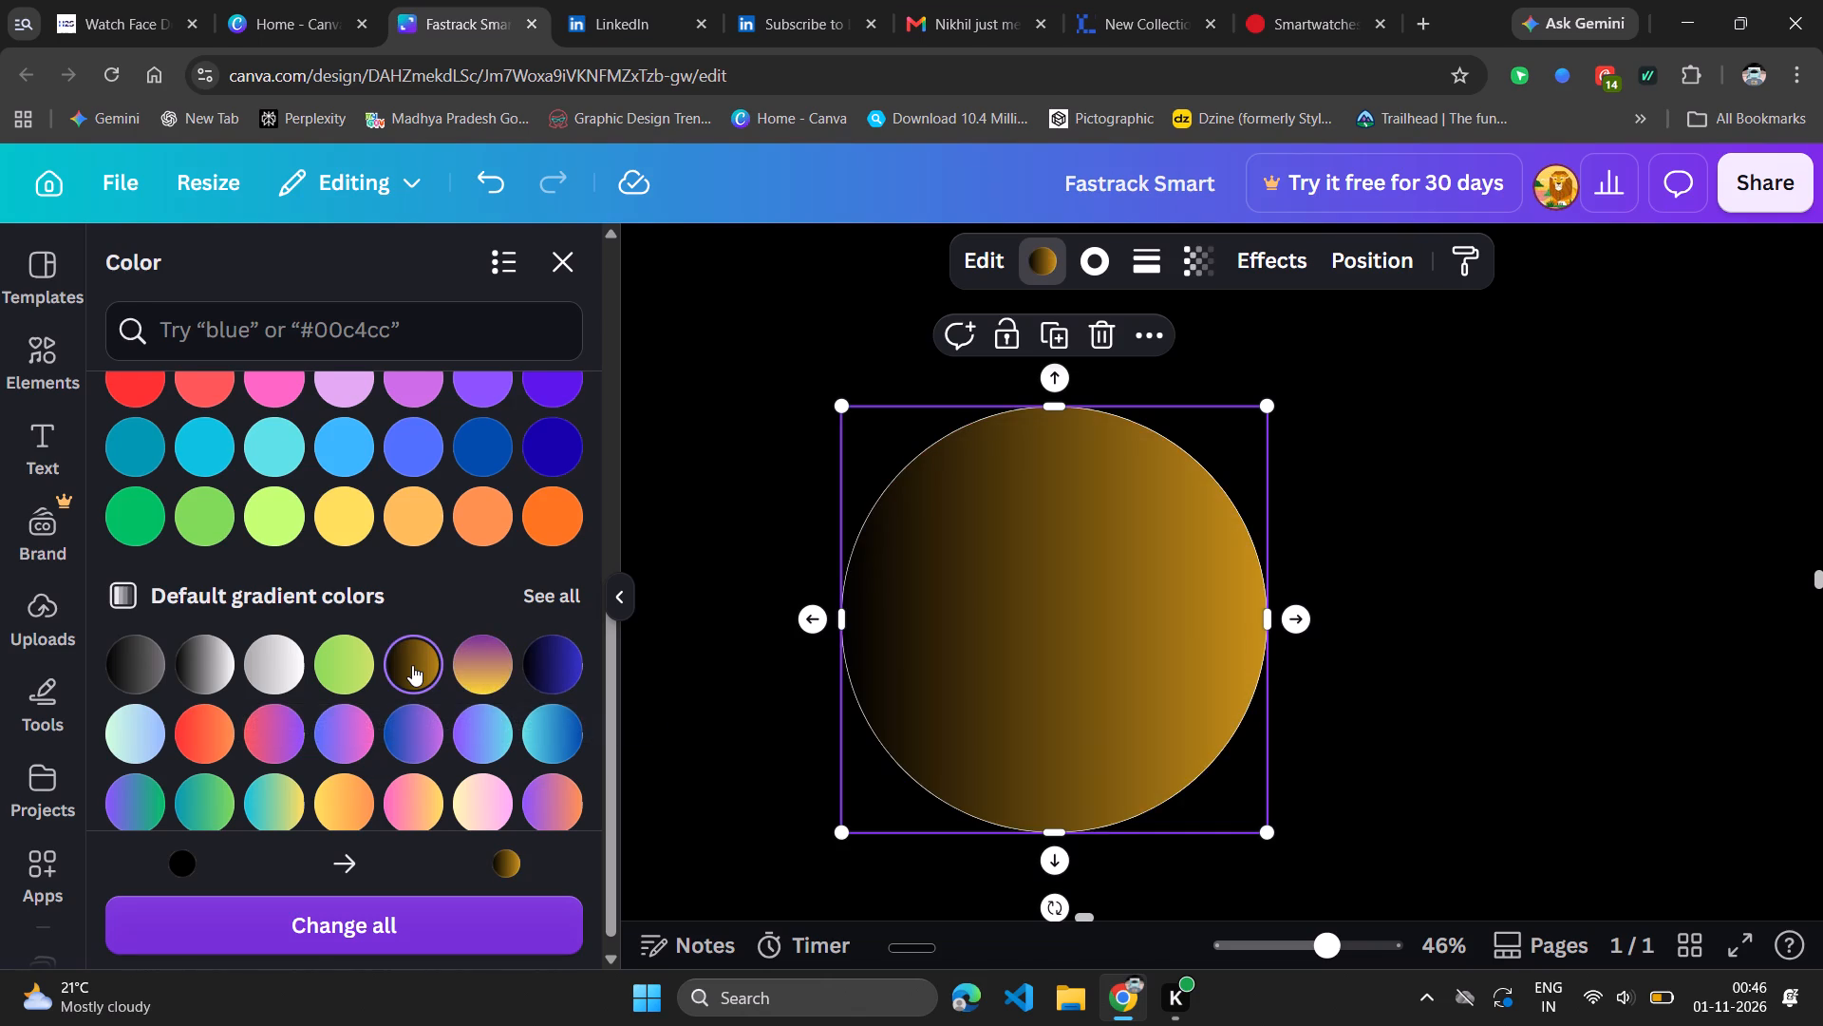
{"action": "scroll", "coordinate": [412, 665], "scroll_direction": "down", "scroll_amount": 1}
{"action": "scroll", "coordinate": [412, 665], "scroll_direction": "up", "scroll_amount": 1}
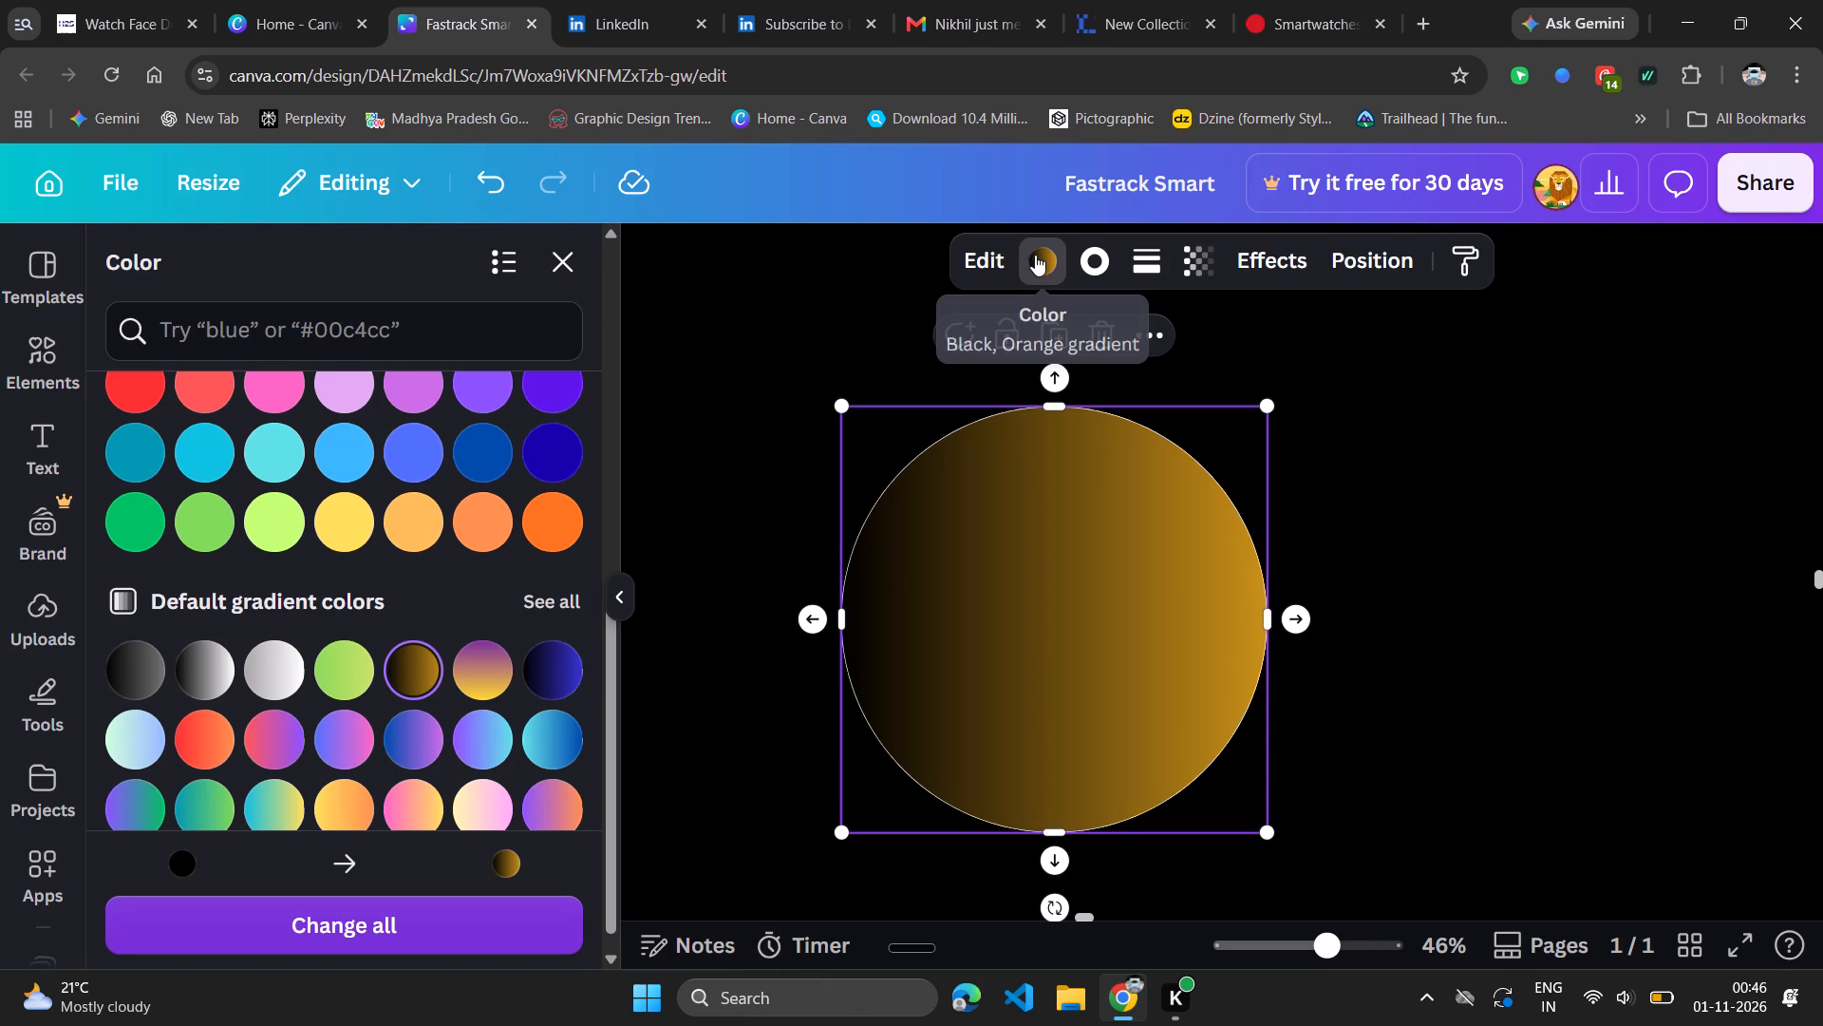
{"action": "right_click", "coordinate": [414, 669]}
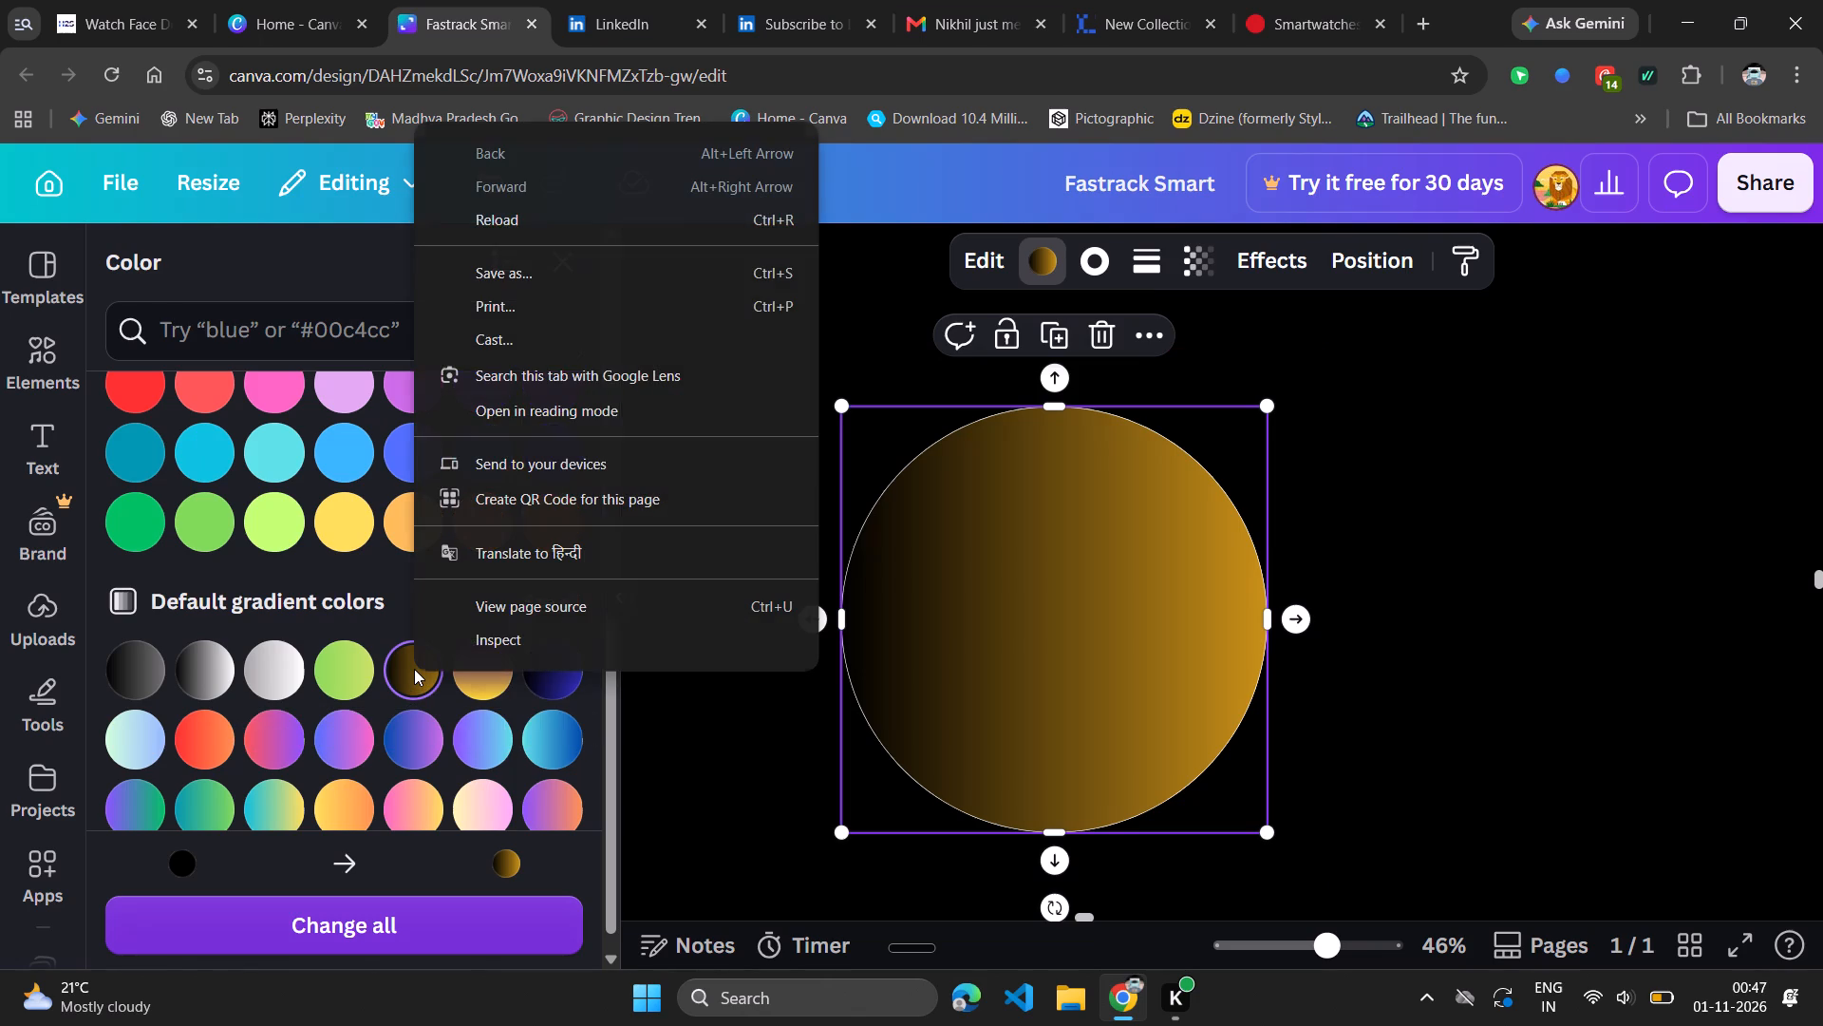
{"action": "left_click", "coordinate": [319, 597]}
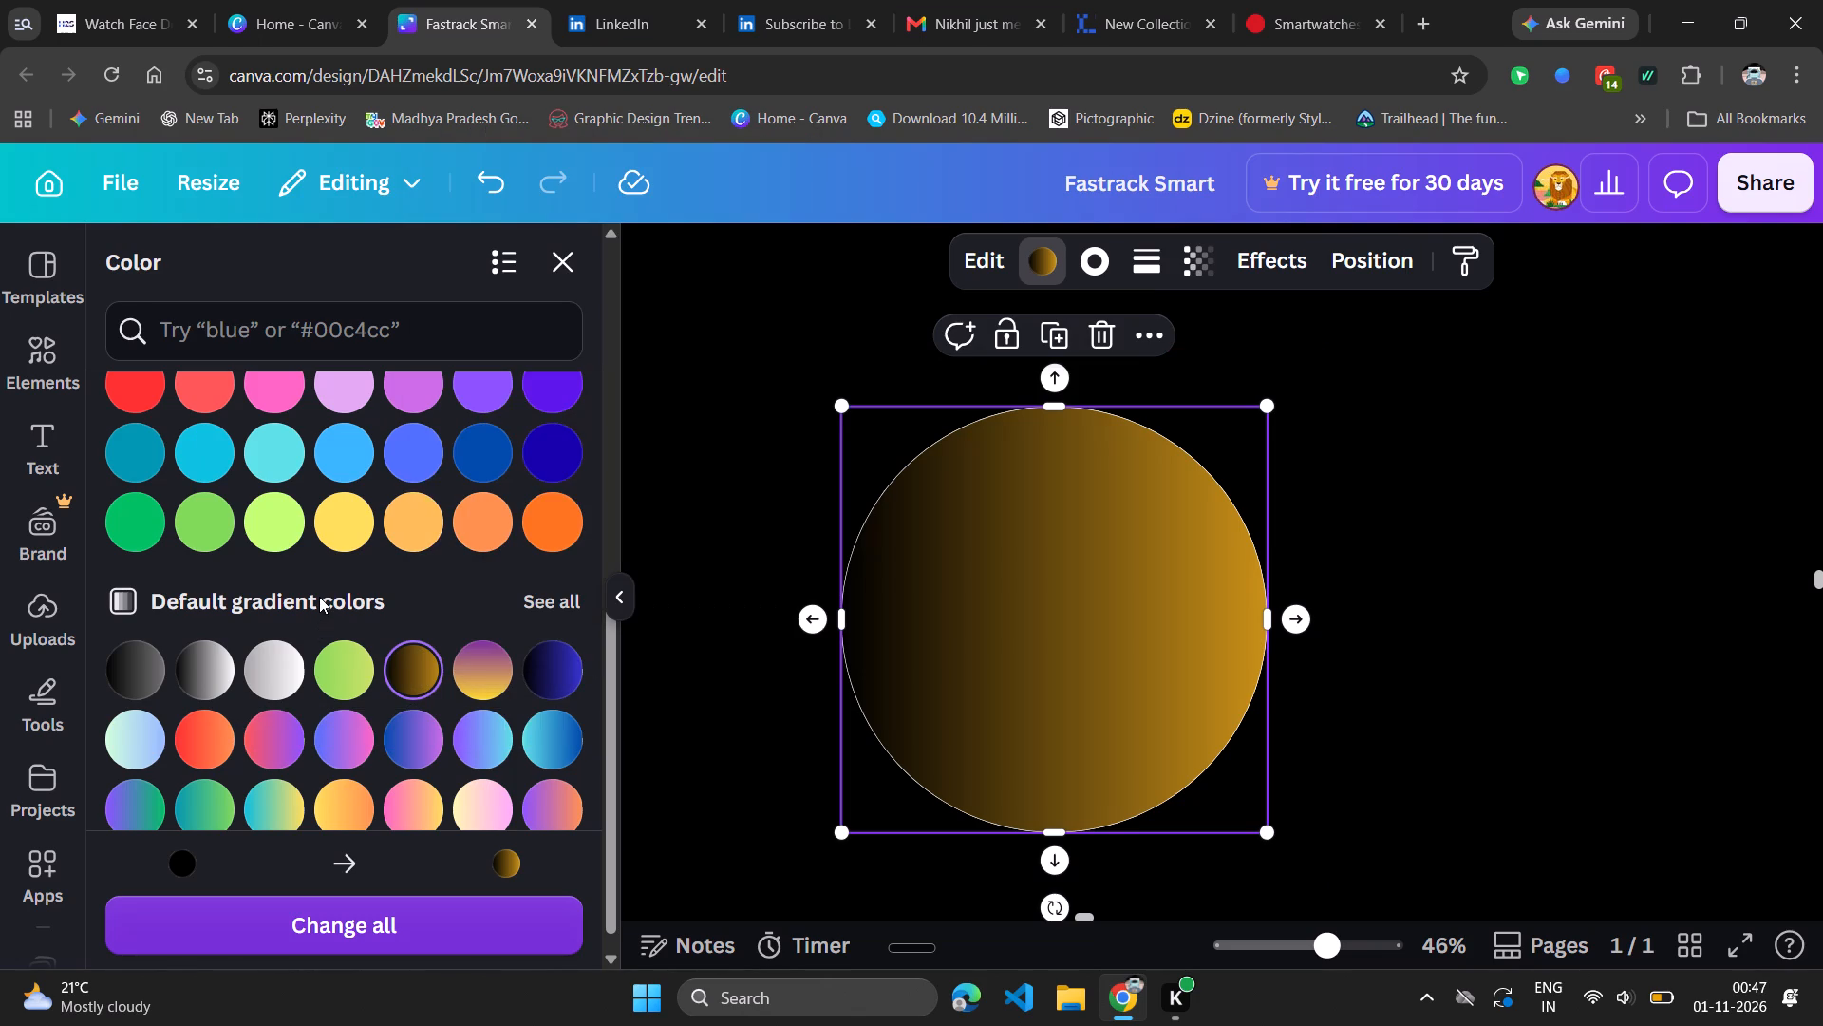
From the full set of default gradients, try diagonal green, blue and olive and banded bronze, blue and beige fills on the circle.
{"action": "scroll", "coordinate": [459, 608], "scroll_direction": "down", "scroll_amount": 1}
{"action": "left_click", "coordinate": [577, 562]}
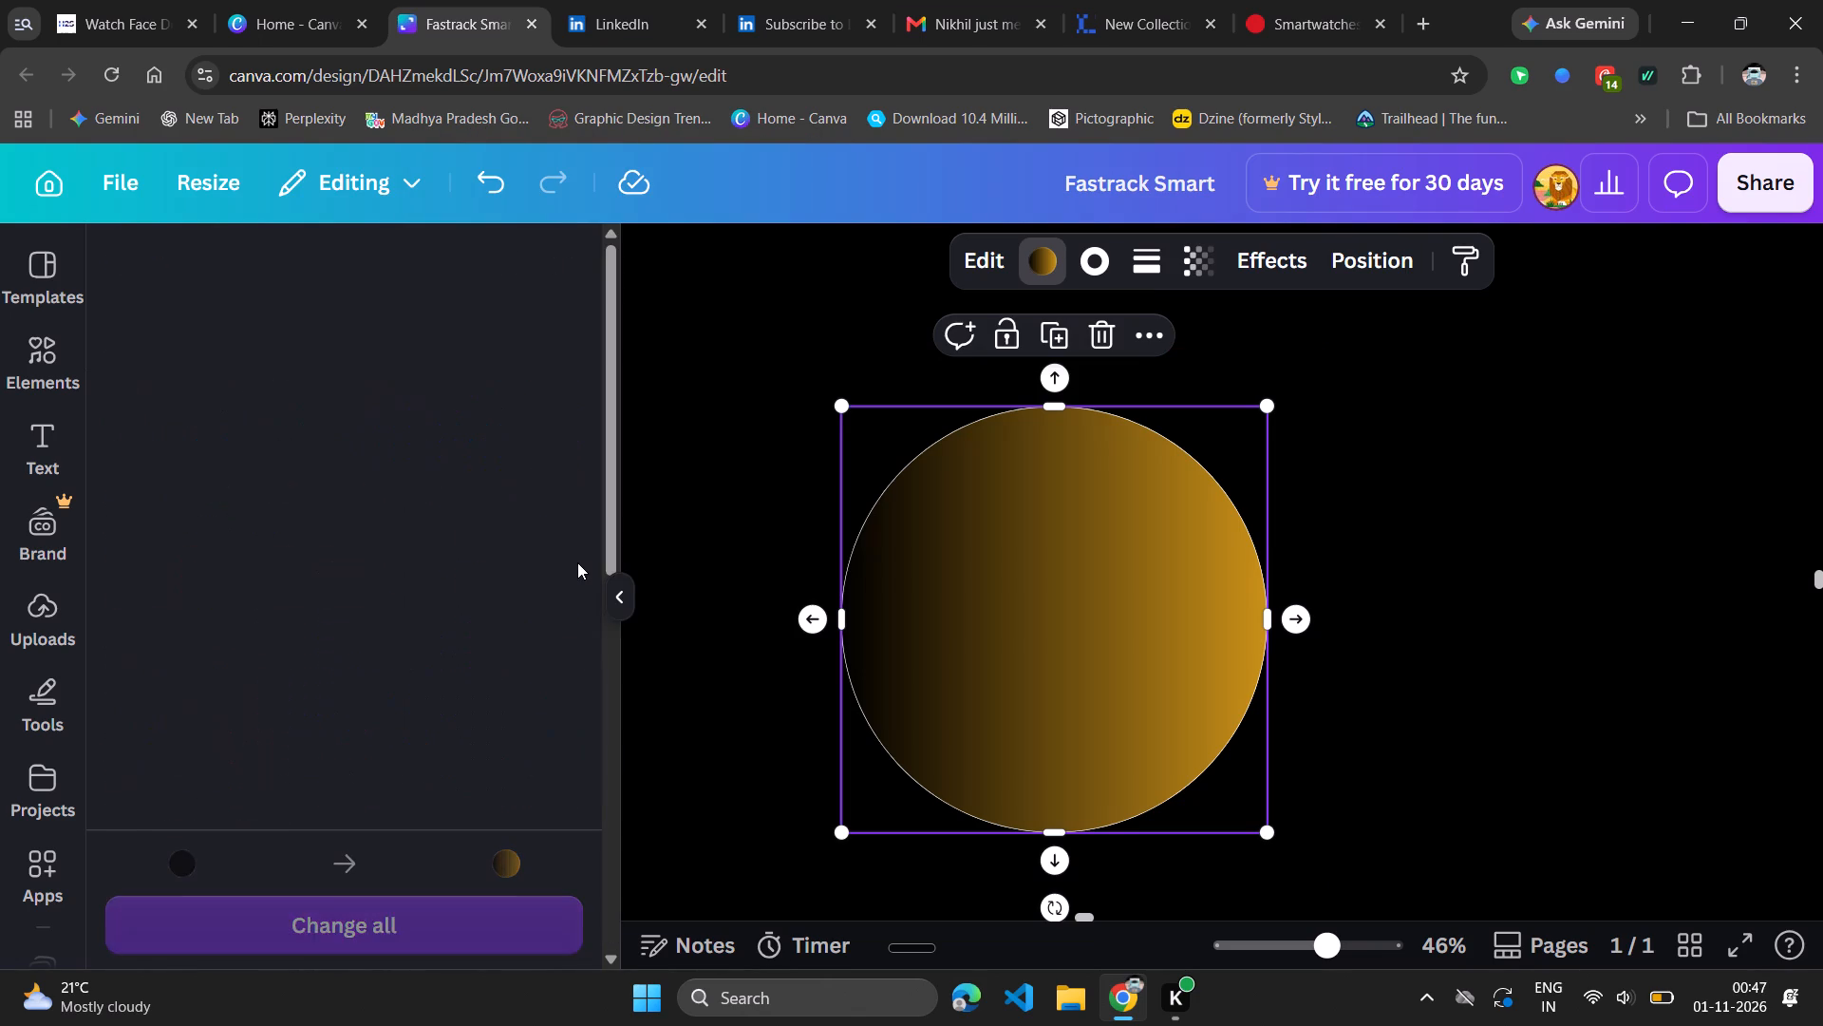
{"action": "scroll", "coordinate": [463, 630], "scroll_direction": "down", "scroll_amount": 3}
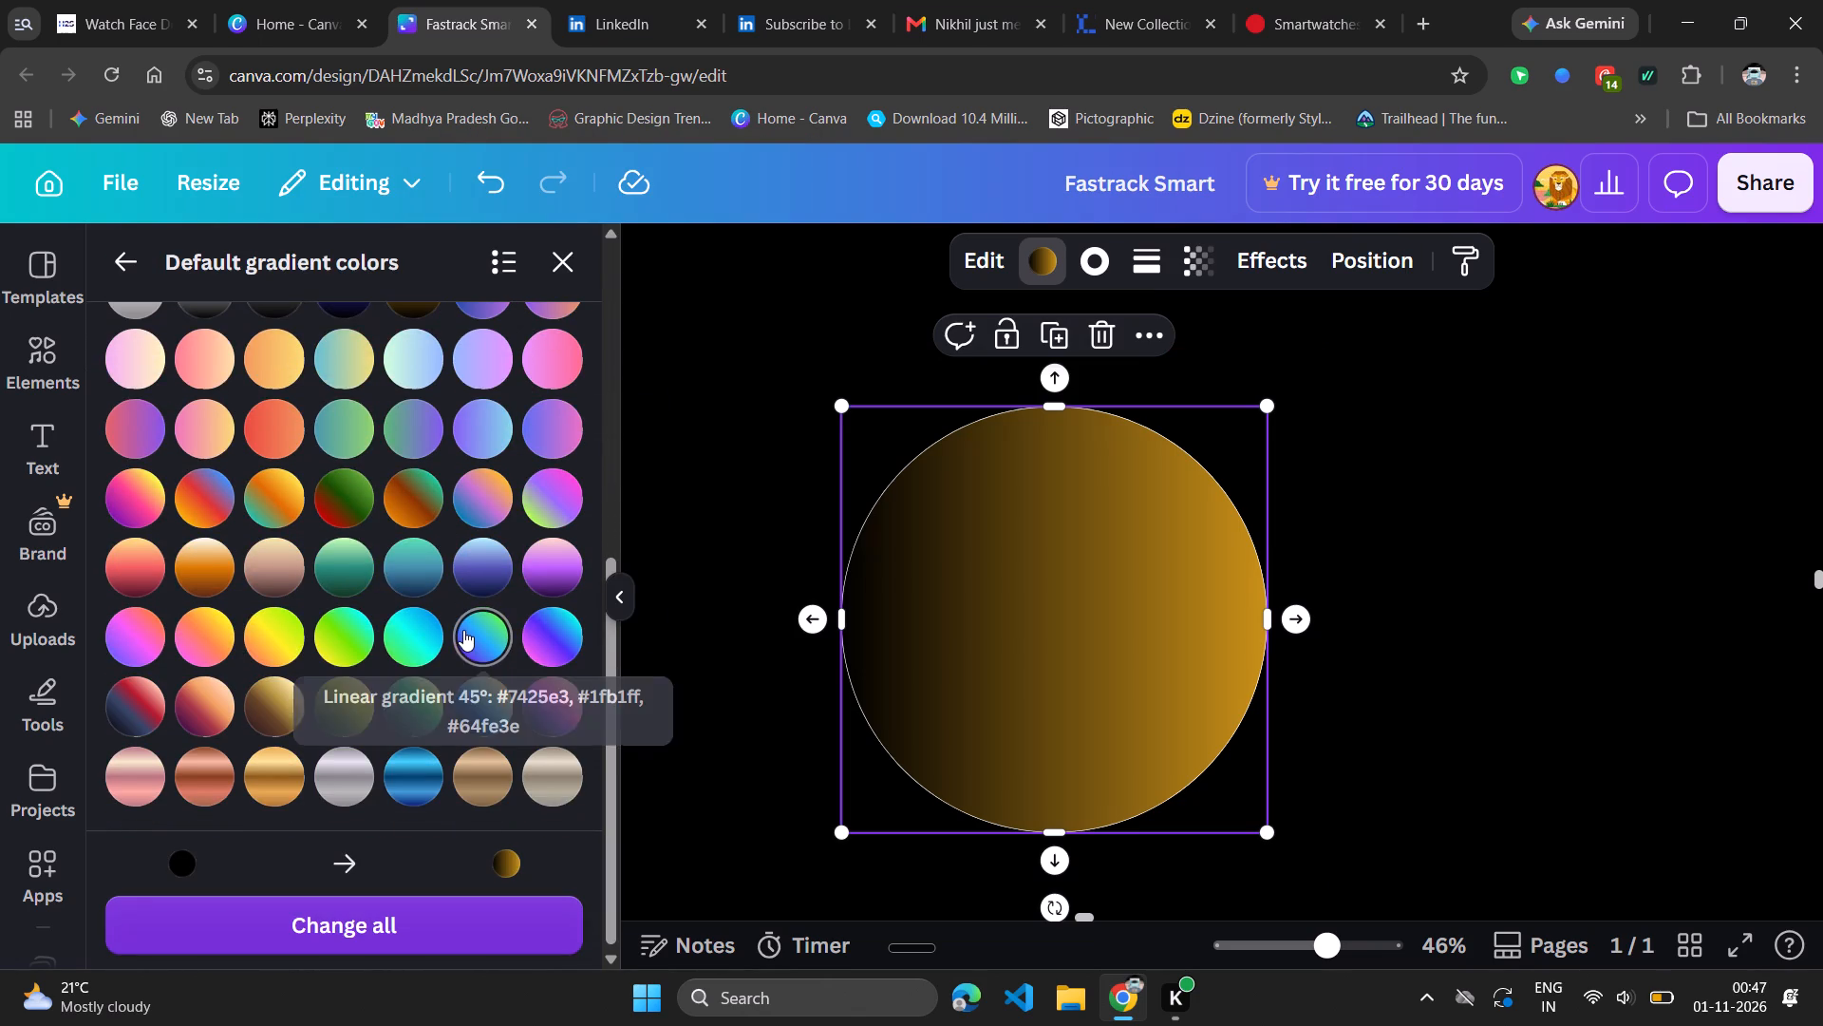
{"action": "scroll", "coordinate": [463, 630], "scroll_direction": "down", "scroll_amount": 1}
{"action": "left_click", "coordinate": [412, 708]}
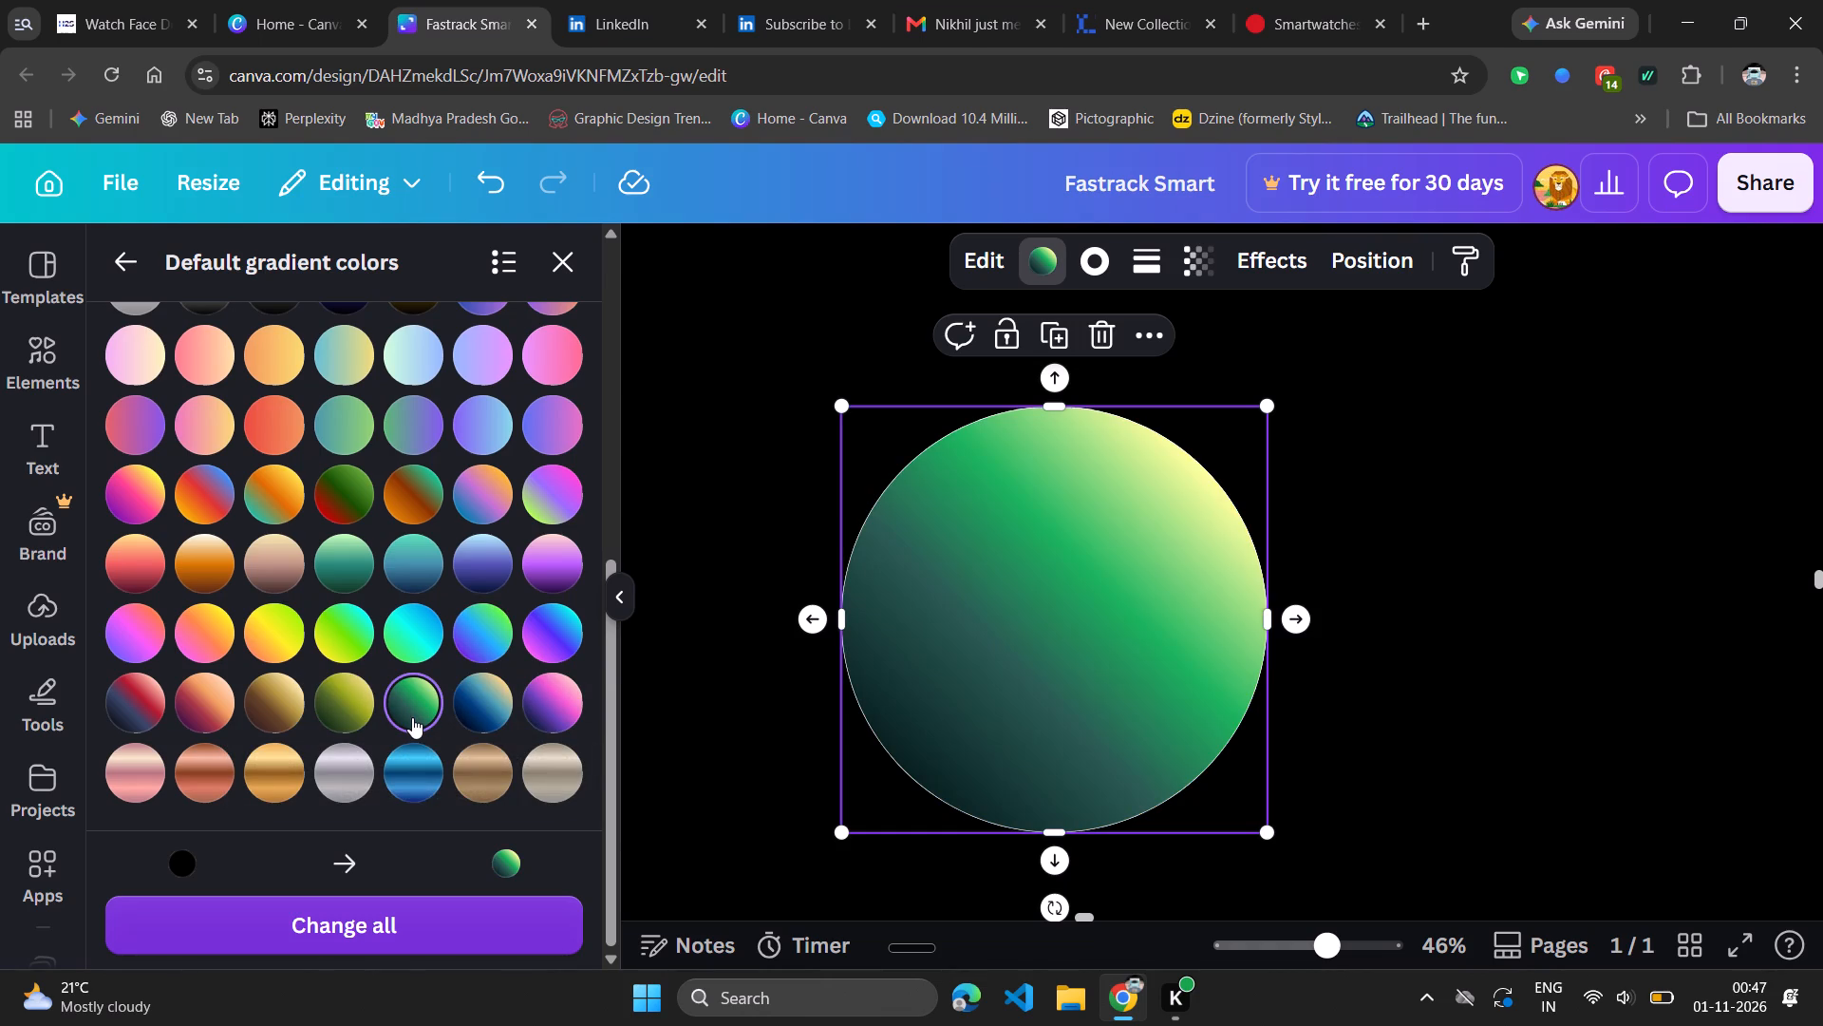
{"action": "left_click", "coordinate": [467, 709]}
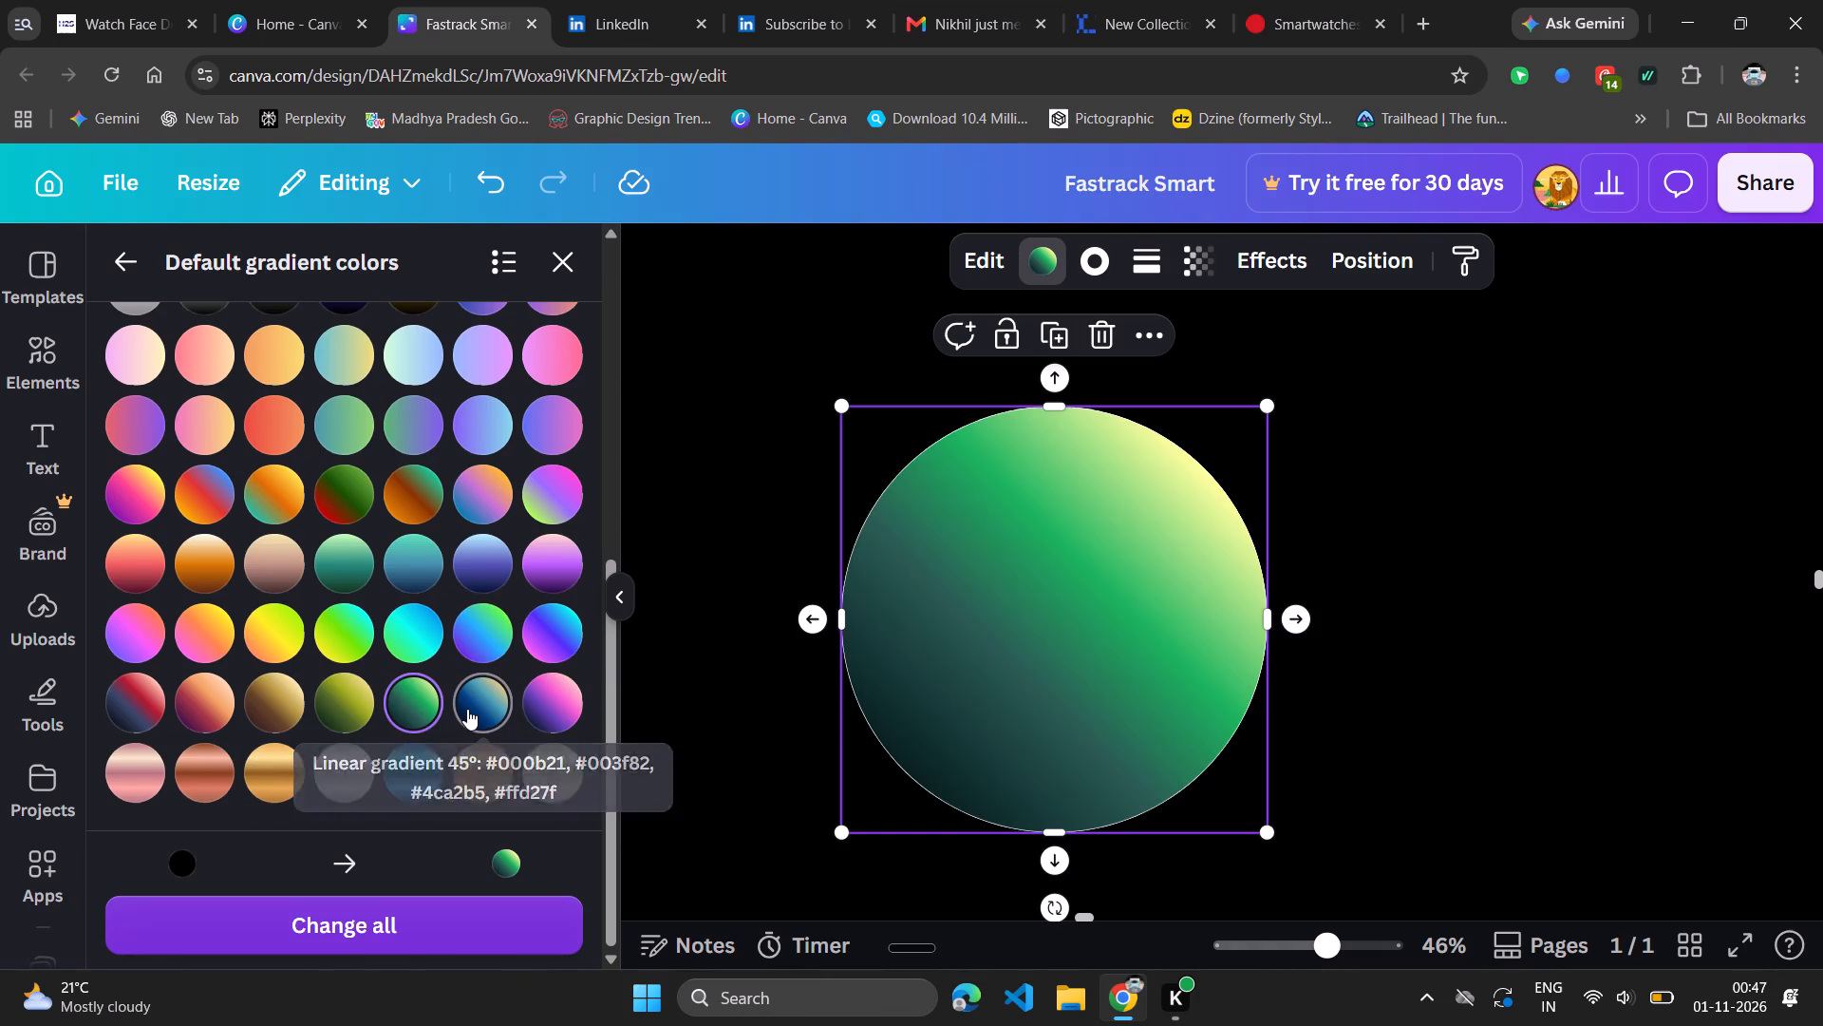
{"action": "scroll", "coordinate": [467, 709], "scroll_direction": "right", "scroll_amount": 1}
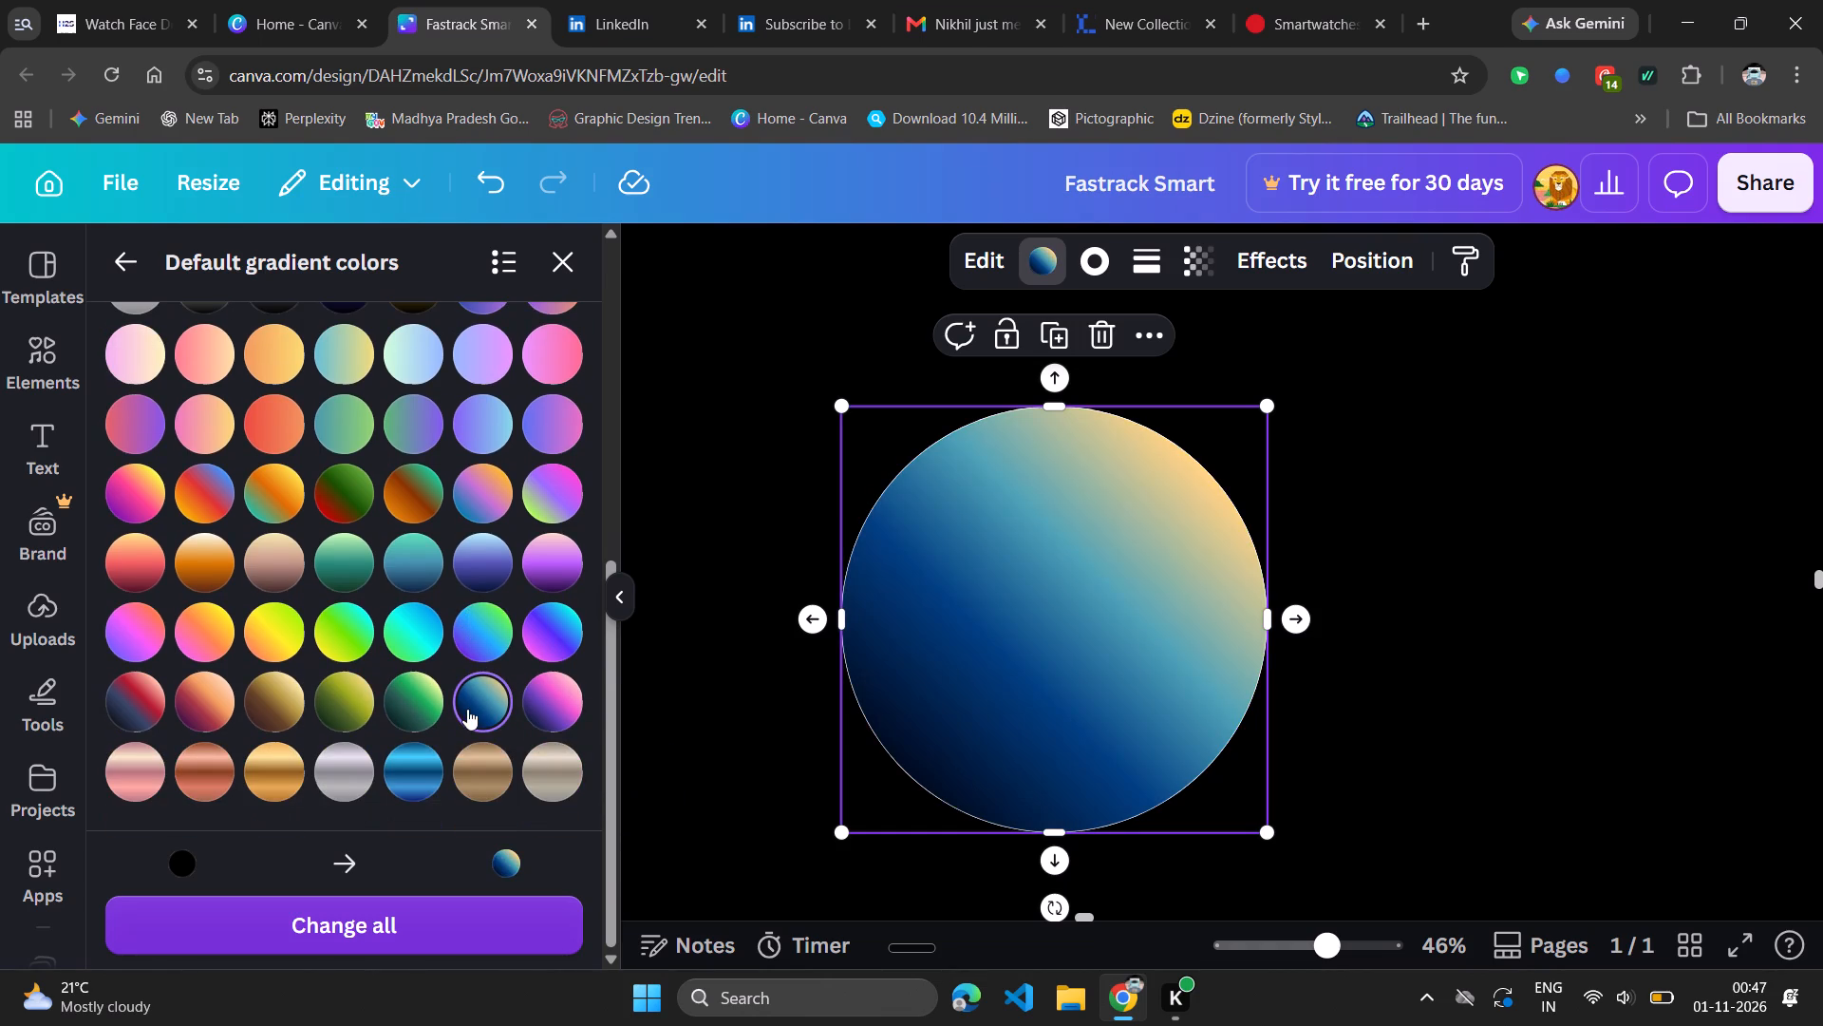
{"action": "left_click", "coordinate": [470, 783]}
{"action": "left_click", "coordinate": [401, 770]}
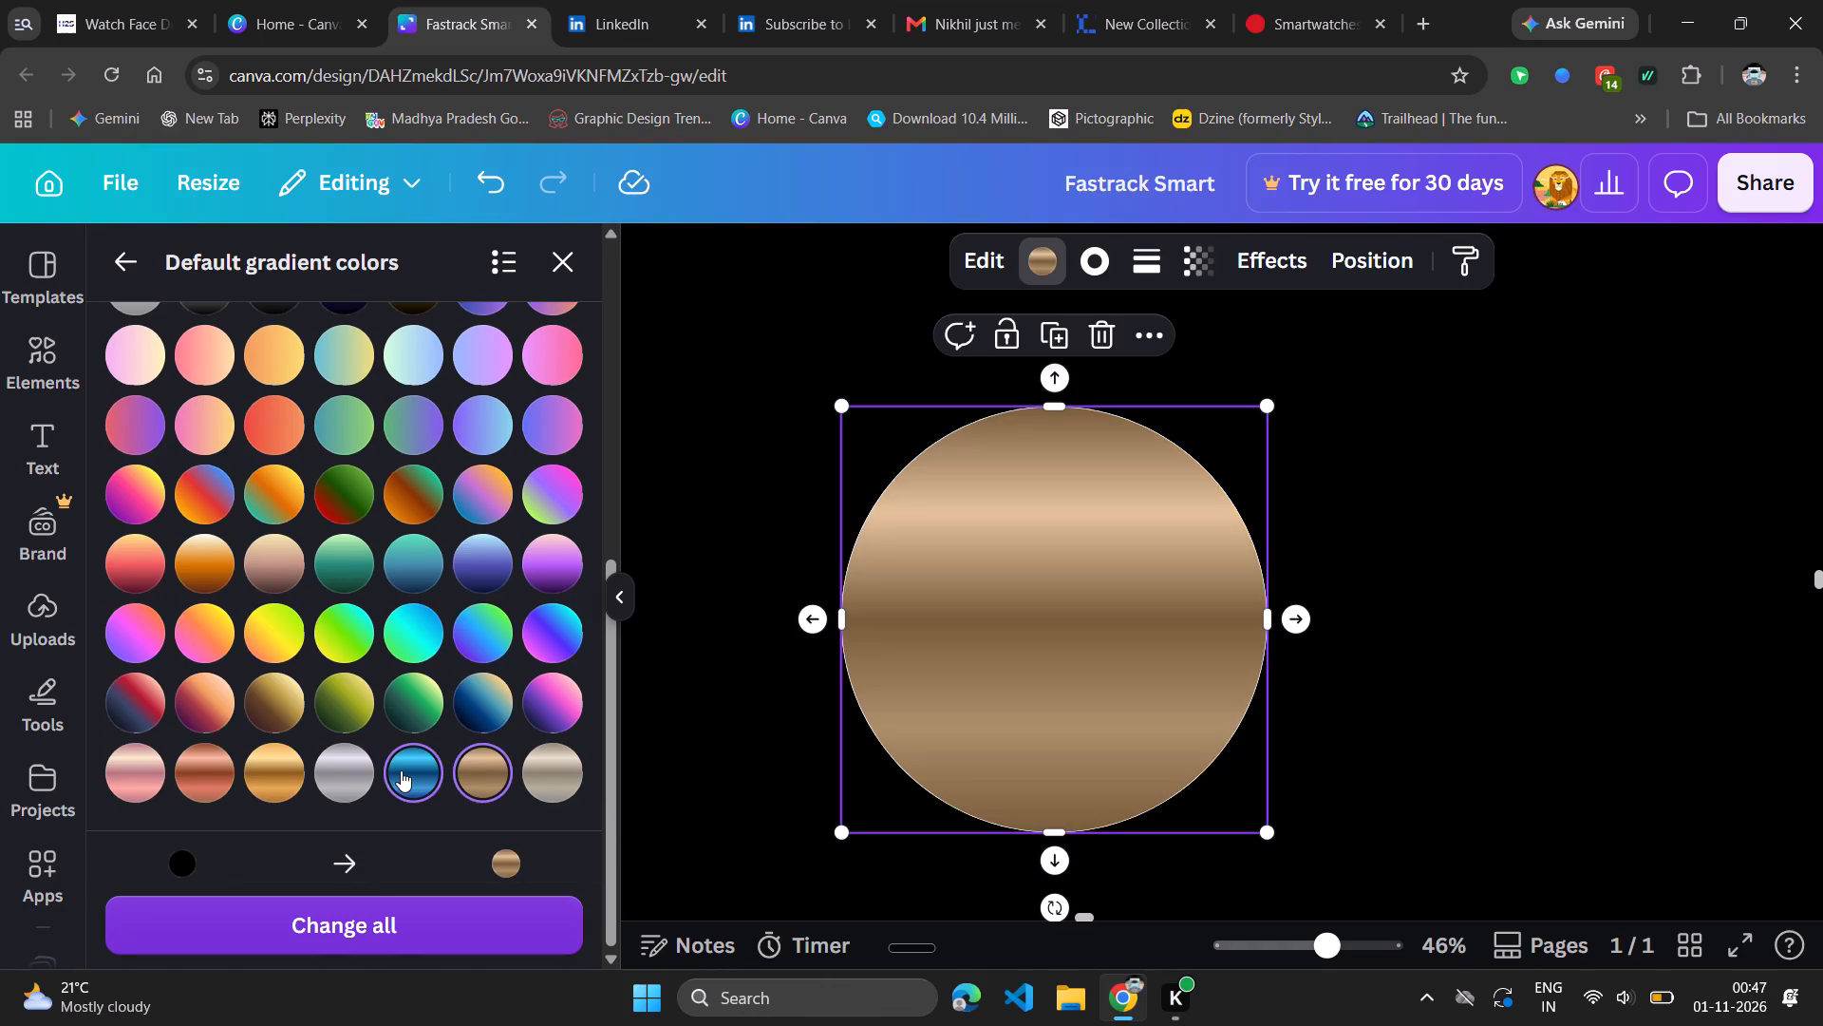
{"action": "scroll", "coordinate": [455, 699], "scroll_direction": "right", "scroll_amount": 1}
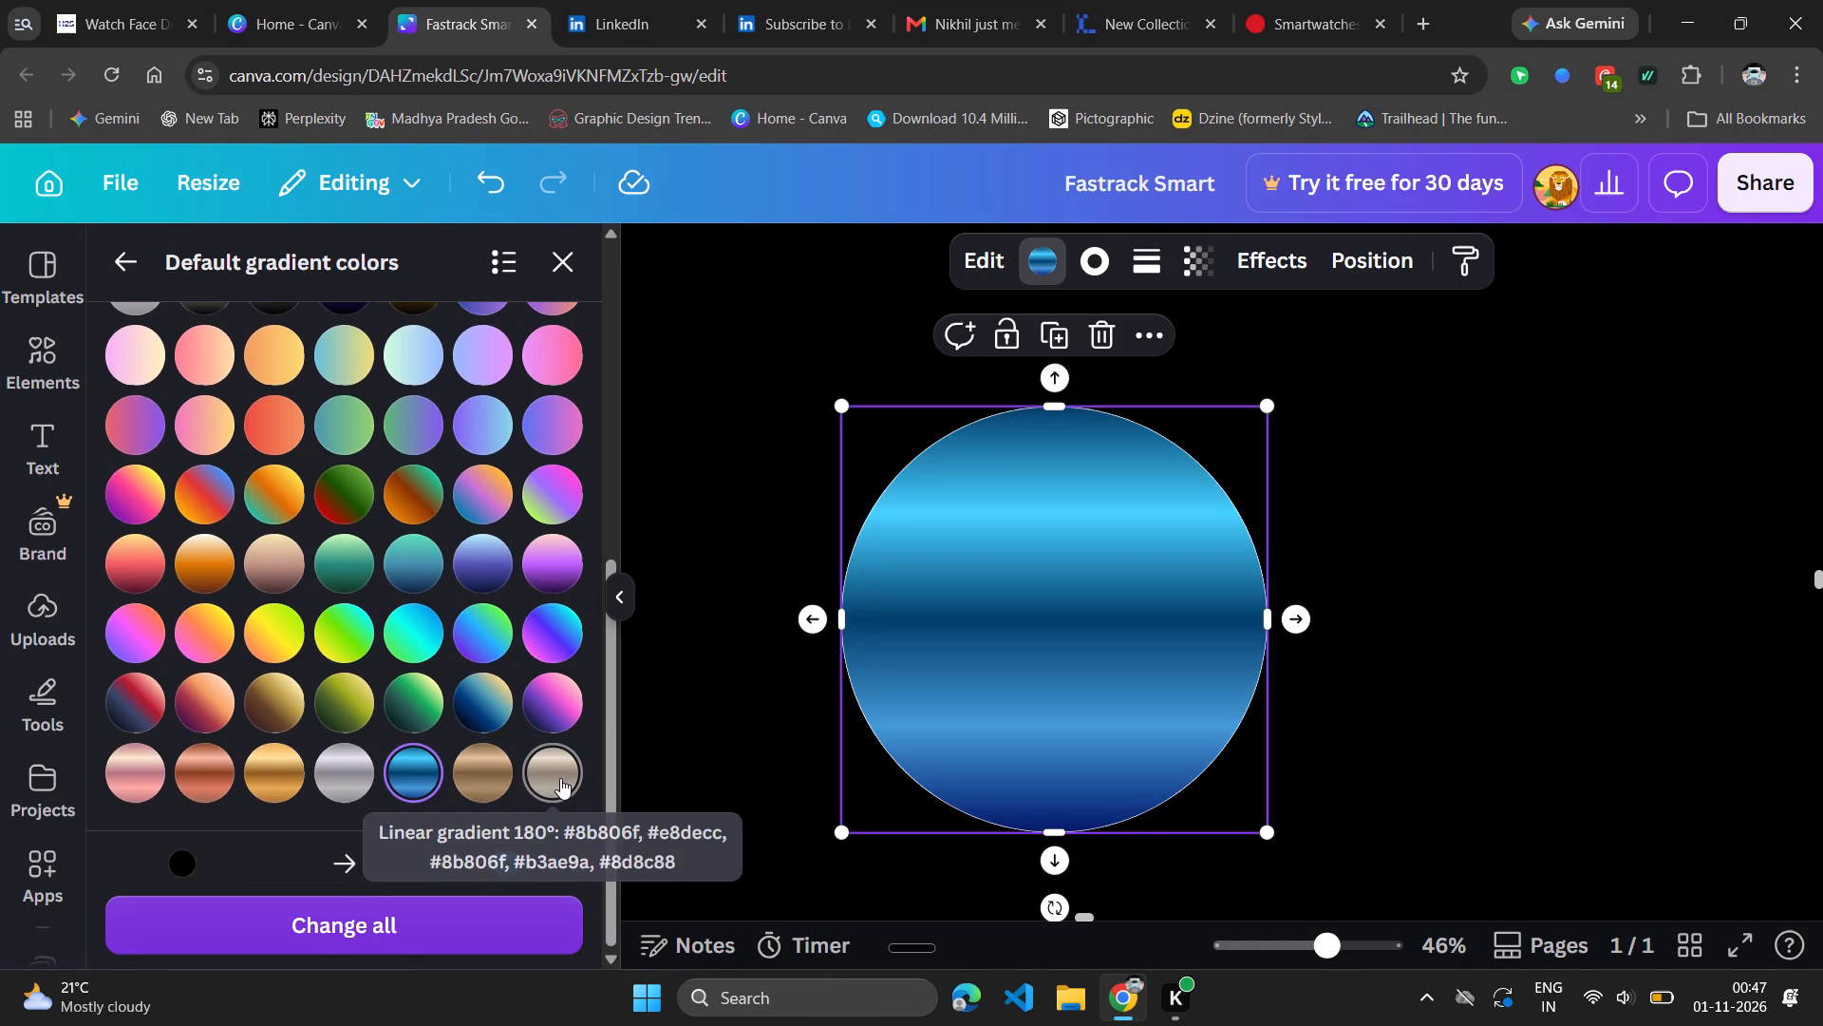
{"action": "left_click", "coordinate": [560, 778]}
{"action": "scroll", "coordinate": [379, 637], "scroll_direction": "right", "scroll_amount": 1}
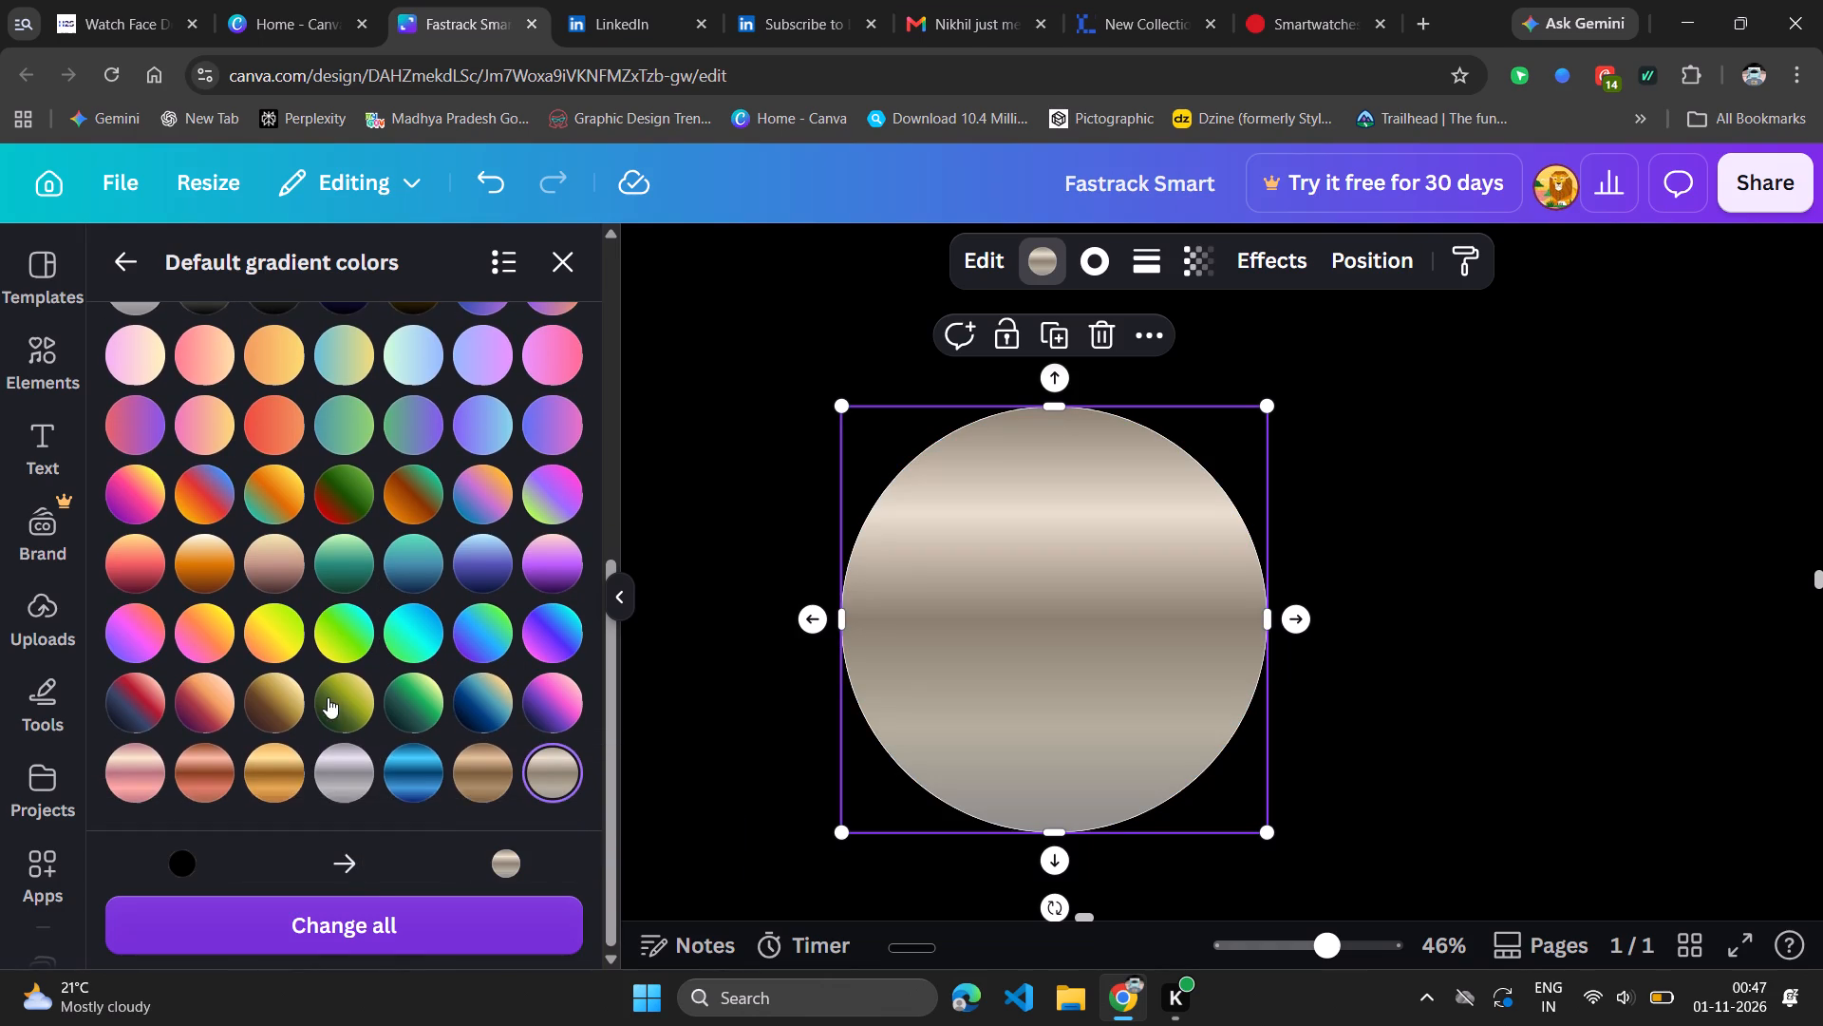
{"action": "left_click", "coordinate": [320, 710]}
Fill the front circle with the vertical gradient running from gold at the top to black at the bottom.
{"action": "scroll", "coordinate": [353, 660], "scroll_direction": "up", "scroll_amount": 1}
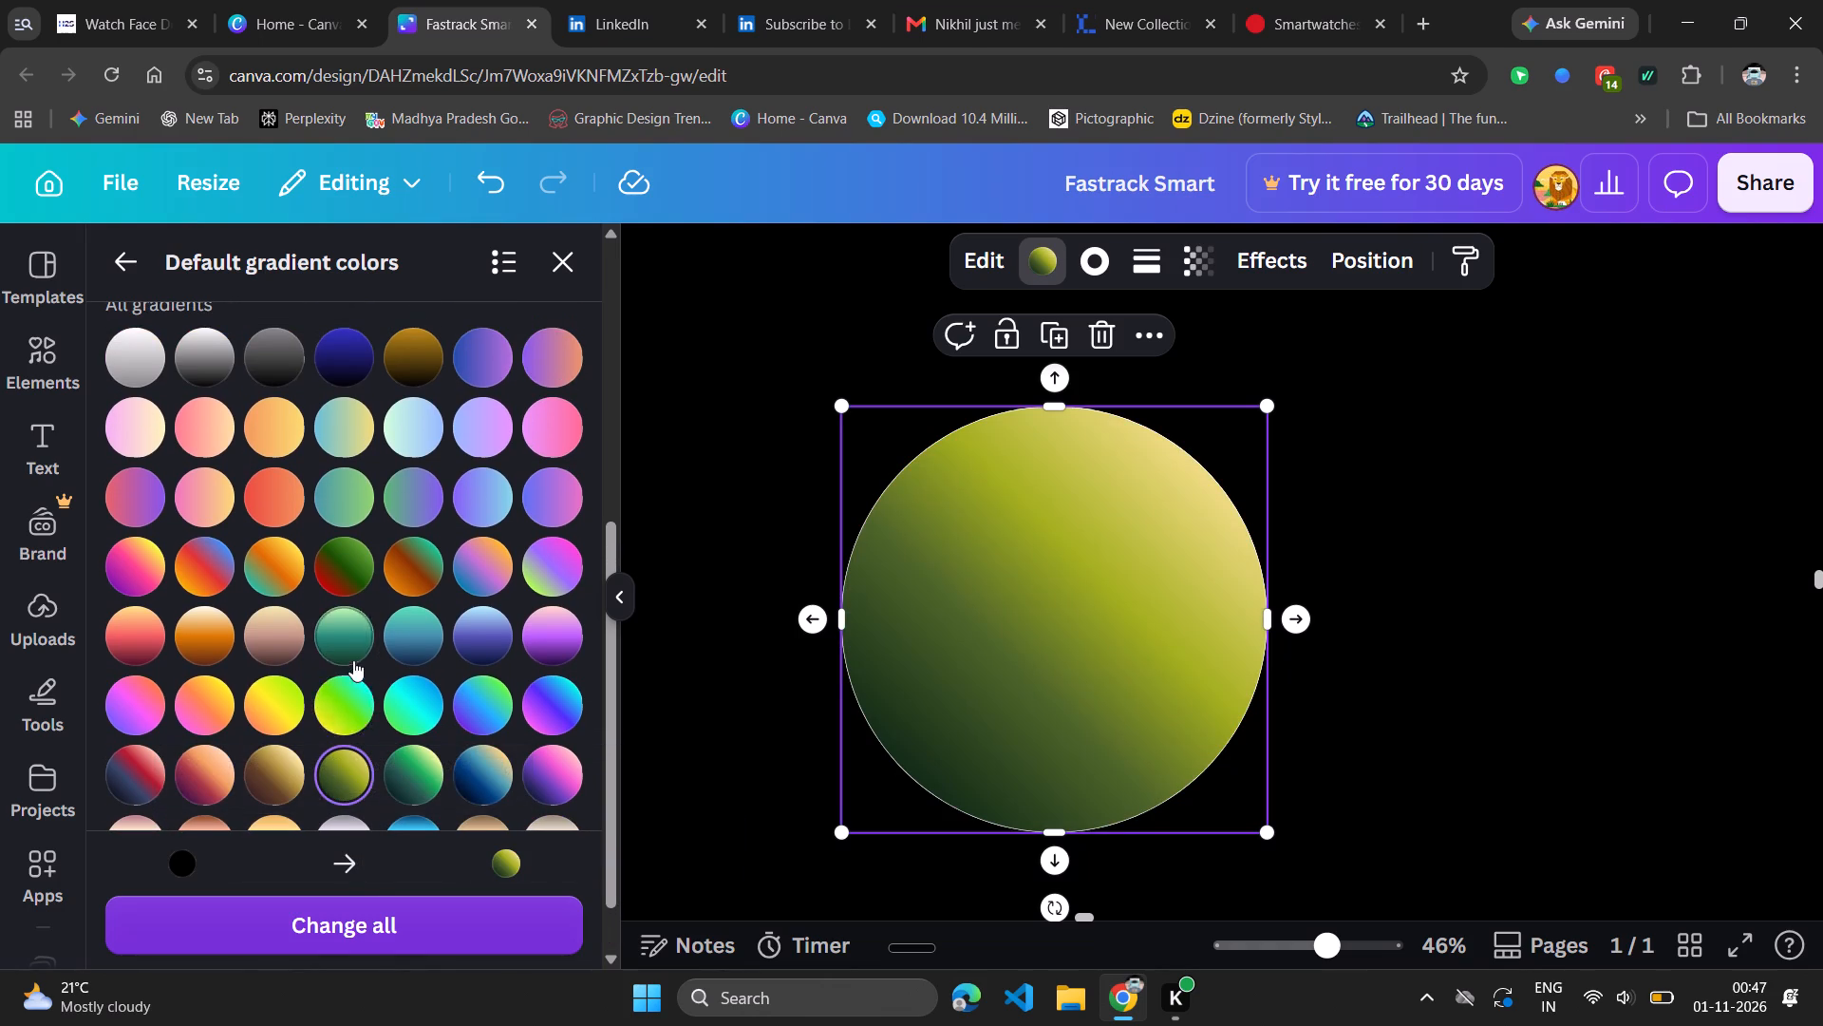
{"action": "scroll", "coordinate": [290, 617], "scroll_direction": "up", "scroll_amount": 2}
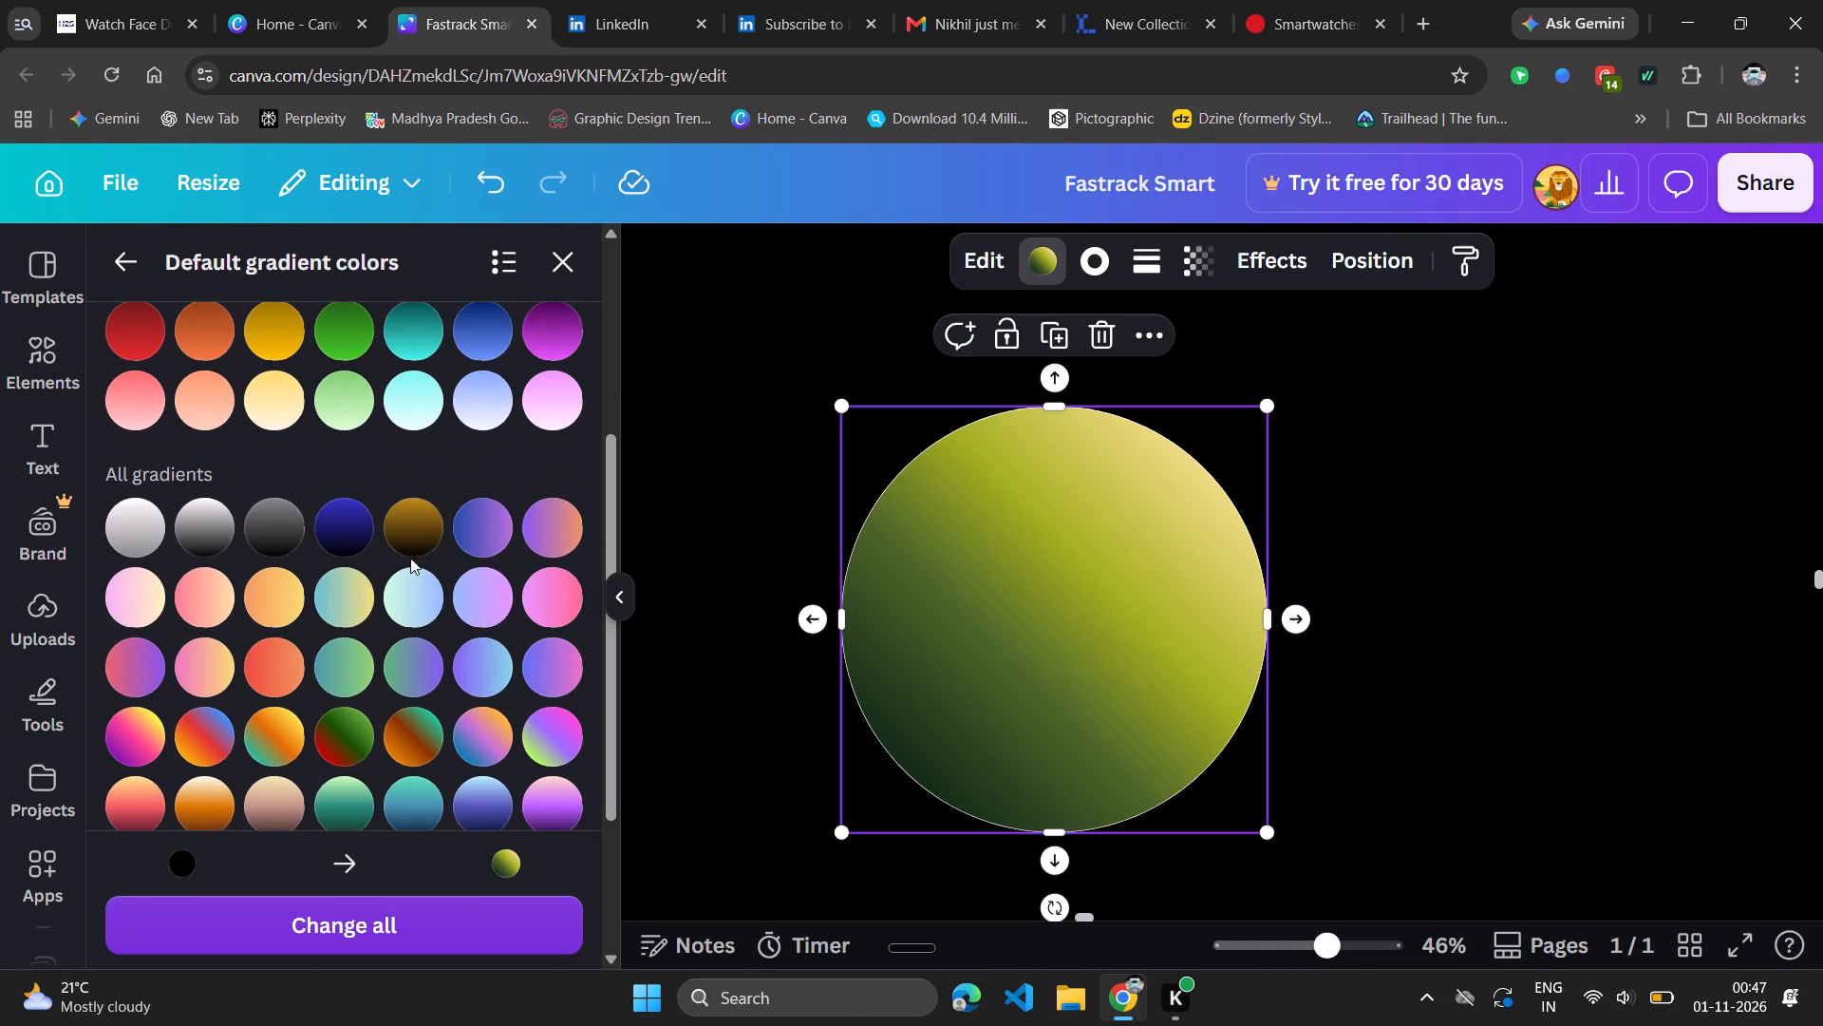
{"action": "left_click", "coordinate": [418, 553]}
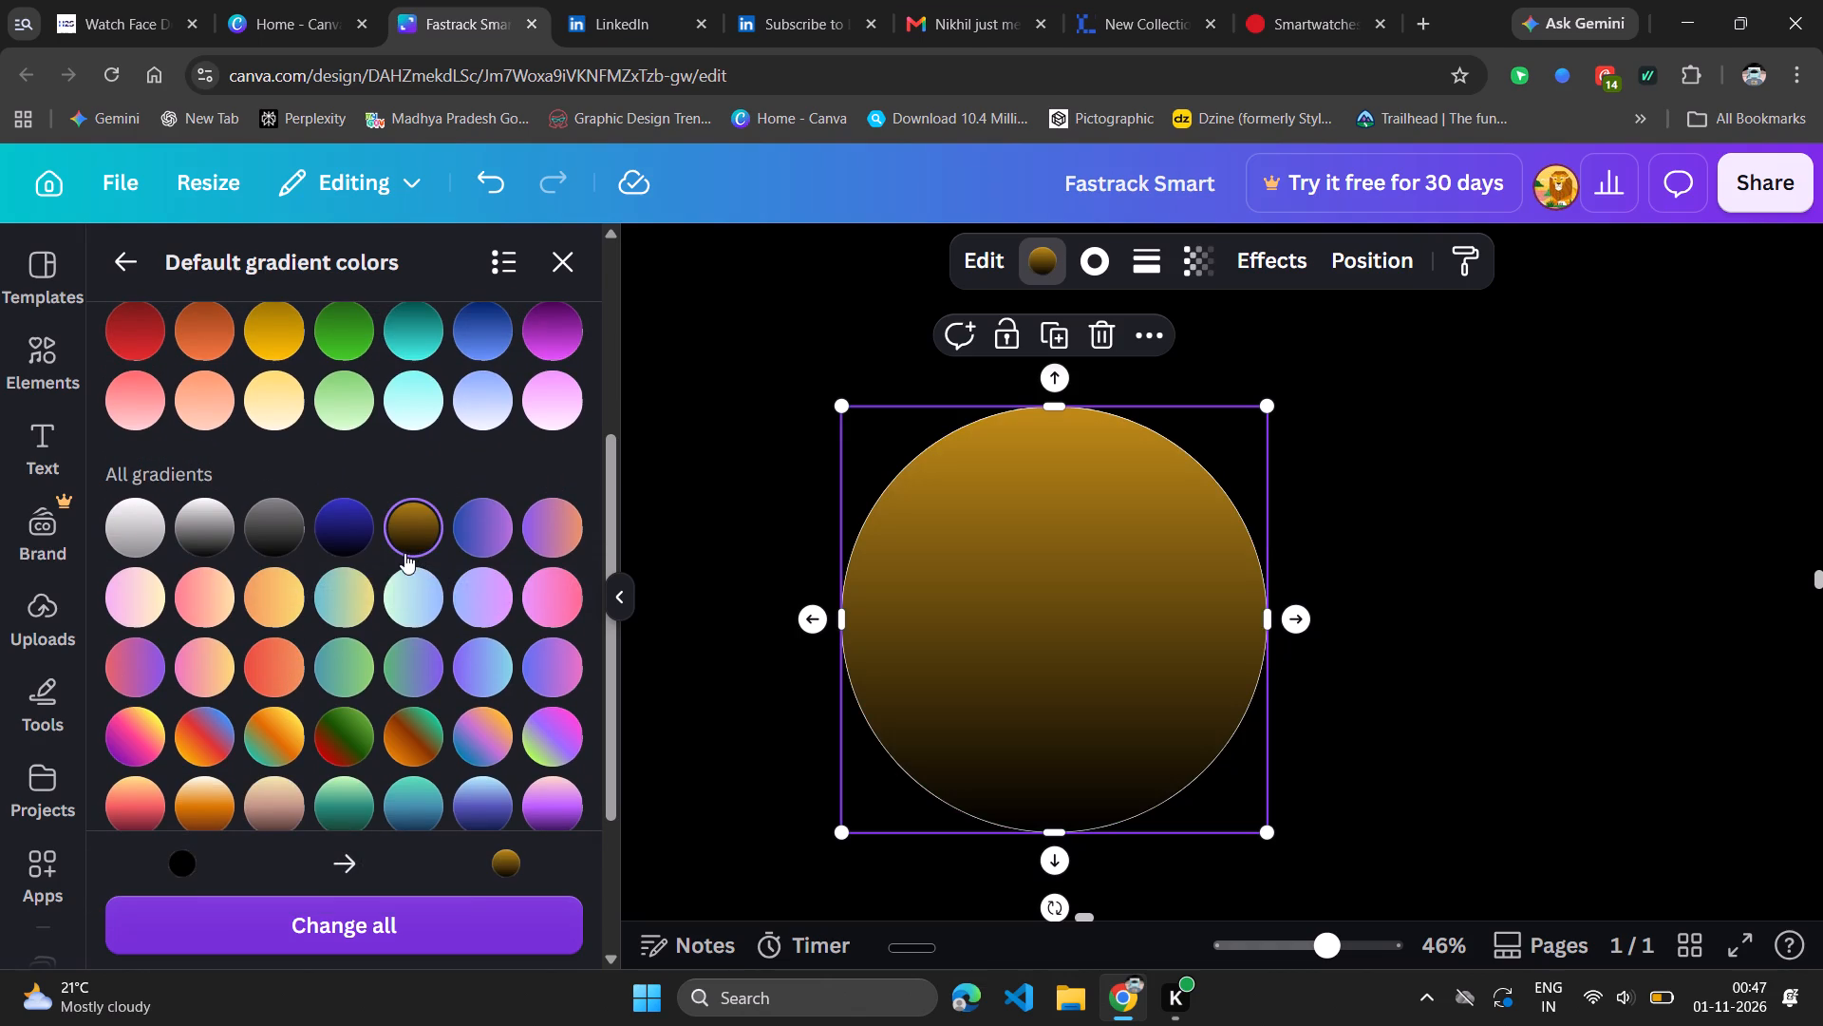
{"action": "left_click", "coordinate": [1423, 654]}
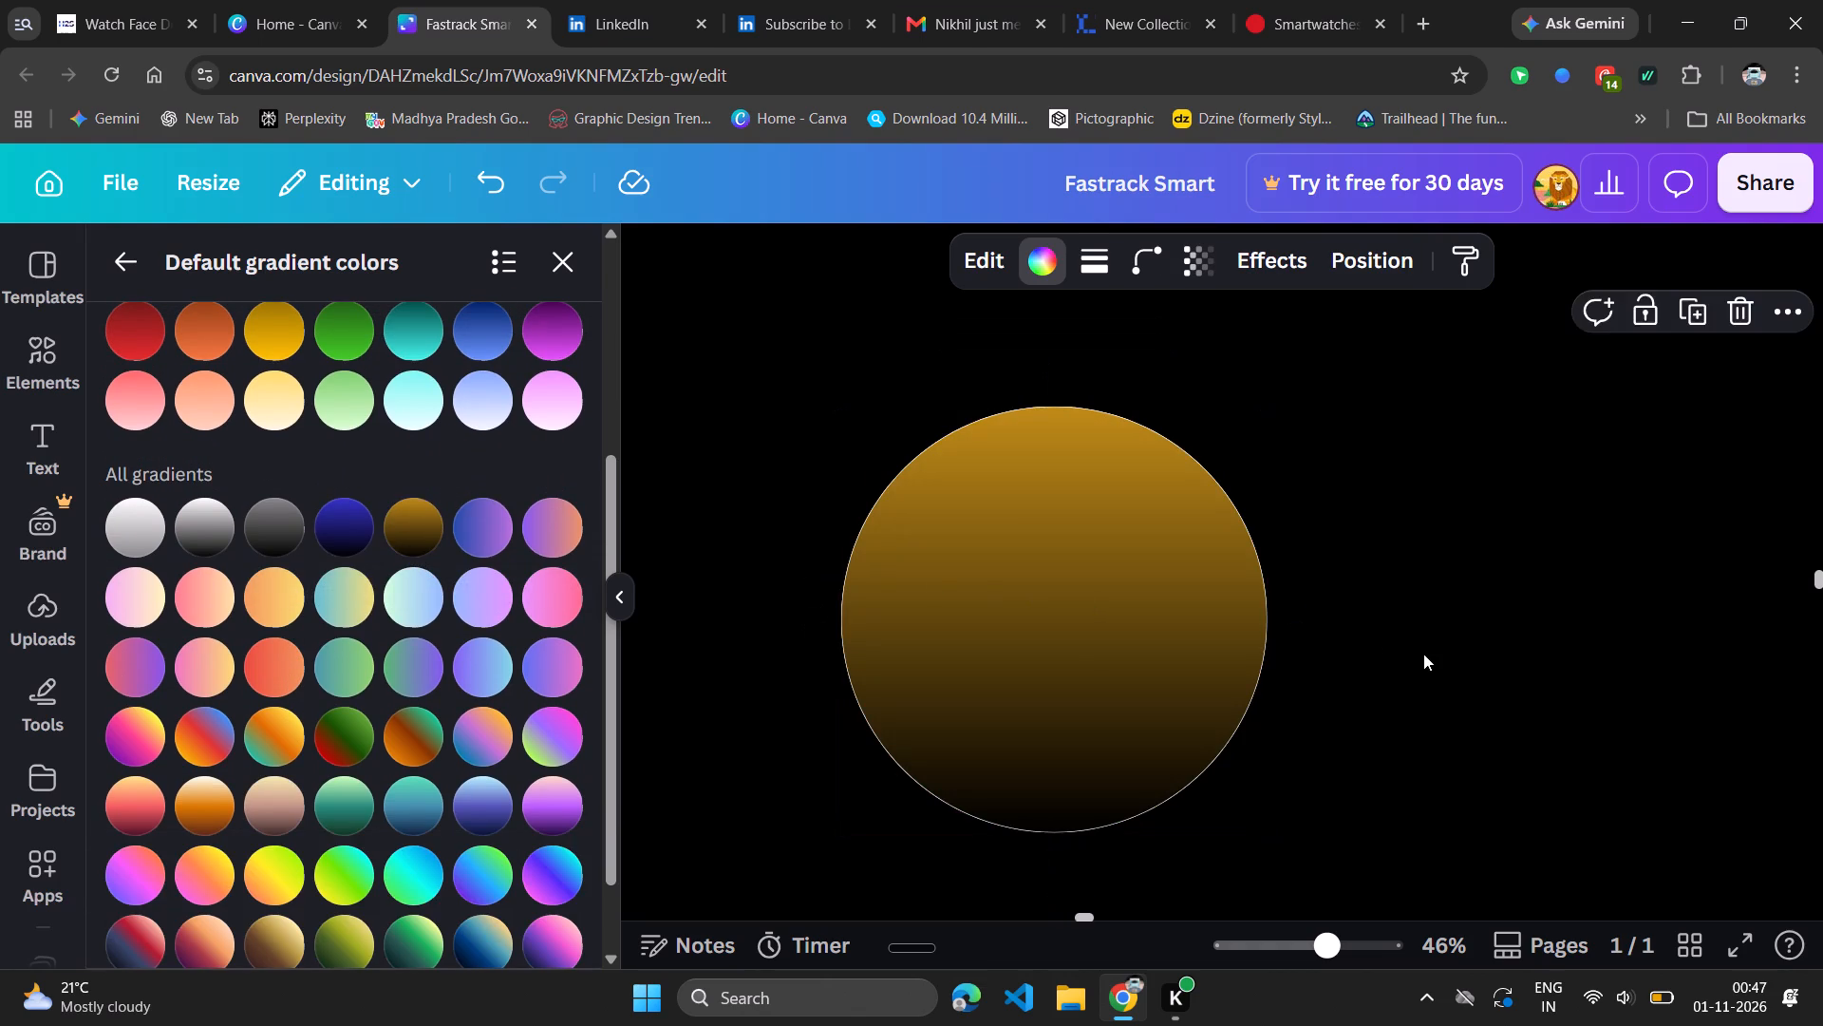
Duplicate the 9:11 time text from the blue striped watch face and place the copy on the gold-to-black circle.
{"action": "scroll", "coordinate": [1423, 654], "scroll_direction": "right", "scroll_amount": 4}
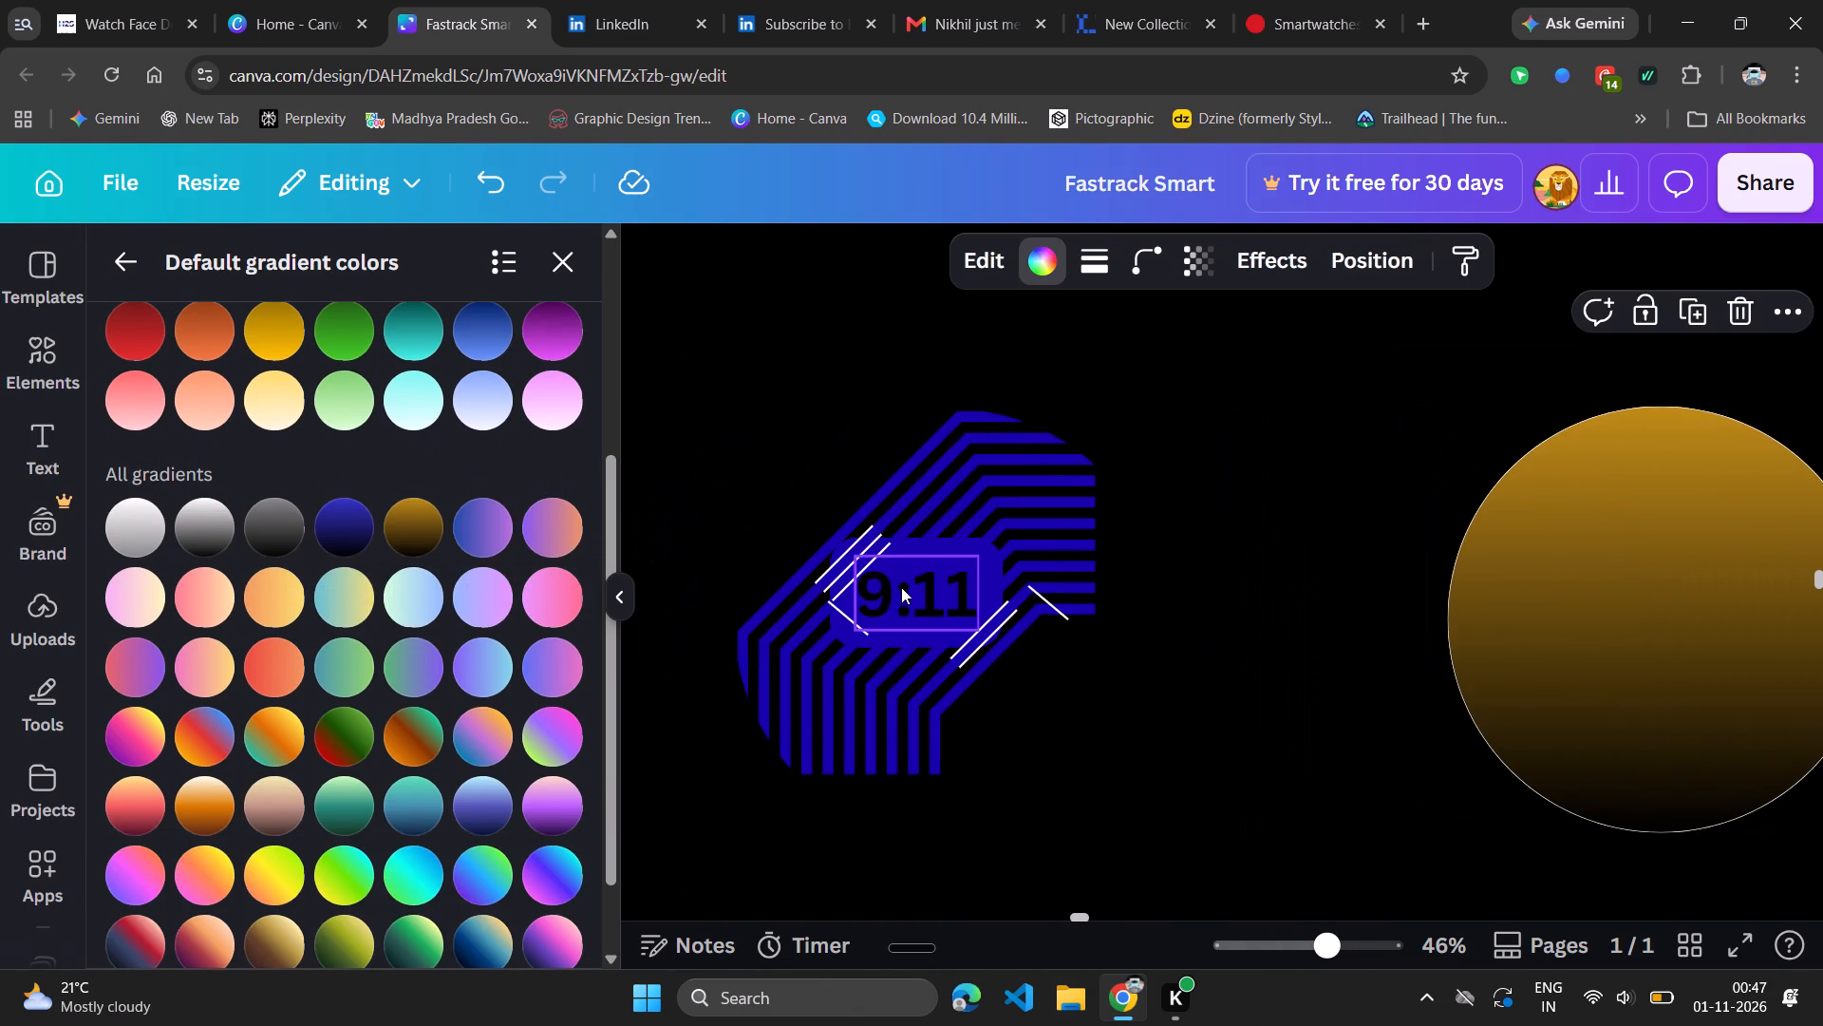
{"action": "left_click", "coordinate": [901, 588]}
{"action": "left_click", "coordinate": [870, 510]}
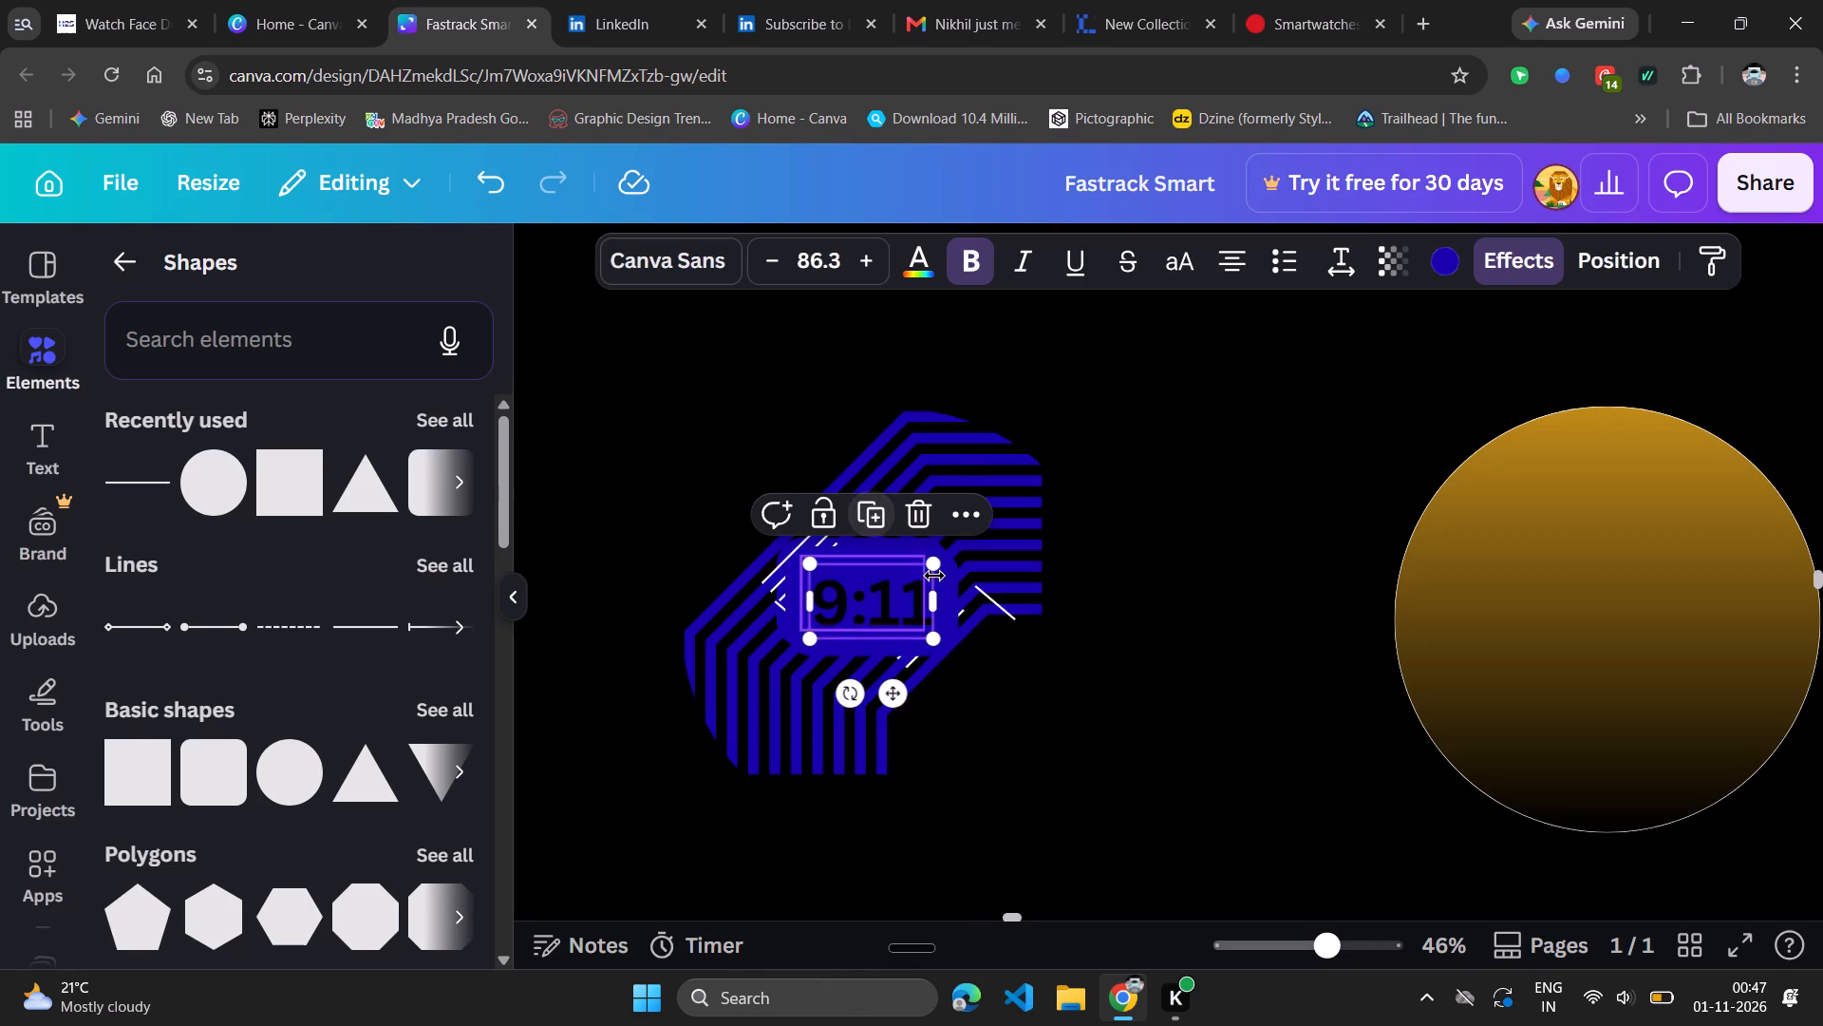
{"action": "left_click_drag", "start_coordinate": [901, 585], "coordinate": [1616, 531]}
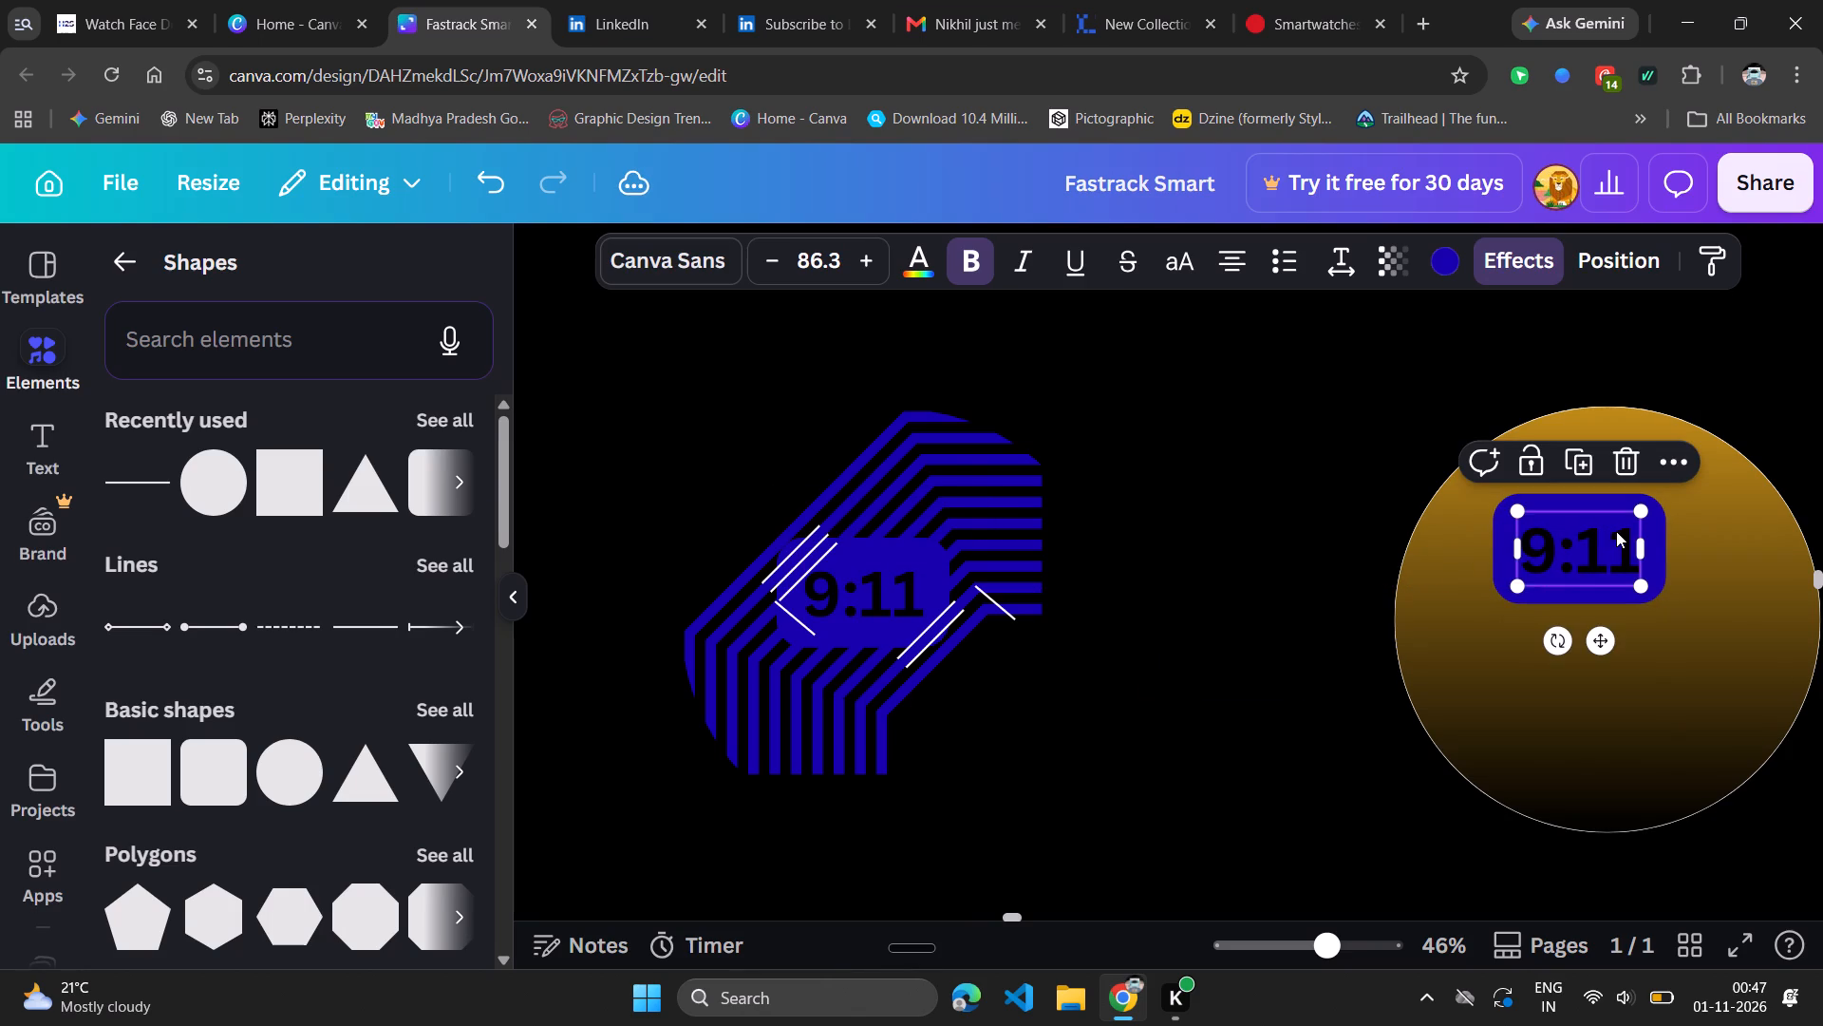
Try the Drop effect on the copied 9:11 text, and strip its text effects so no blue background remains.
{"action": "scroll", "coordinate": [1249, 548], "scroll_direction": "left", "scroll_amount": 2}
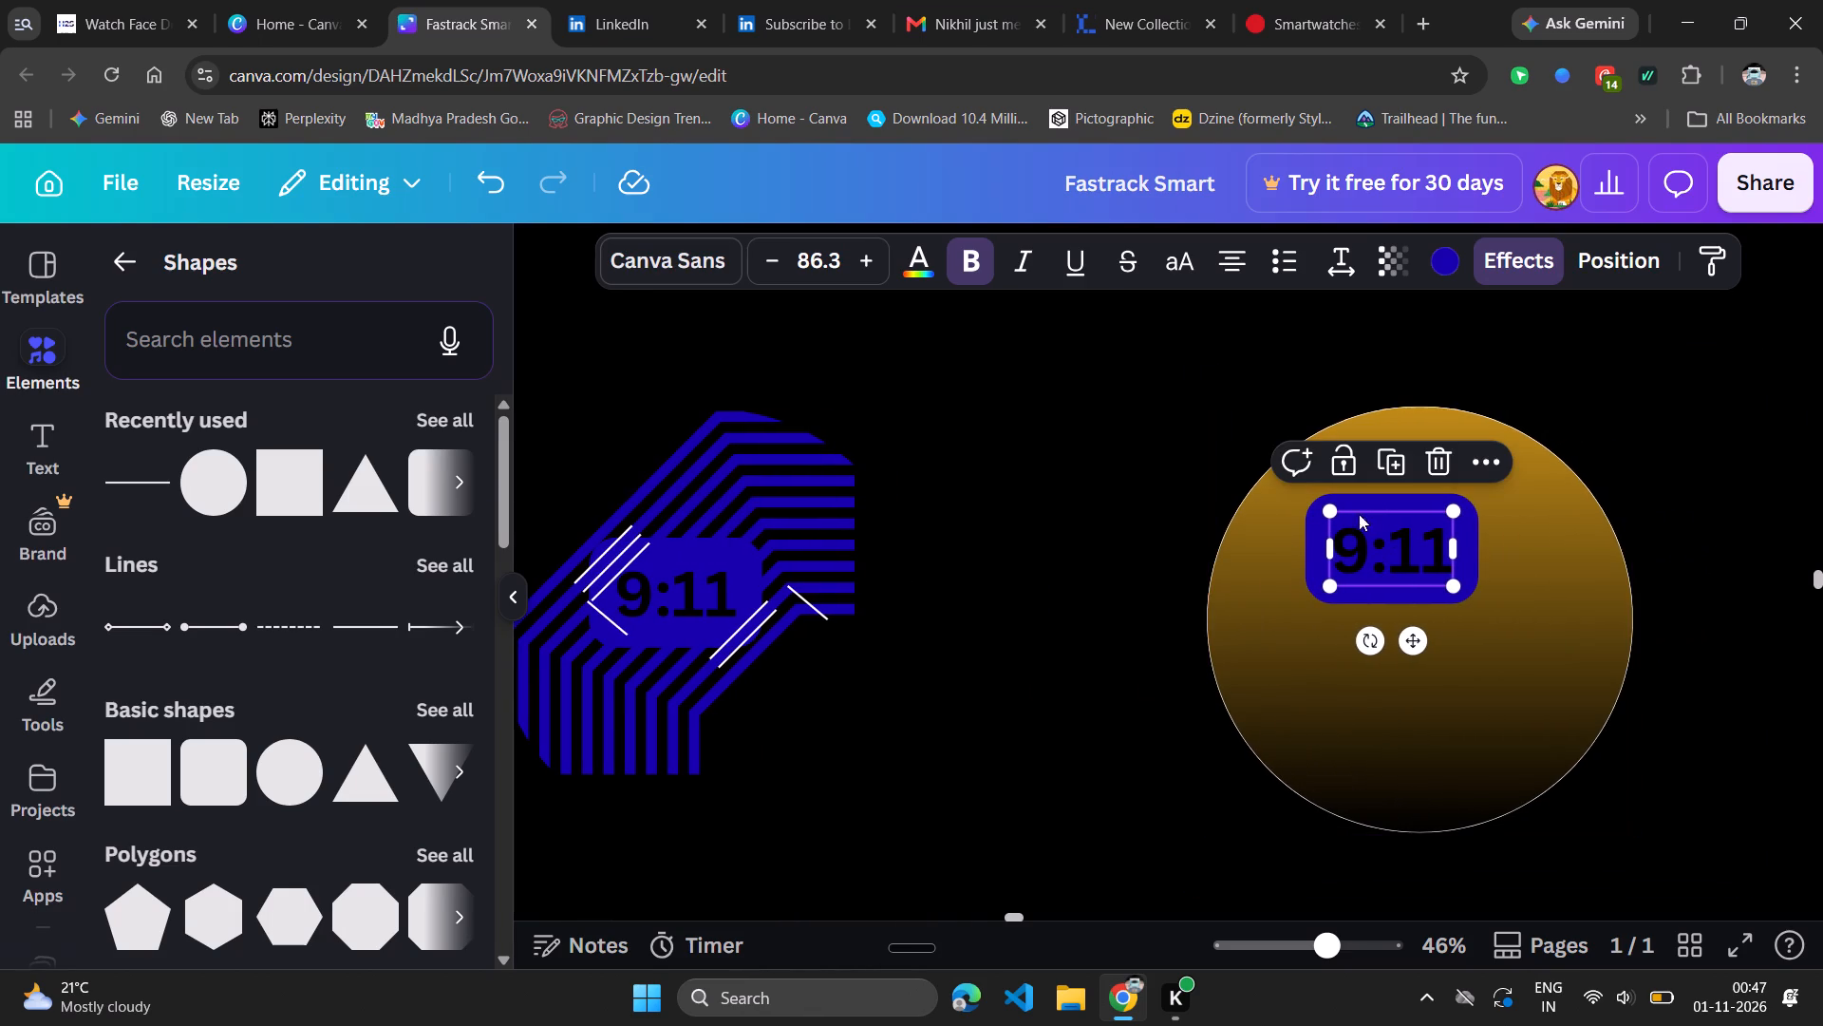
{"action": "left_click", "coordinate": [1494, 258]}
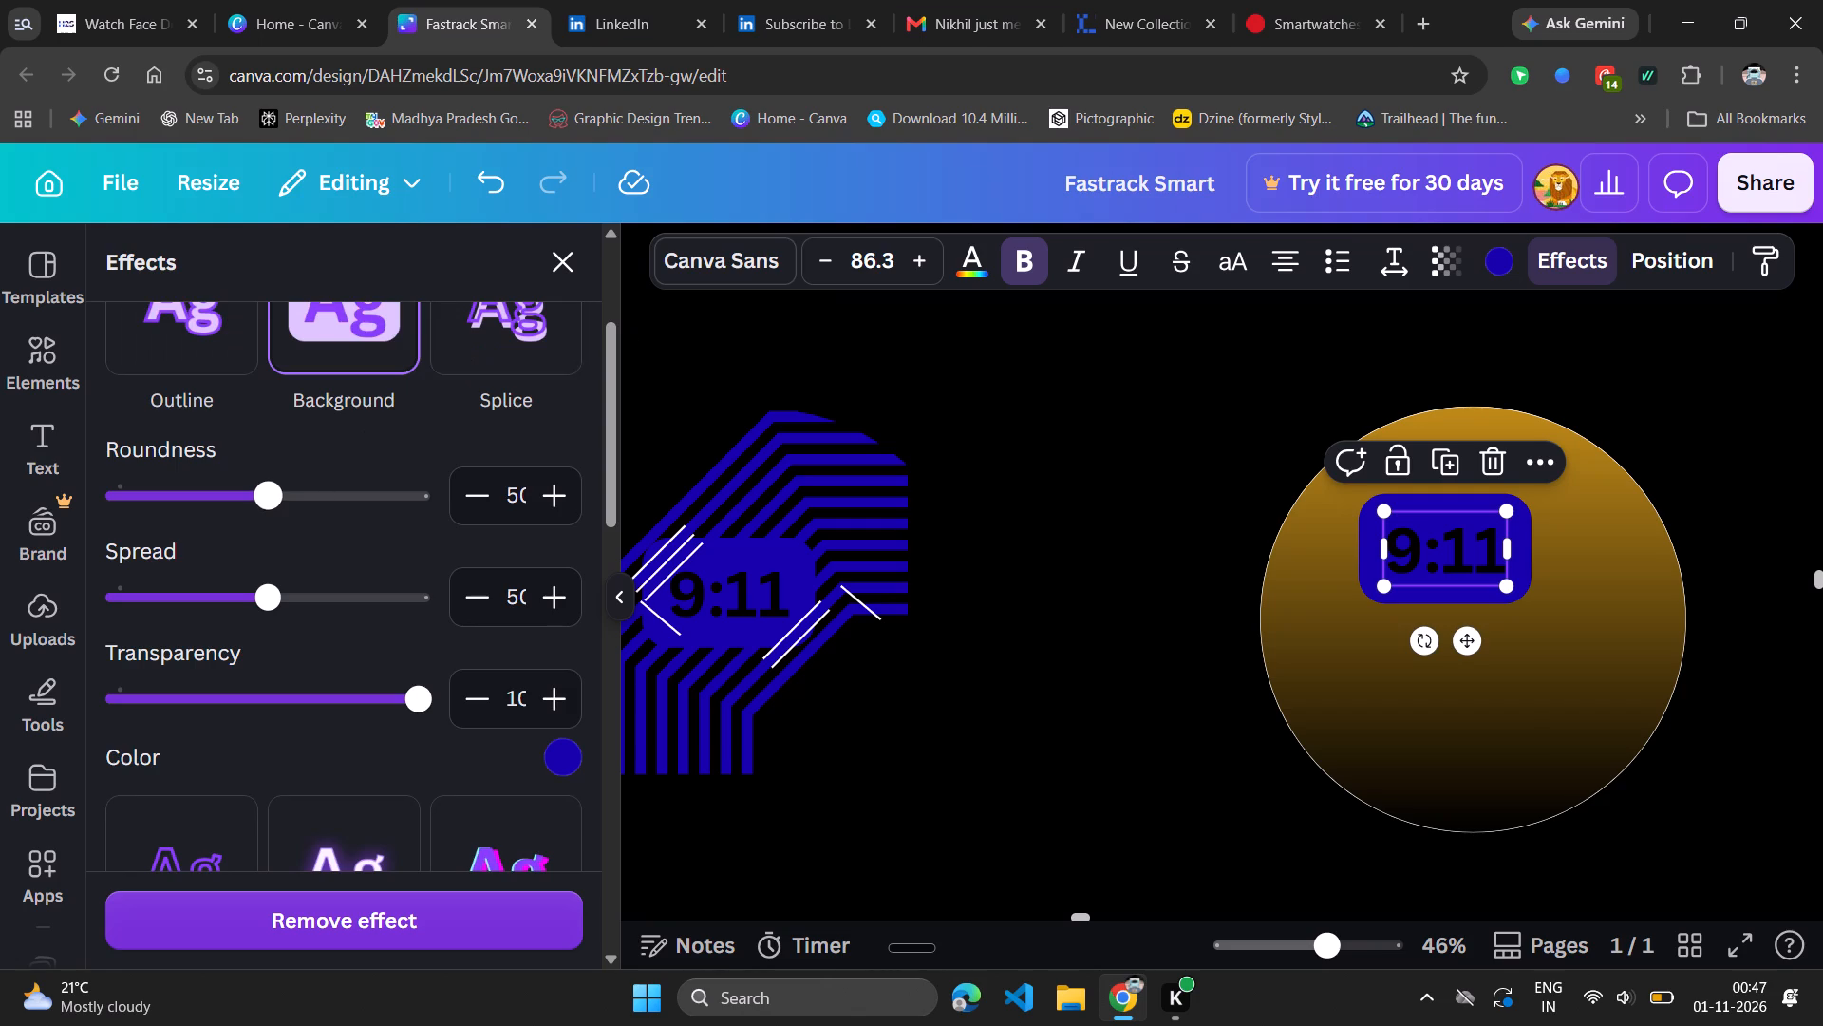
{"action": "scroll", "coordinate": [290, 505], "scroll_direction": "up", "scroll_amount": 3}
{"action": "left_click", "coordinate": [193, 393]}
{"action": "scroll", "coordinate": [193, 393], "scroll_direction": "up", "scroll_amount": 2}
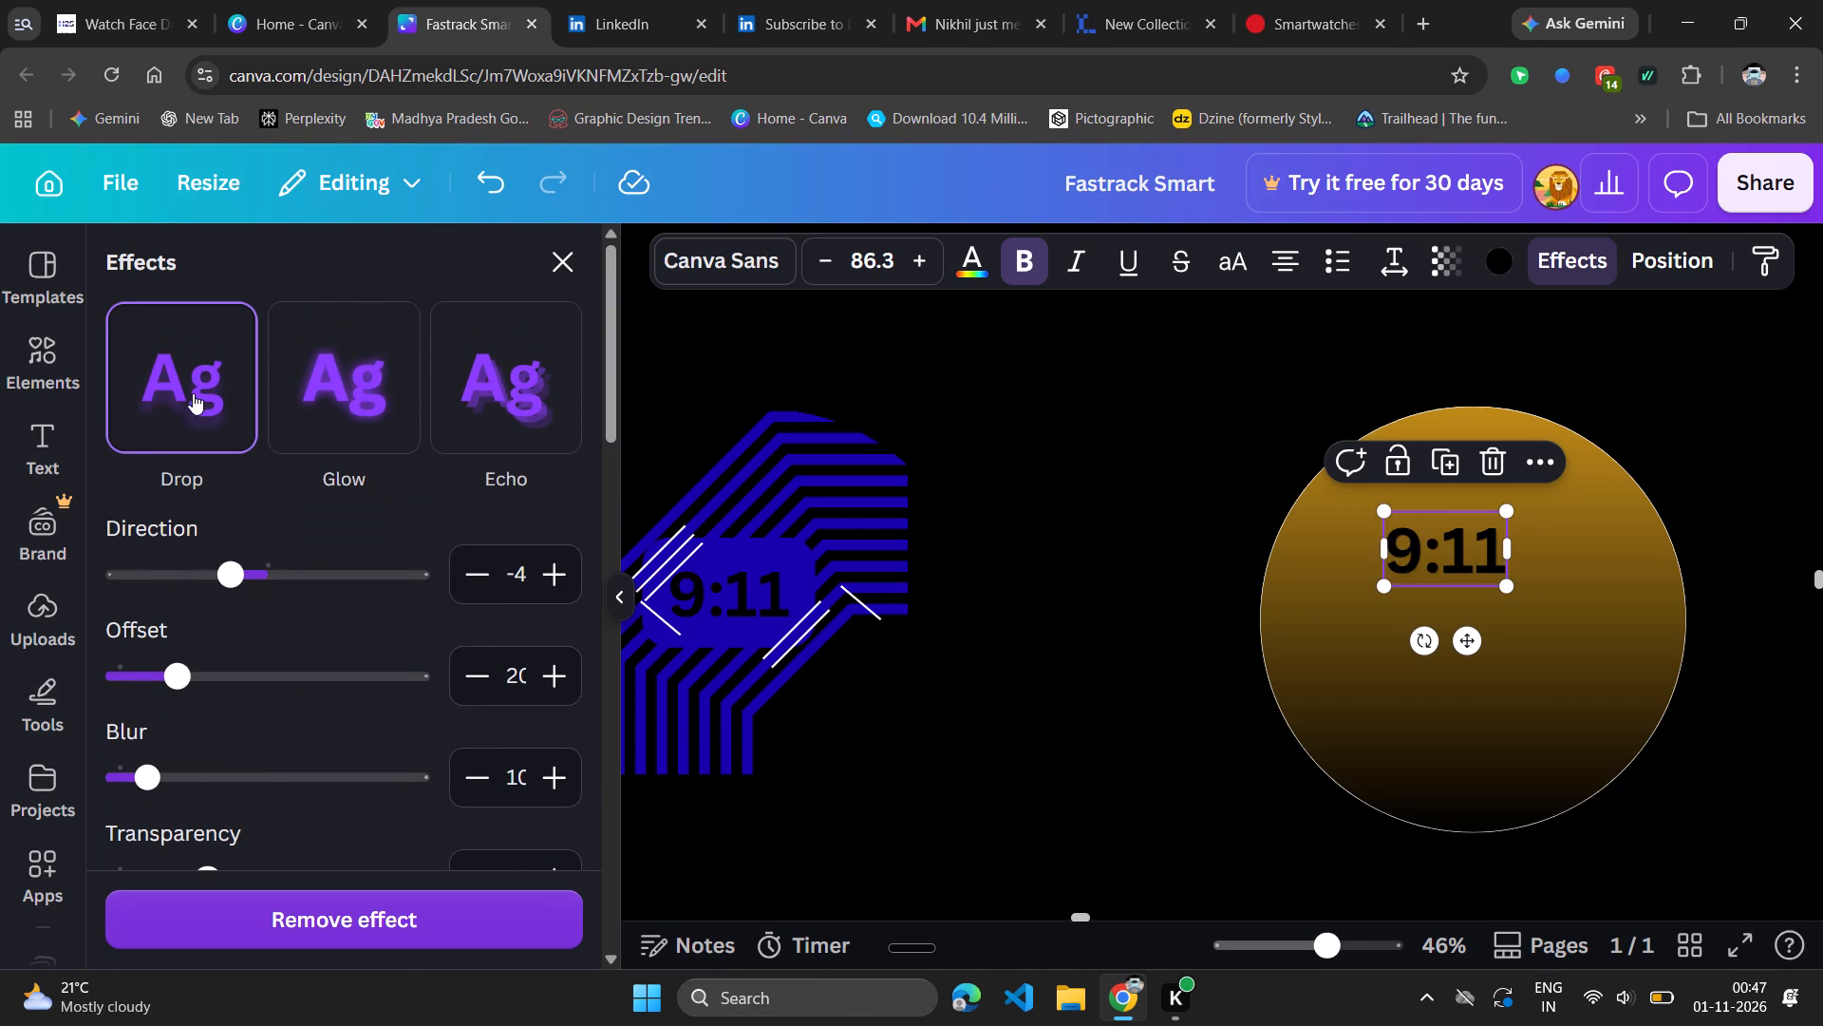
{"action": "scroll", "coordinate": [268, 491], "scroll_direction": "up", "scroll_amount": 1}
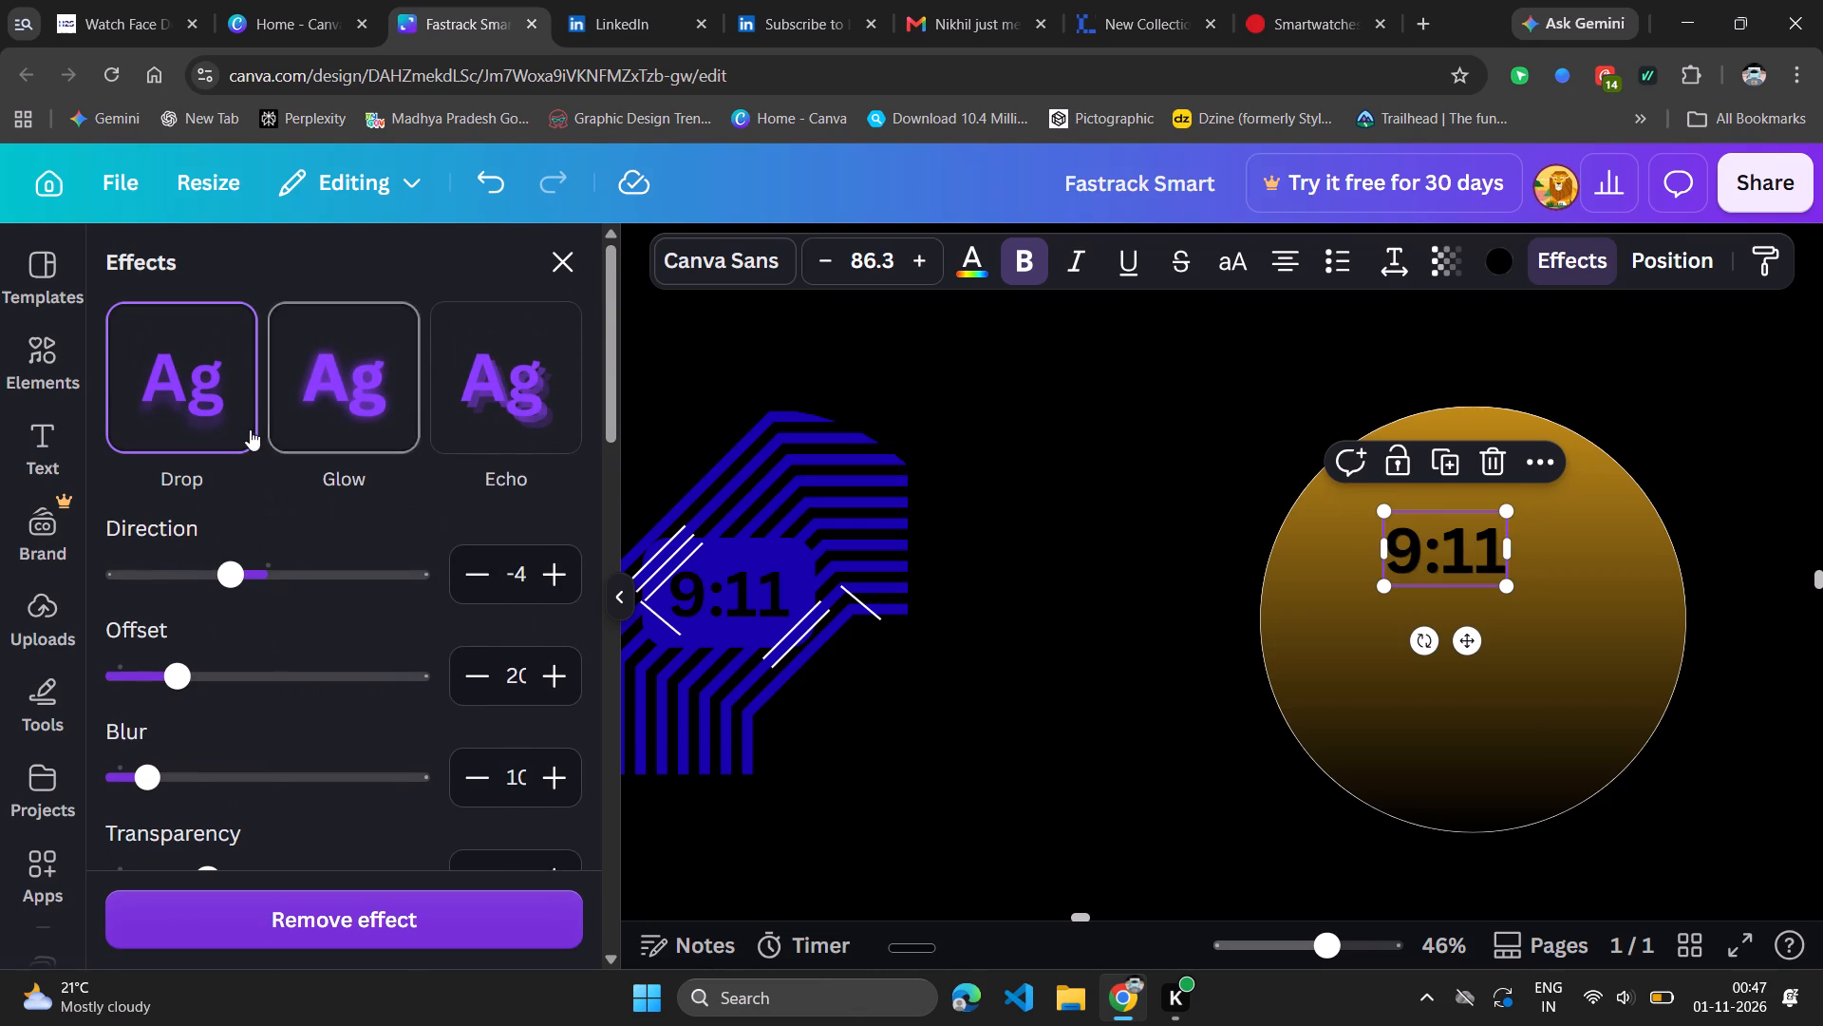
{"action": "left_click", "coordinate": [390, 909]}
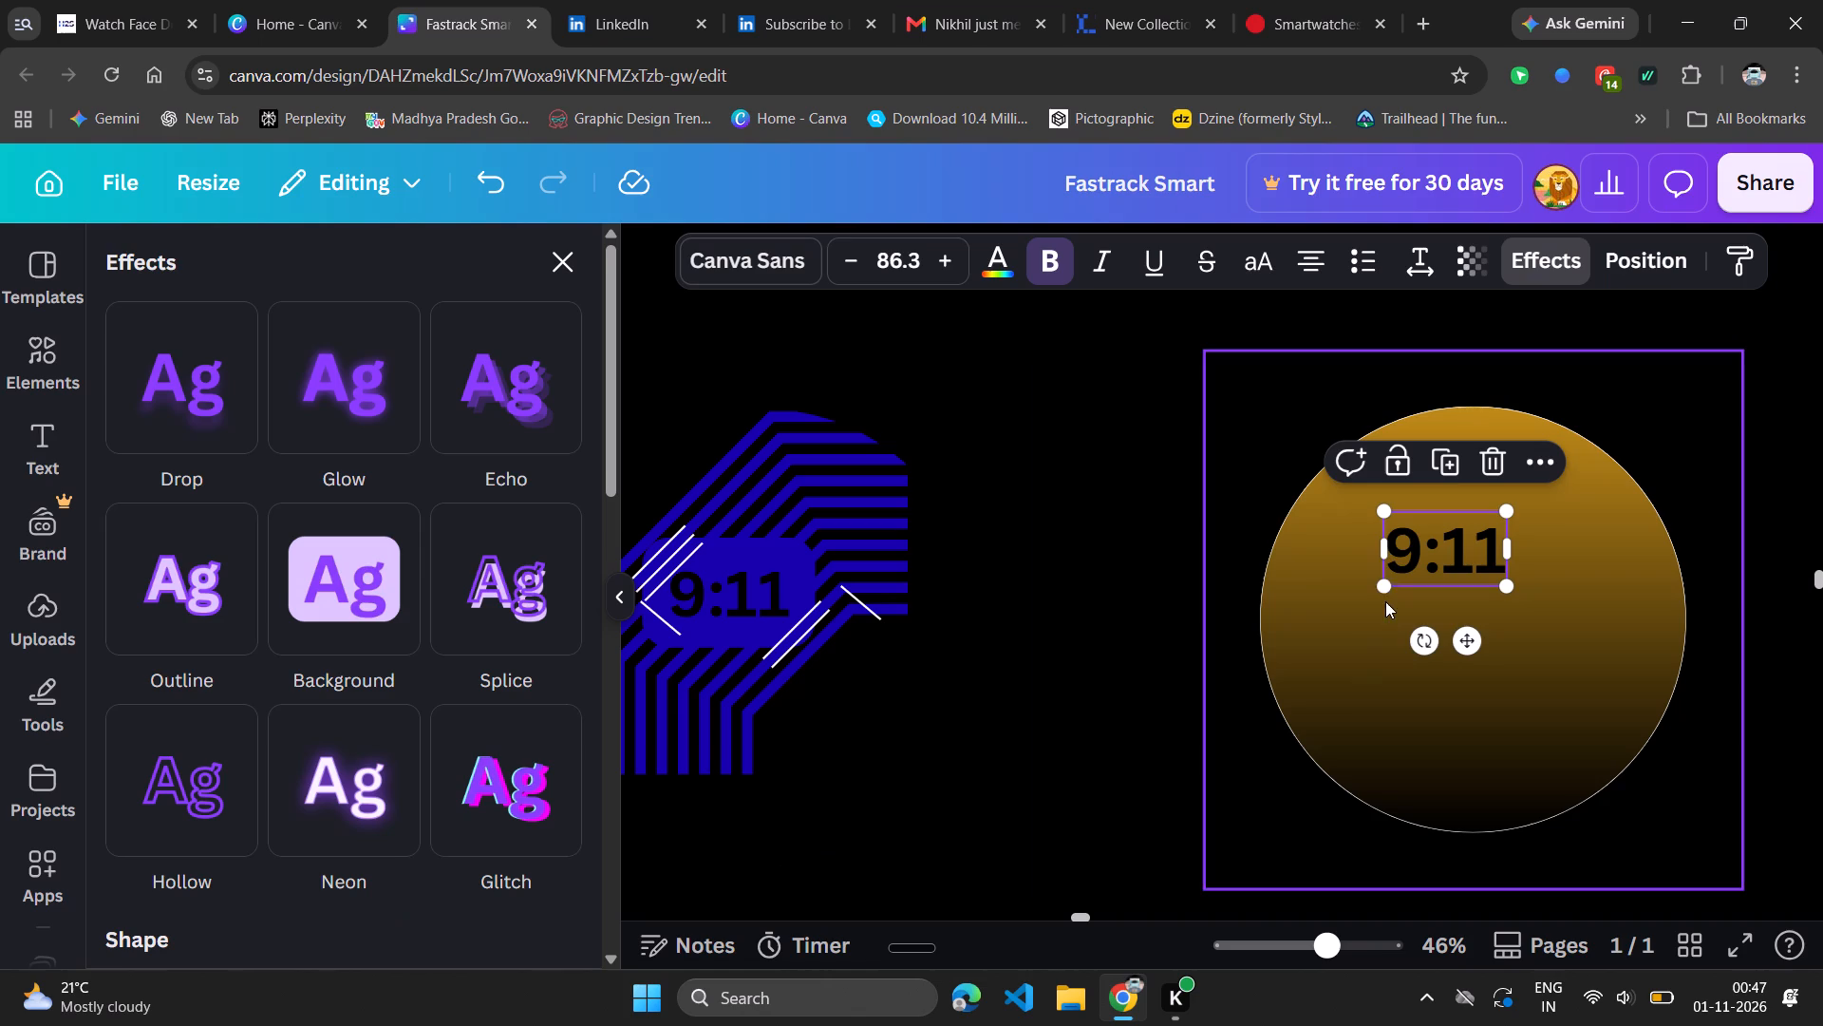
Enlarge the copied 9:11 text to size 181 and position it just above the middle of the gold-to-black circle.
{"action": "left_click_drag", "start_coordinate": [1385, 584], "coordinate": [1252, 675]}
{"action": "left_click_drag", "start_coordinate": [1419, 598], "coordinate": [1511, 612]}
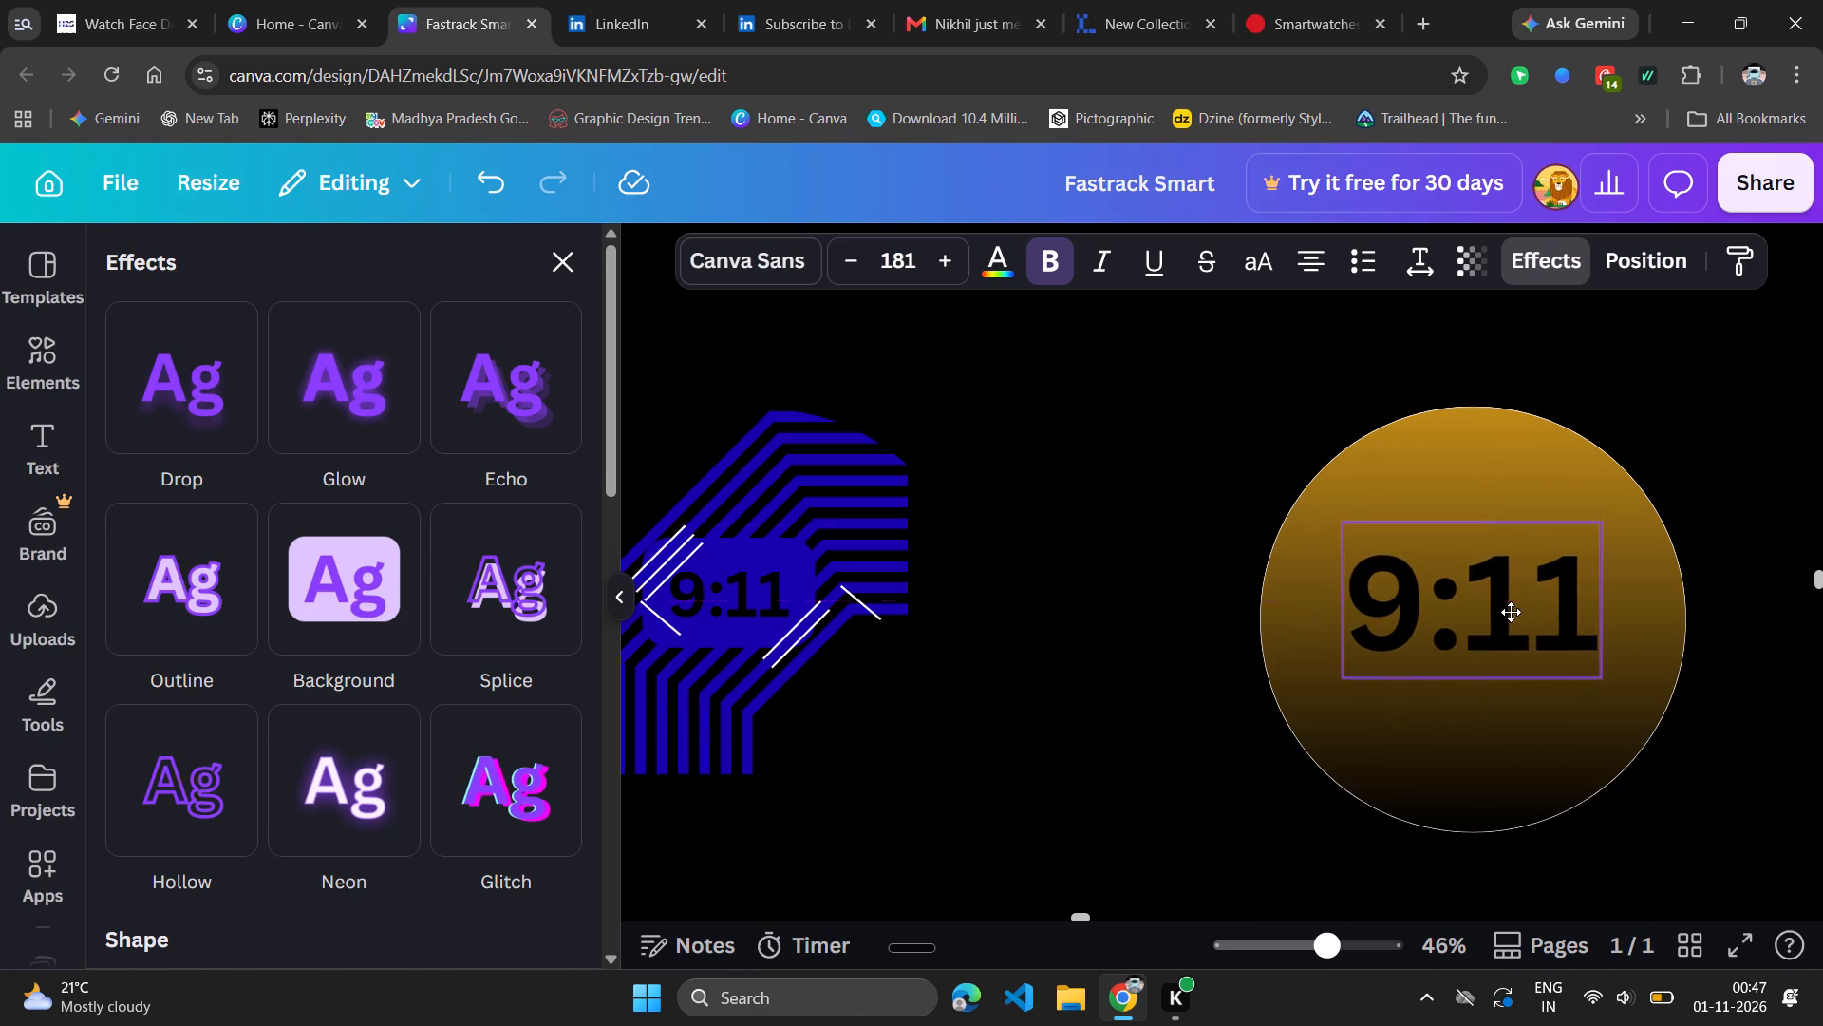
{"action": "left_click_drag", "start_coordinate": [1511, 612], "coordinate": [1511, 606]}
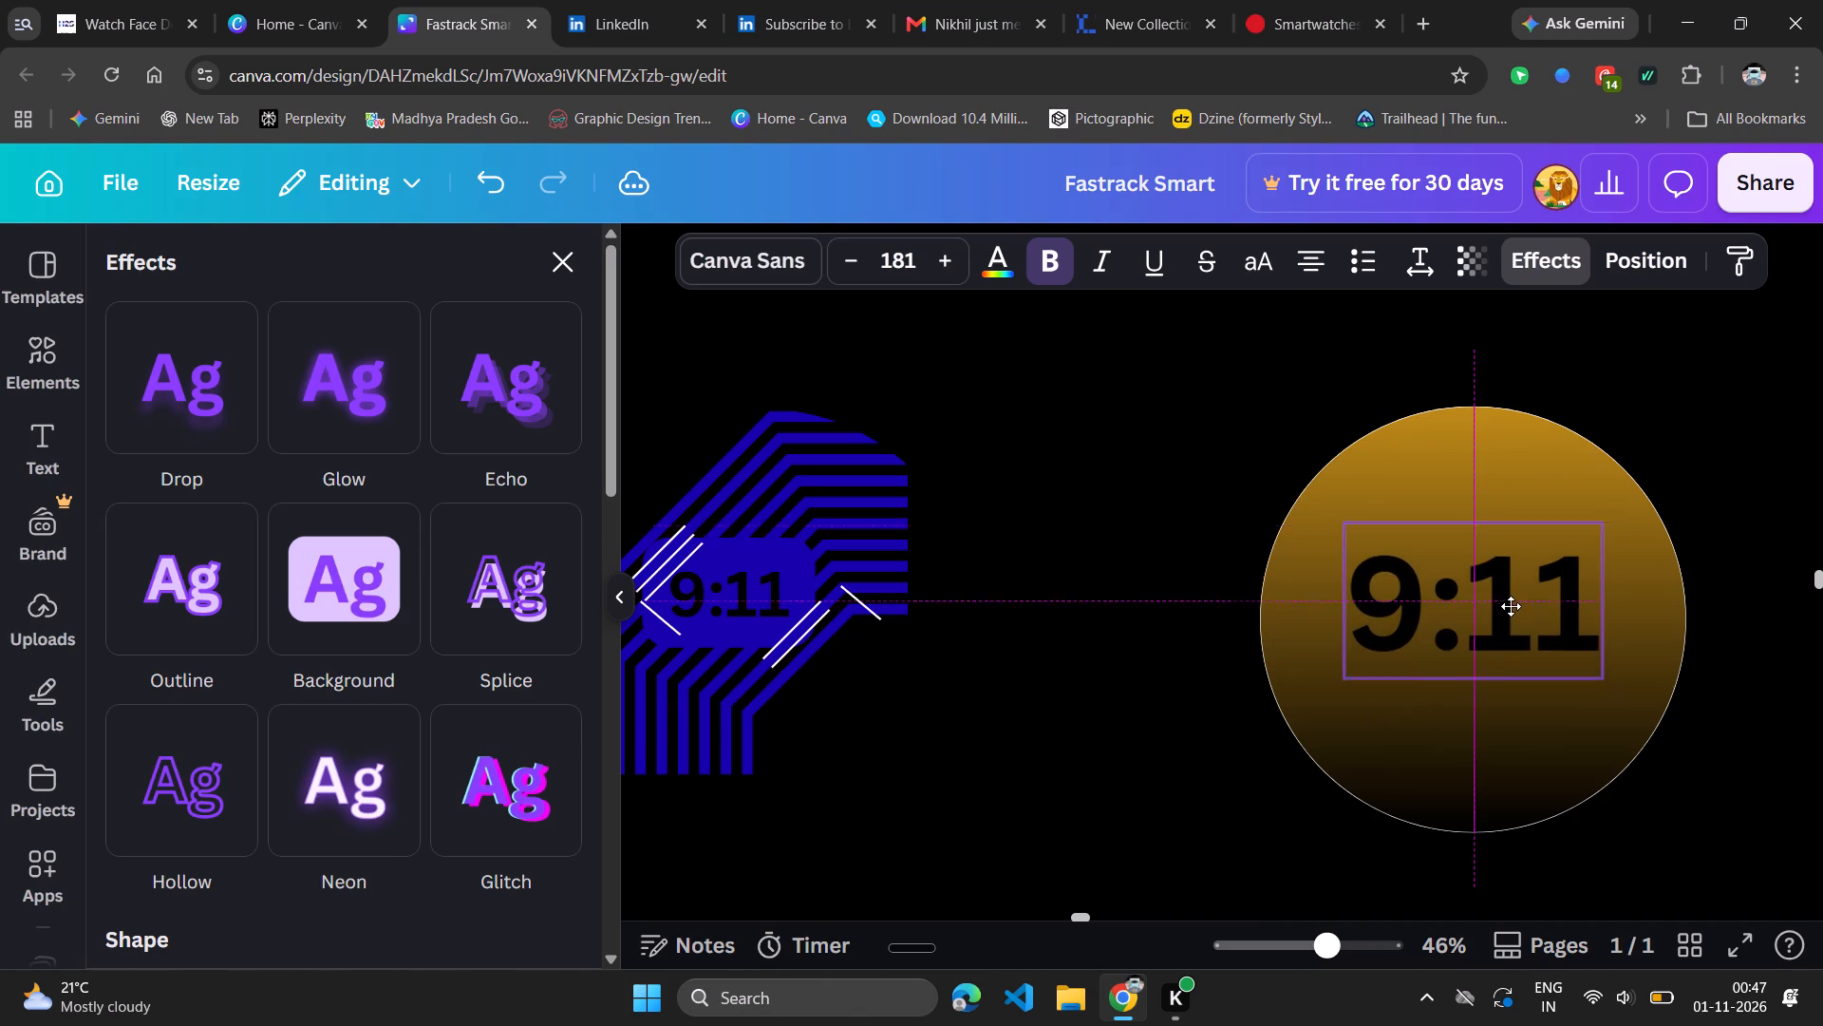
{"action": "left_click_drag", "start_coordinate": [1511, 606], "coordinate": [1505, 582]}
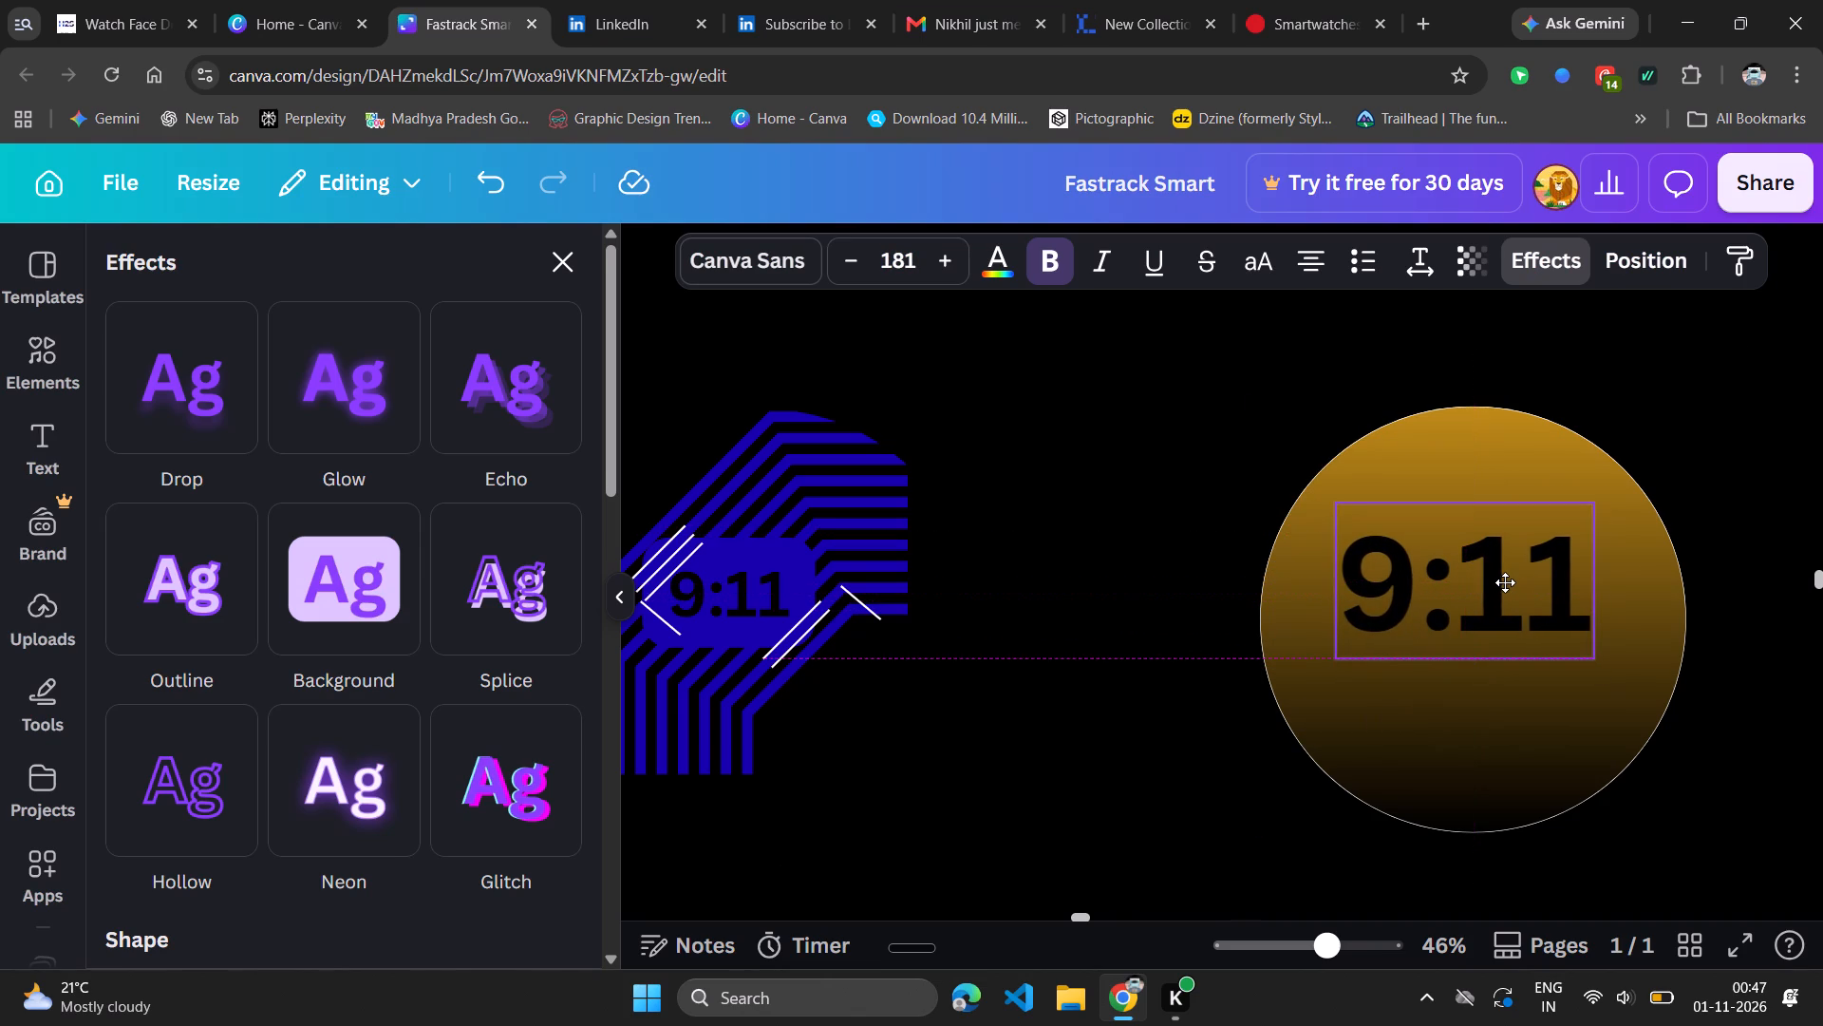
{"action": "left_click_drag", "start_coordinate": [1505, 582], "coordinate": [1513, 592]}
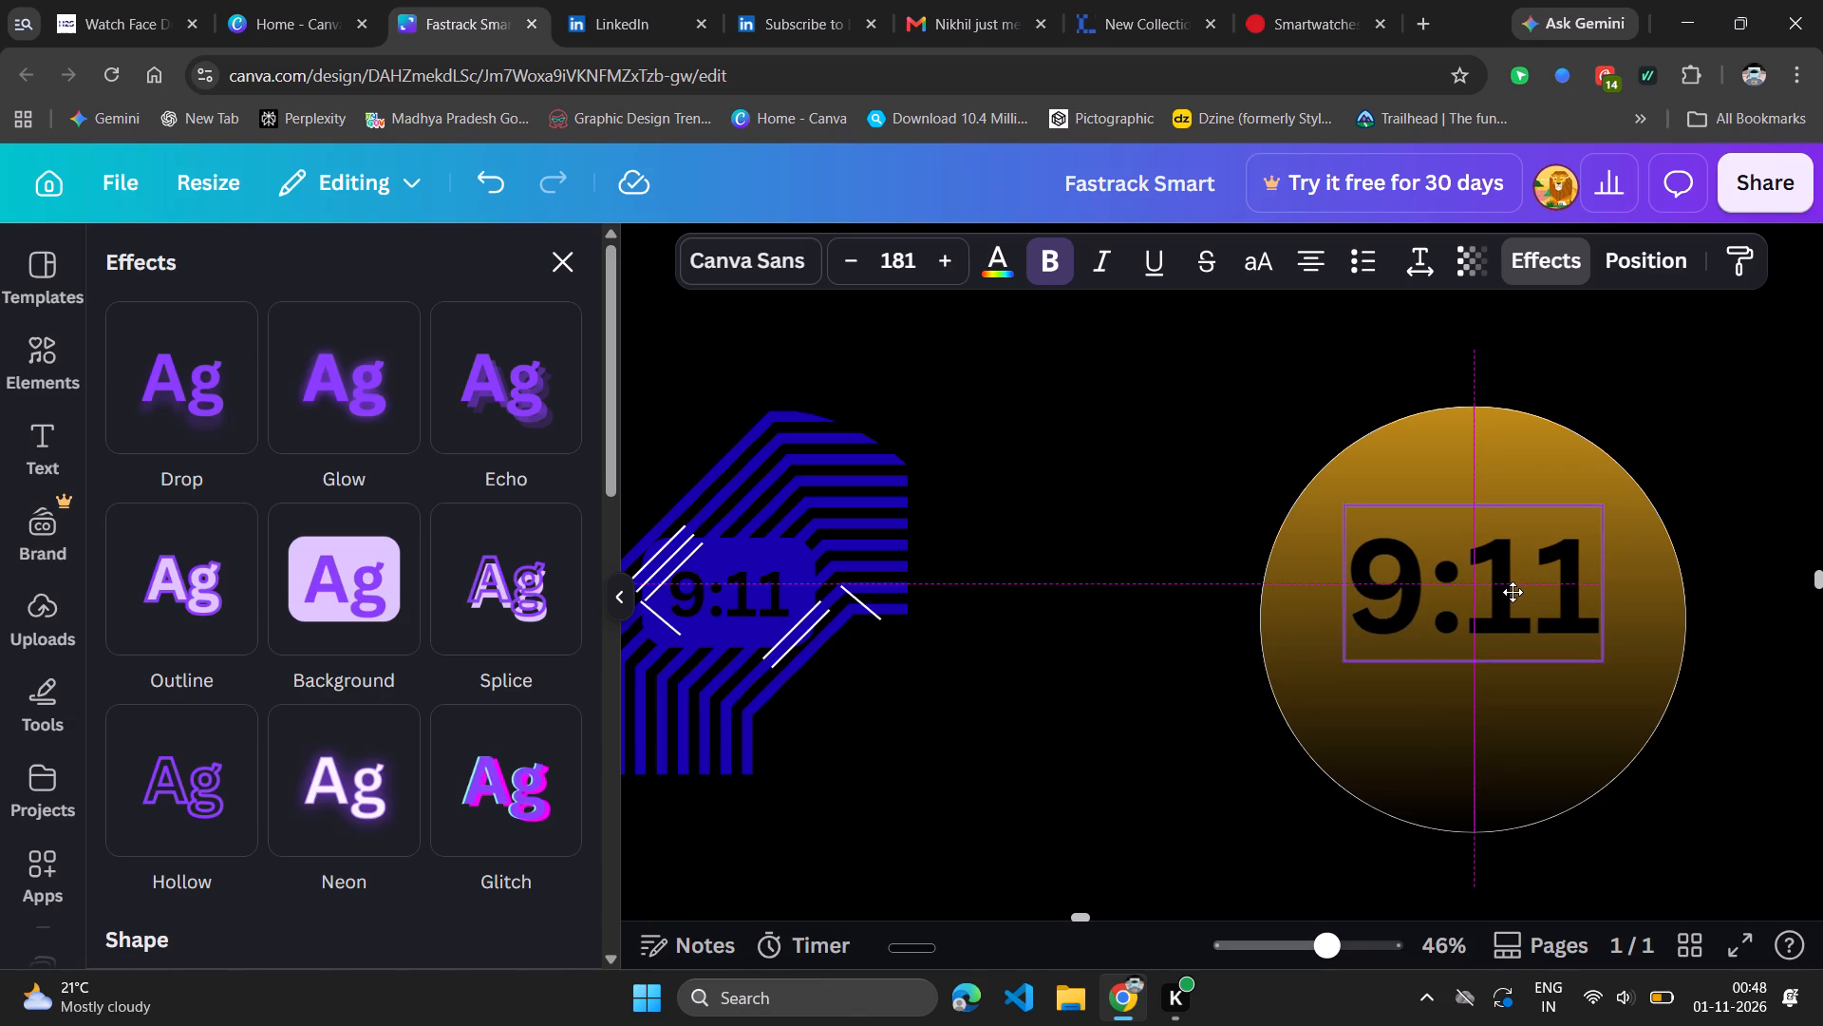
{"action": "left_click_drag", "start_coordinate": [1513, 592], "coordinate": [1507, 587]}
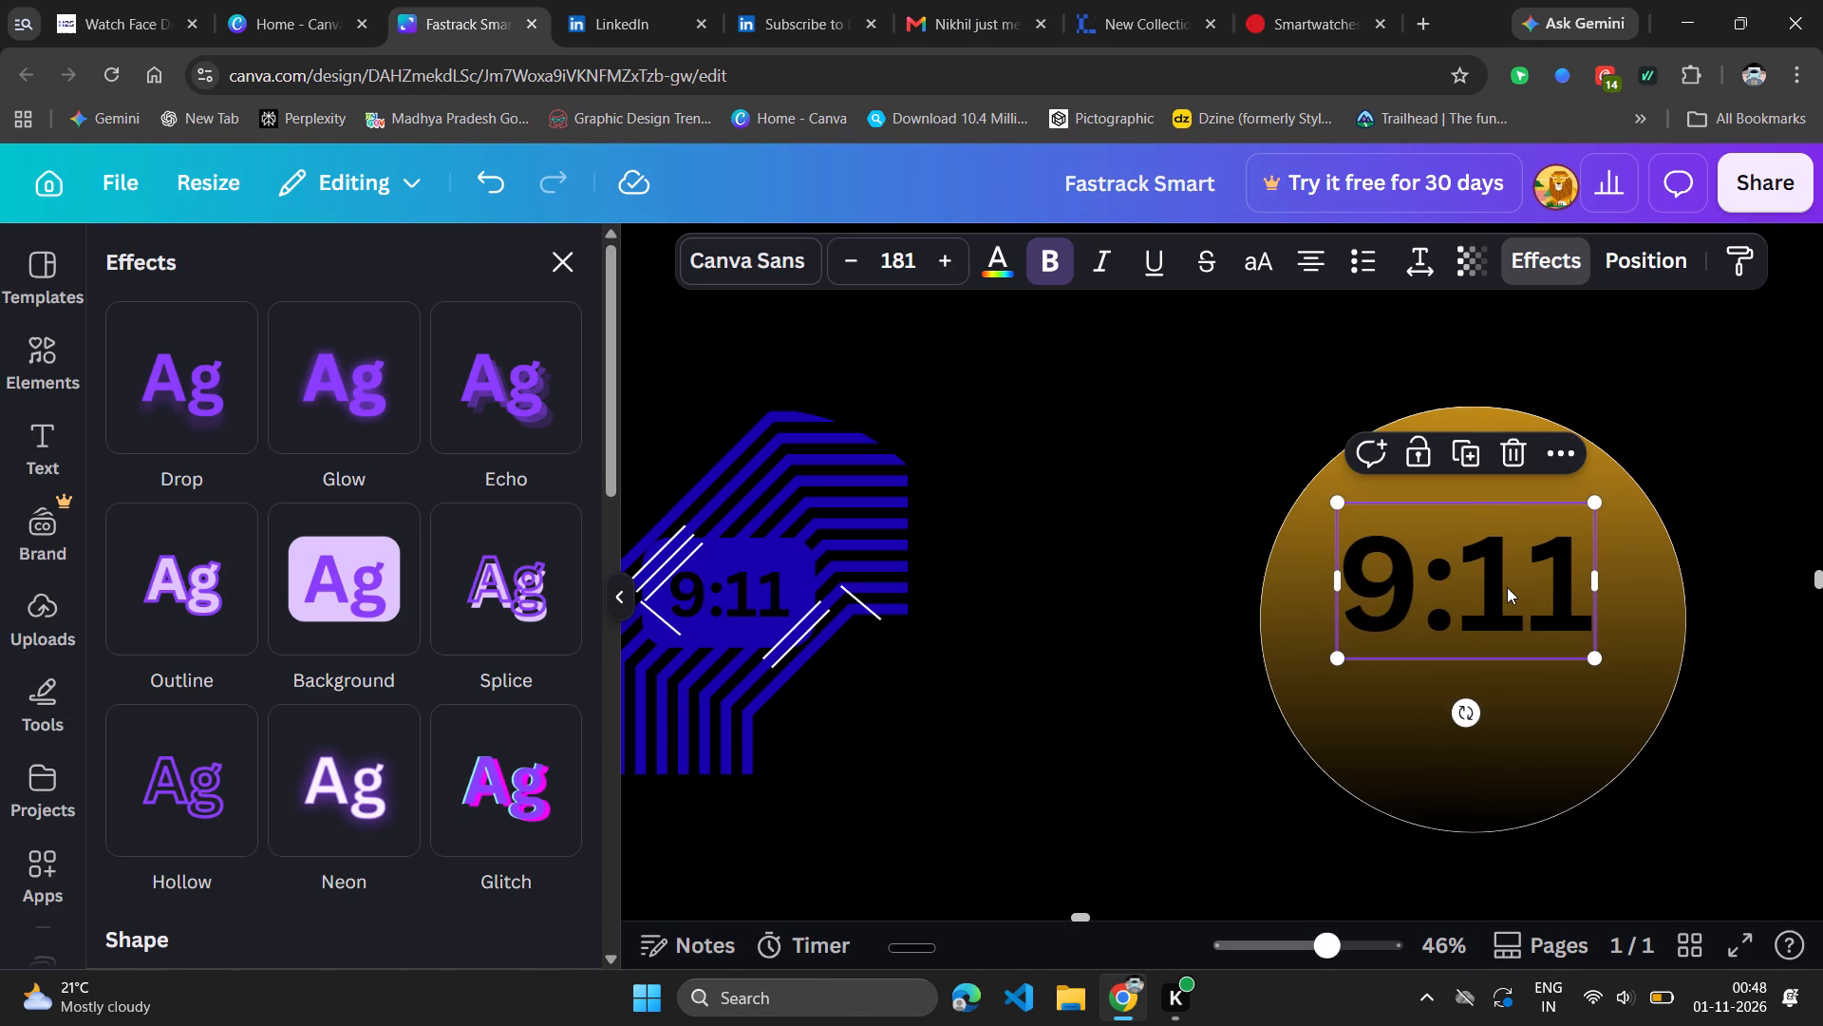
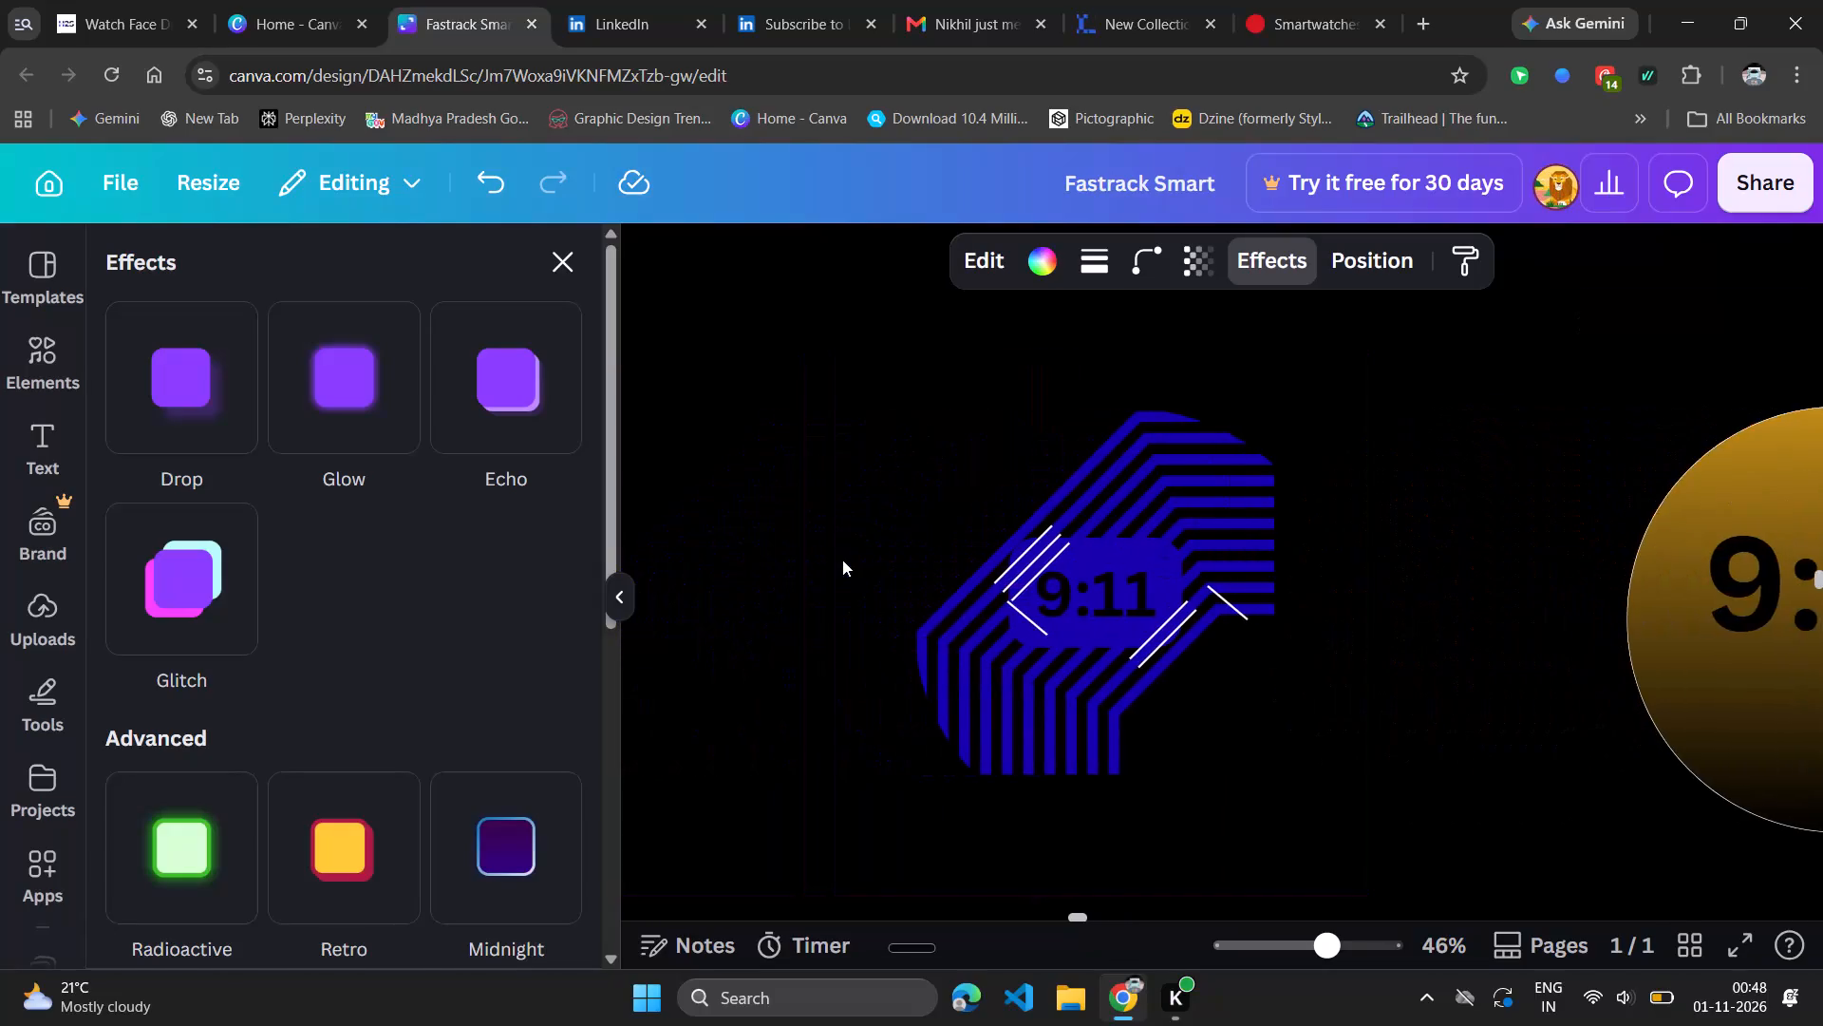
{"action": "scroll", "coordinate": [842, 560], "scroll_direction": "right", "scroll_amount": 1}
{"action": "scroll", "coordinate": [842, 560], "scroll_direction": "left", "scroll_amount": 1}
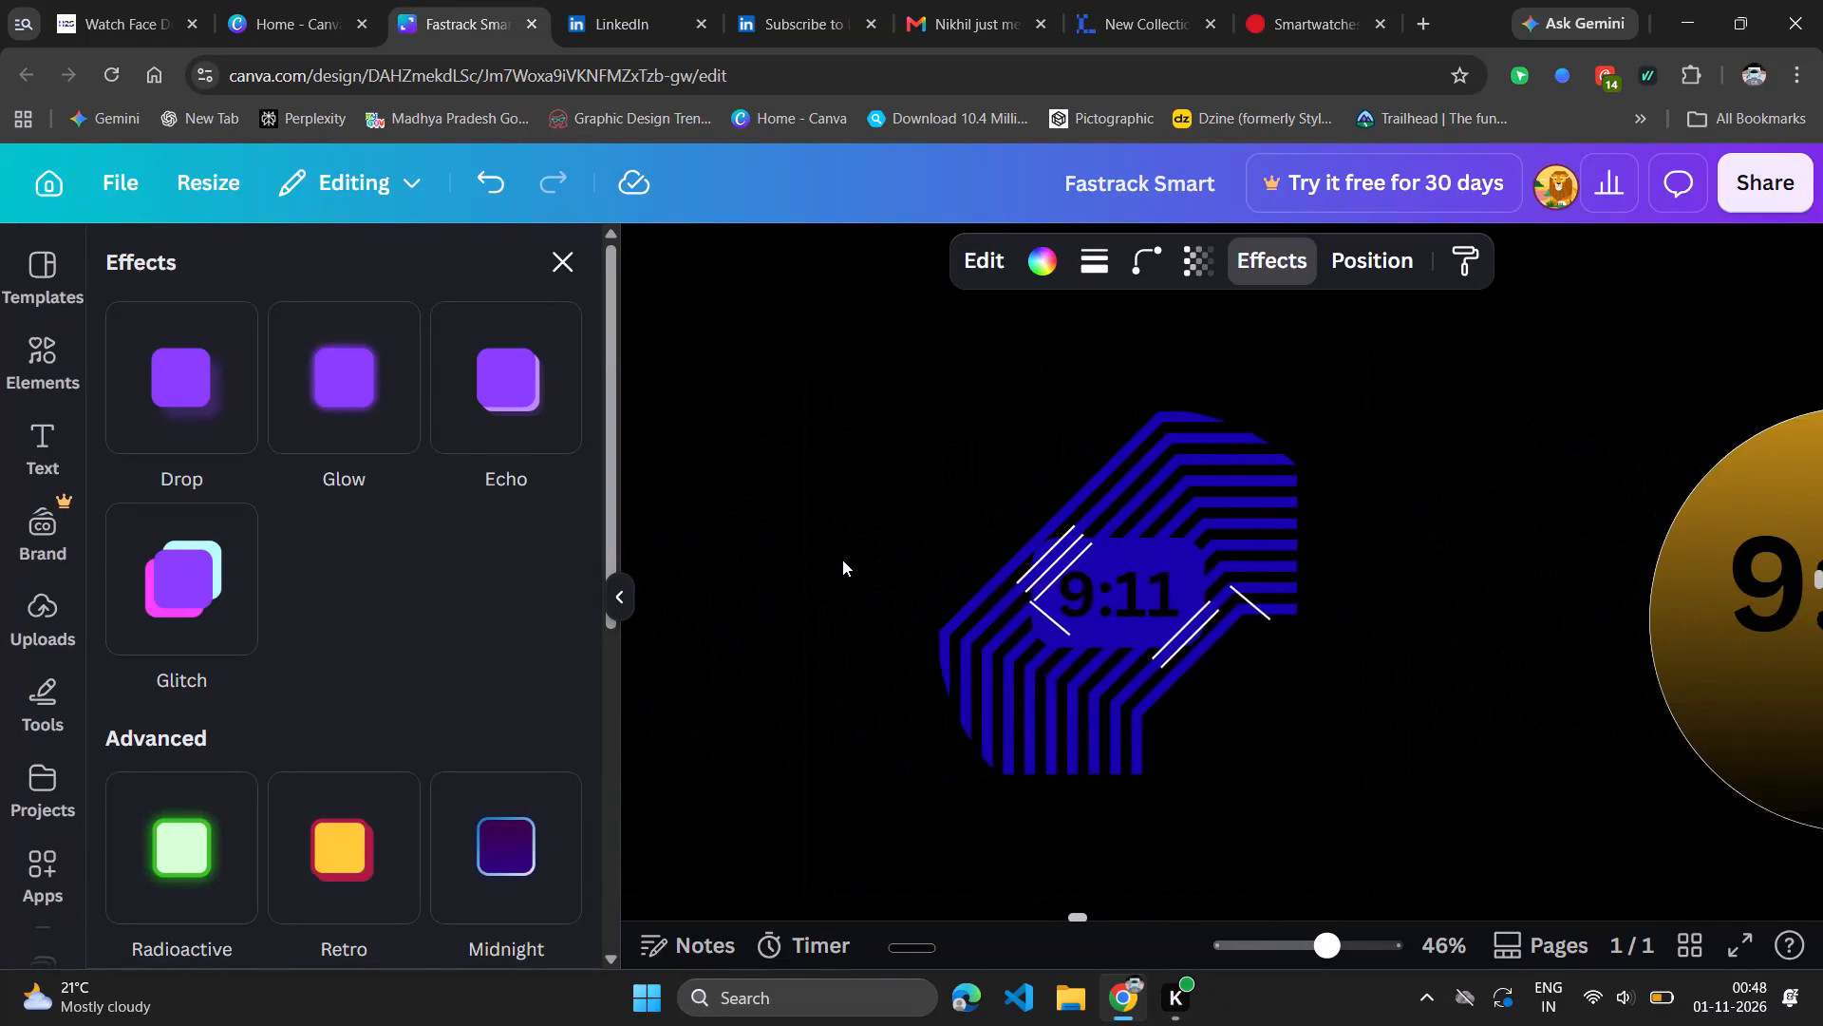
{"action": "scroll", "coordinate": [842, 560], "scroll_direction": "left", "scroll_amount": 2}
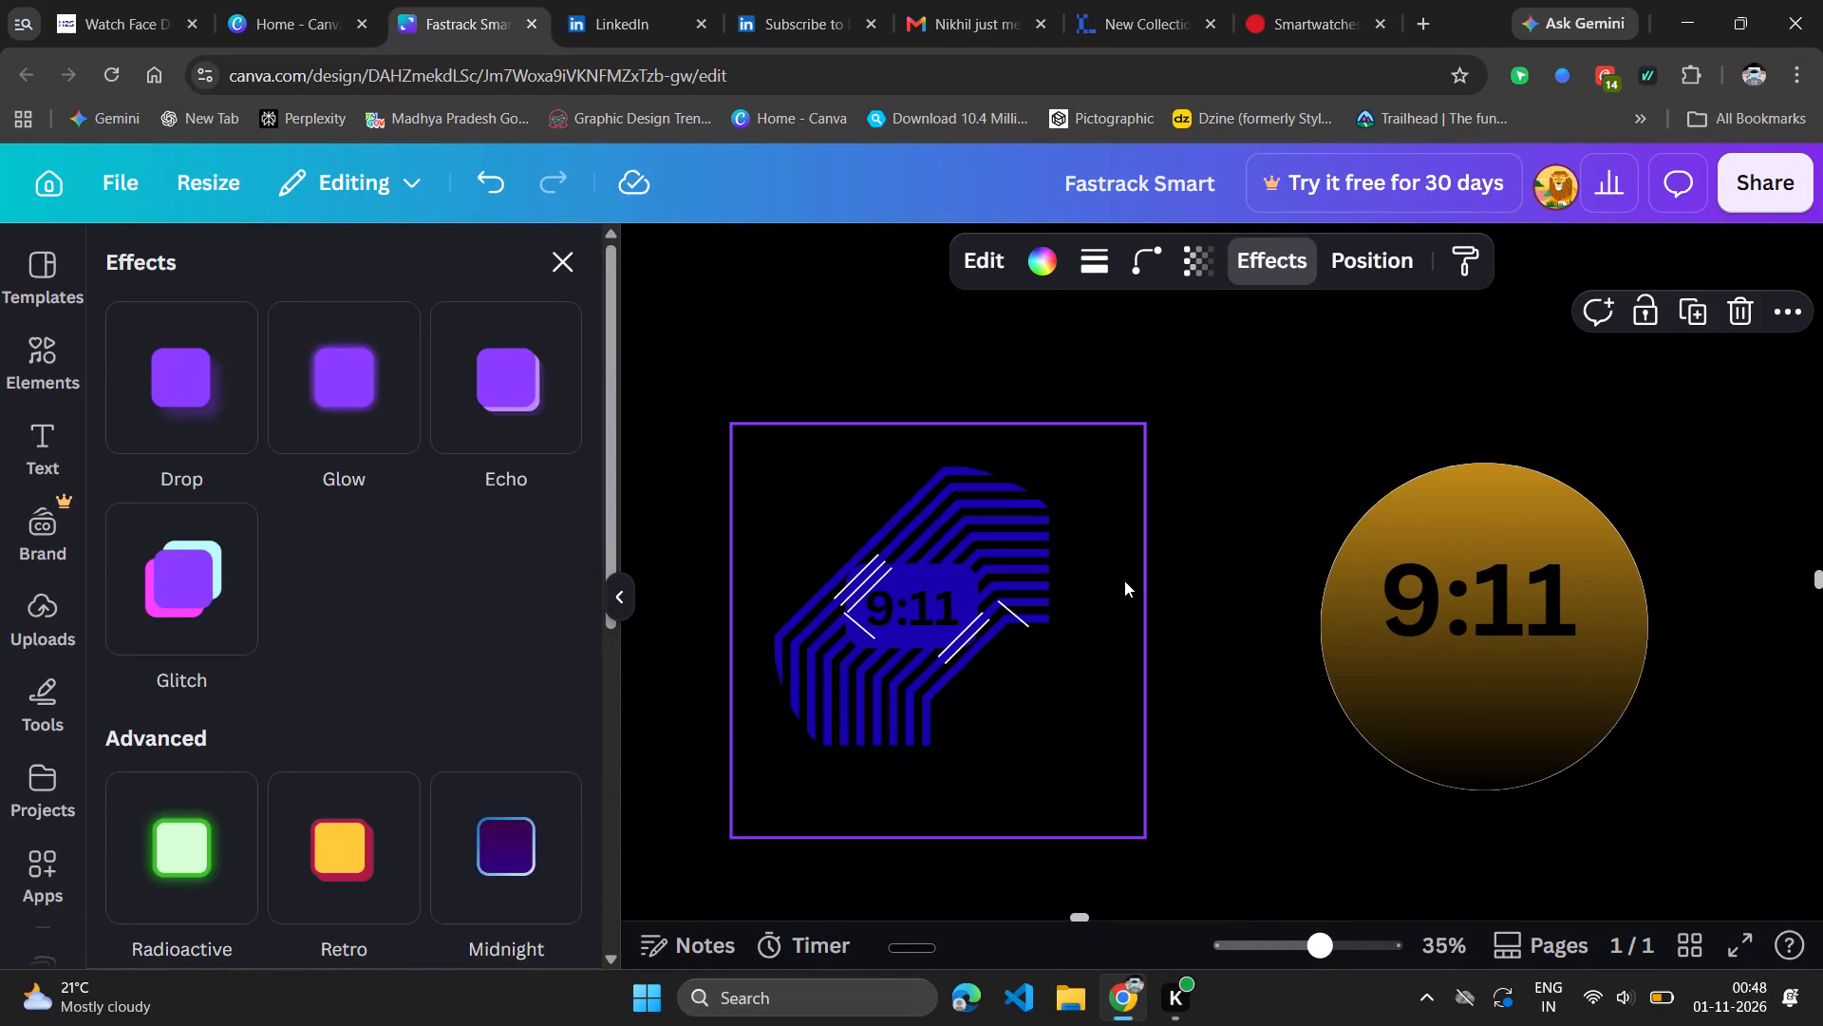